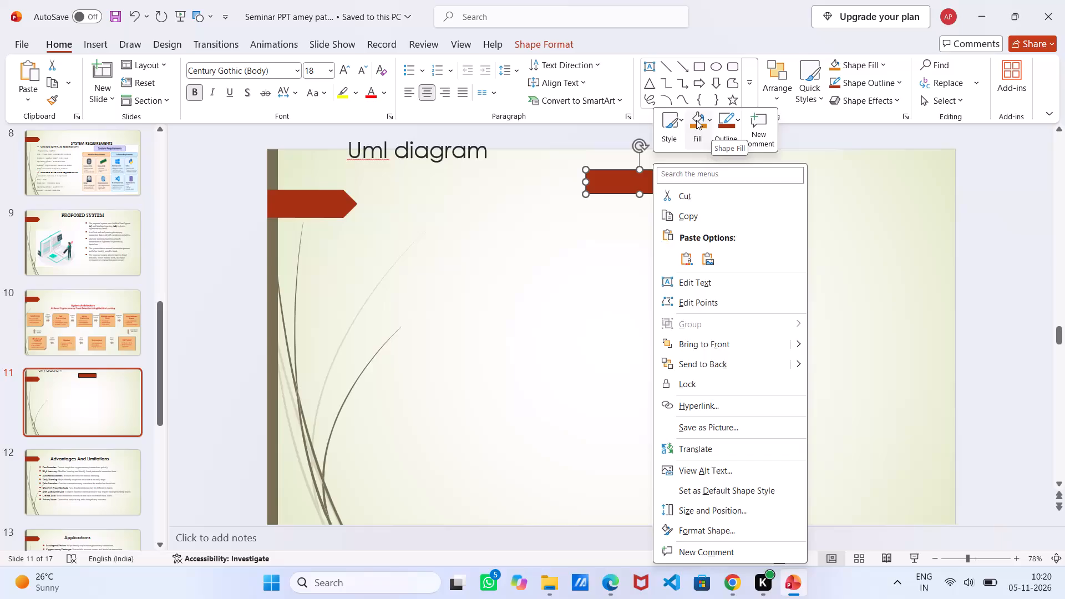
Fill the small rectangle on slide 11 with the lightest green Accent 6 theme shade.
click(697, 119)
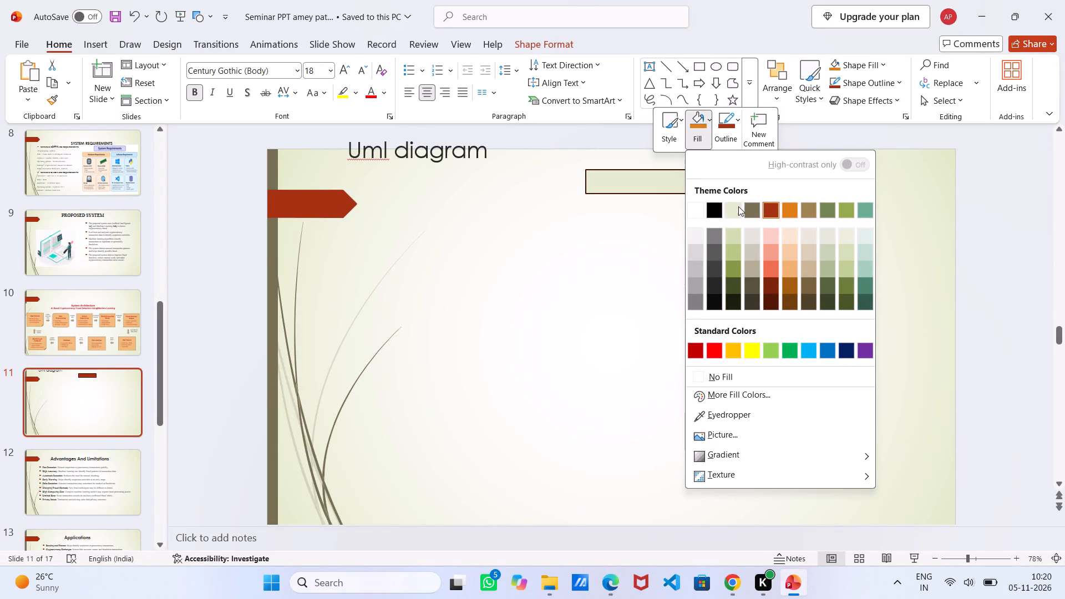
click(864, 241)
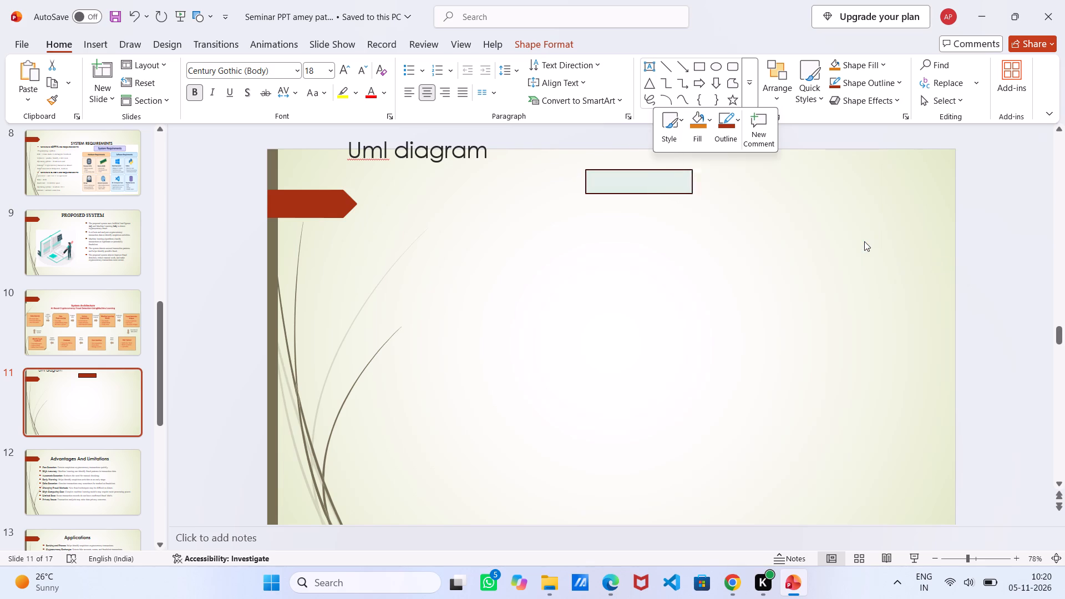
Draw an ellipse about 5.03 cm wide and 1.72 cm high just below the rectangle.
click(713, 69)
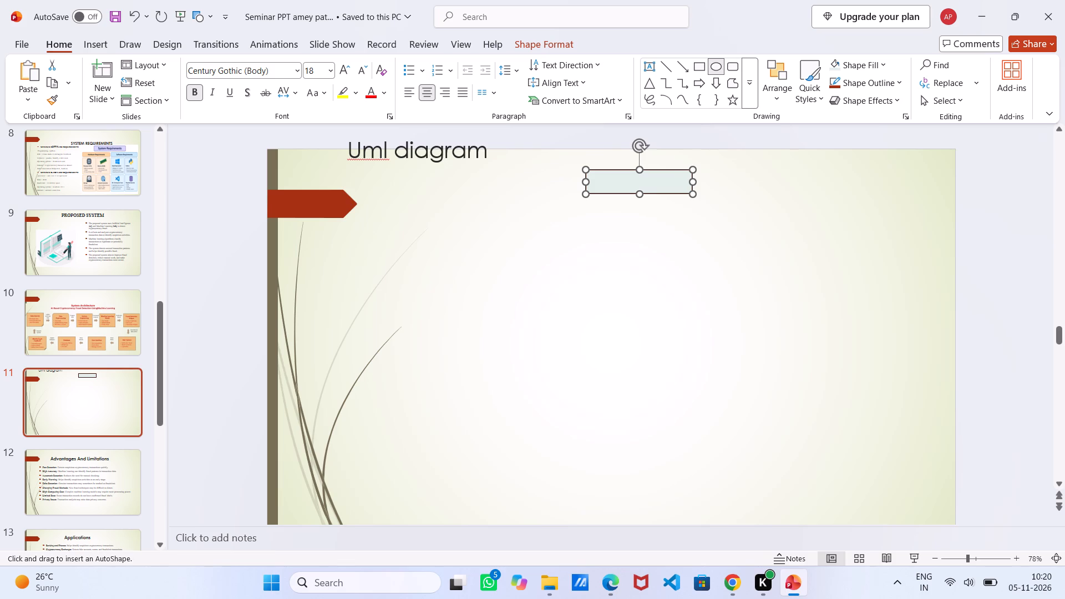
drag(593, 224, 699, 255)
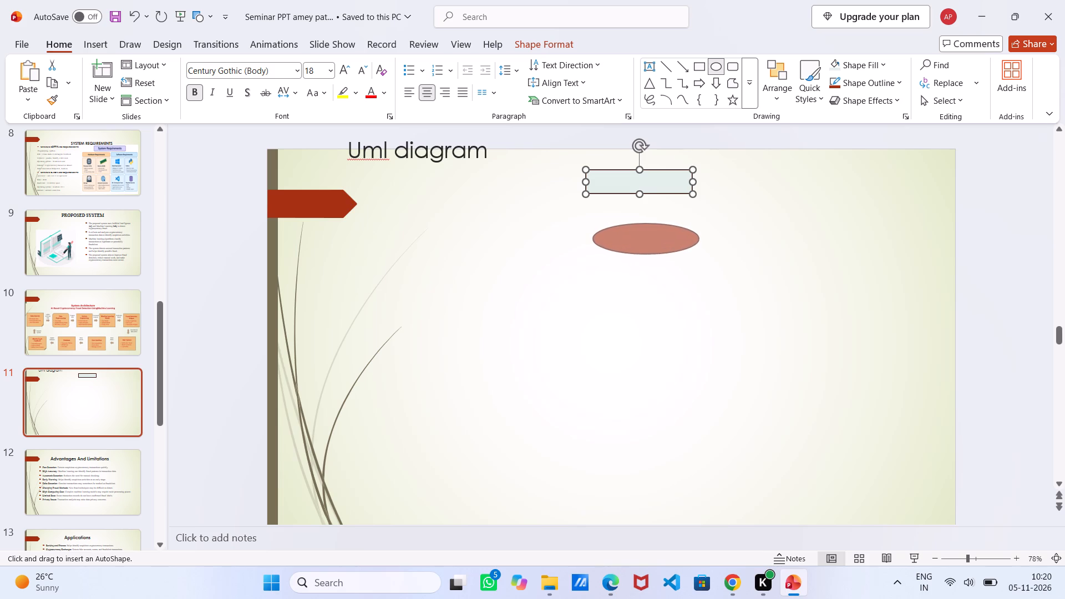
drag(699, 255, 695, 258)
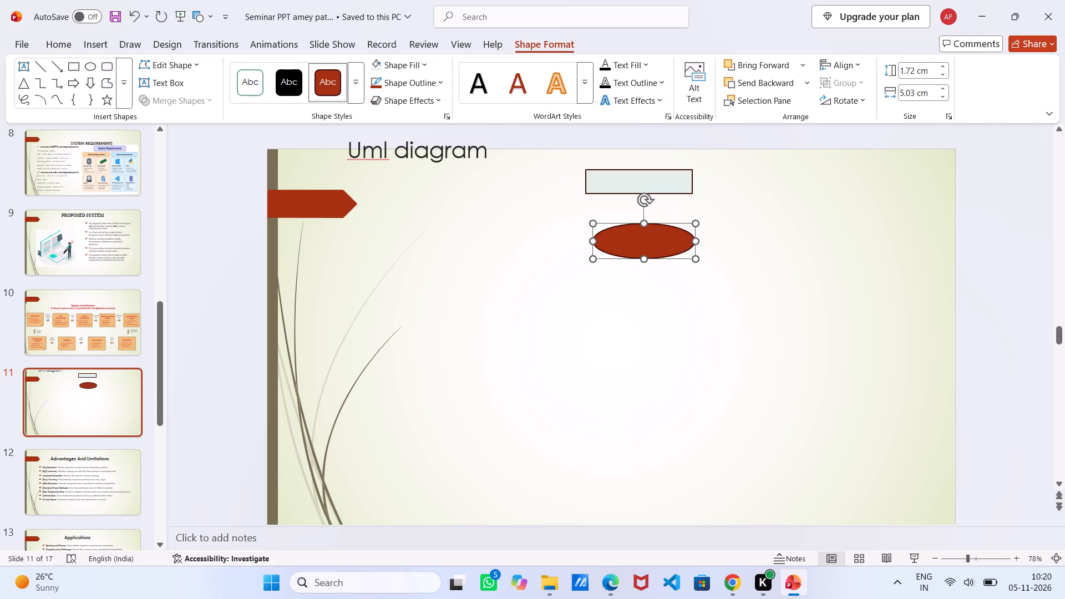
Fill the new ellipse with the same lightest green Accent 6 theme shade as the rectangle.
right_click(641, 247)
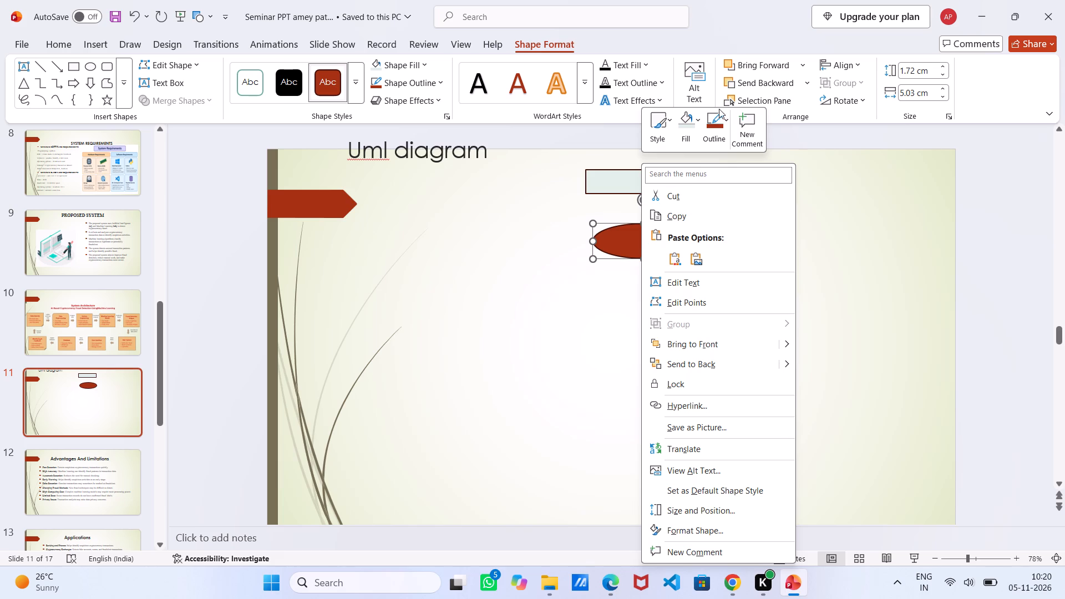
click(716, 110)
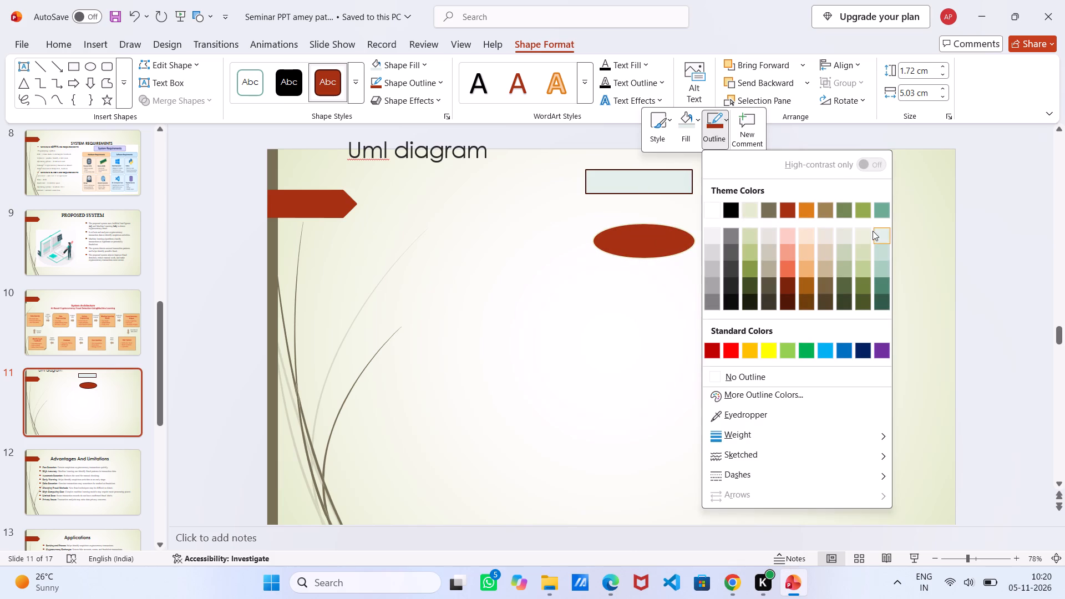
click(685, 120)
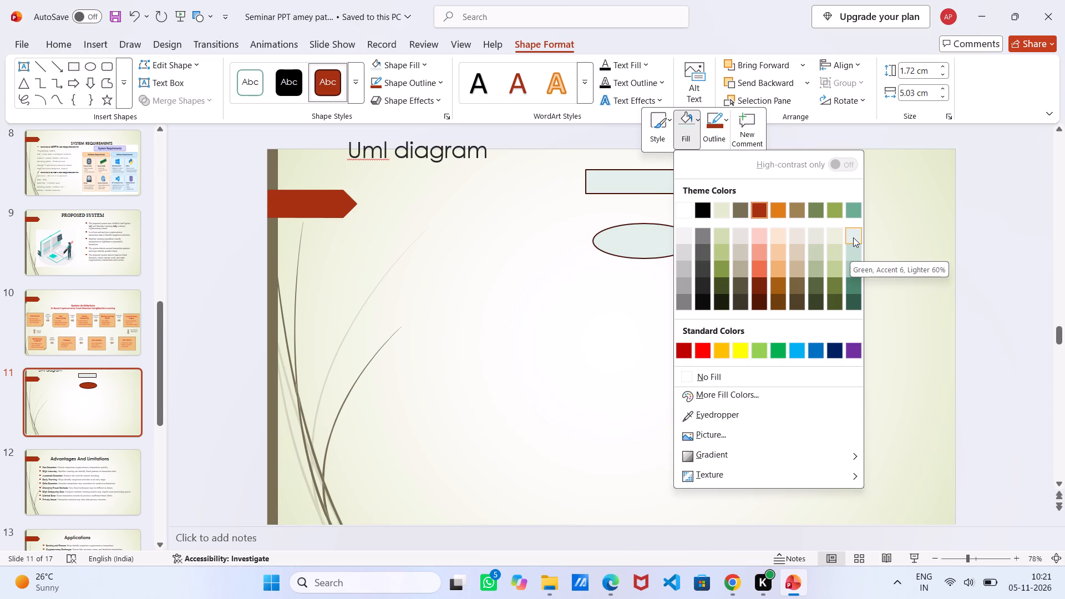
click(853, 238)
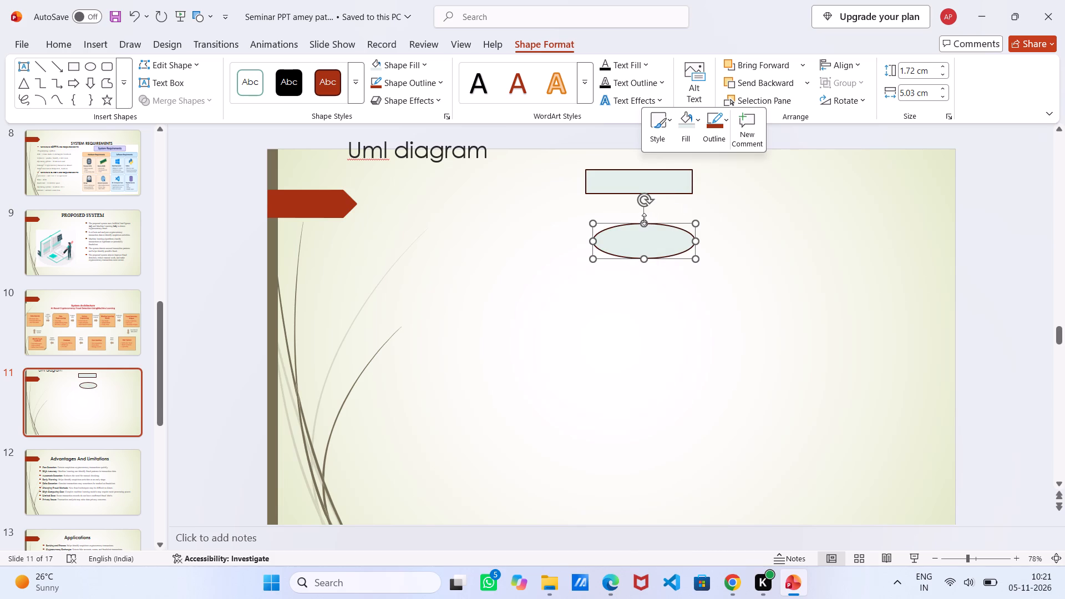
Enlarge the ellipse to about 2.62 cm high and 13.6 cm wide, extending it upward and to both sides.
drag(643, 224, 643, 213)
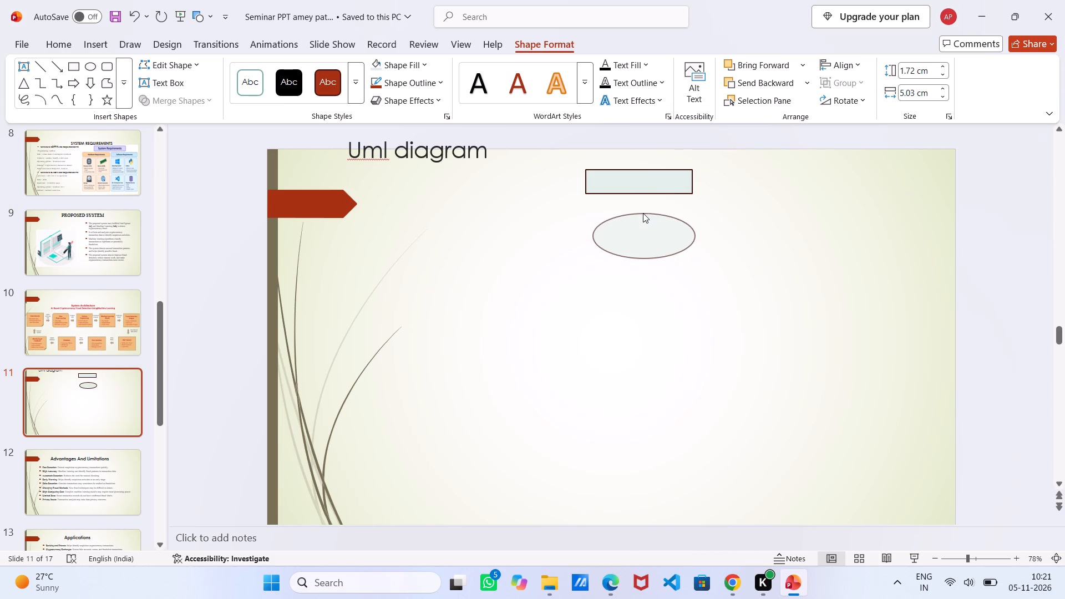
drag(643, 213, 642, 205)
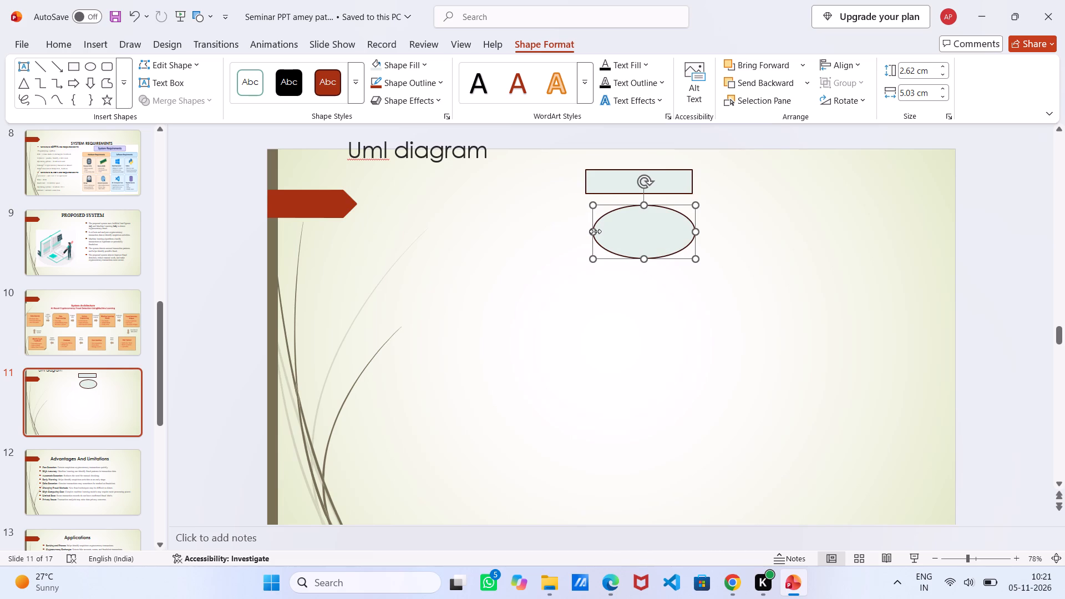
drag(595, 231, 574, 179)
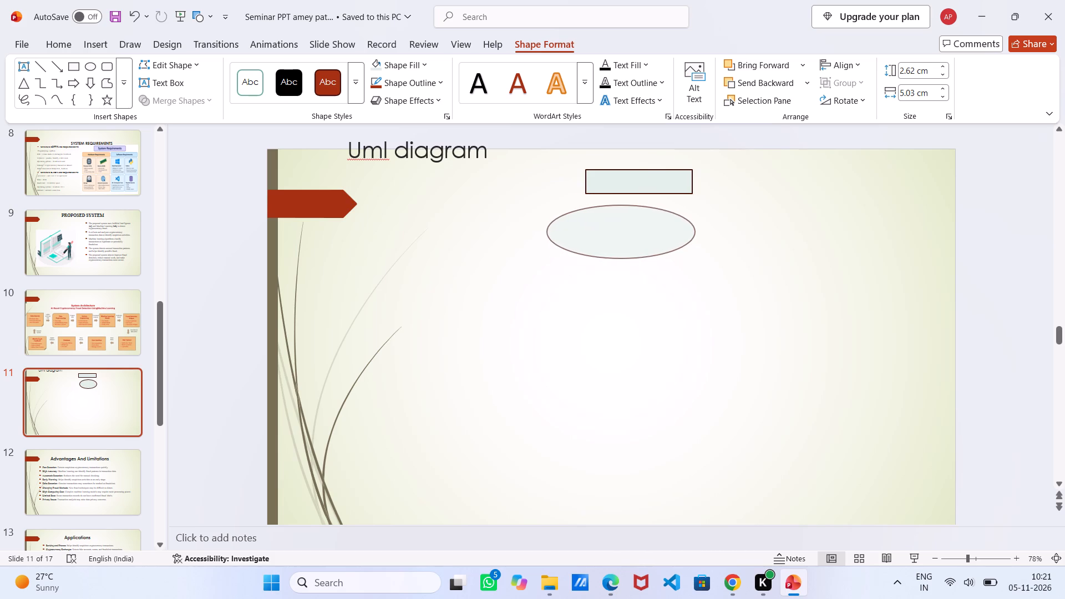
drag(574, 179, 545, 133)
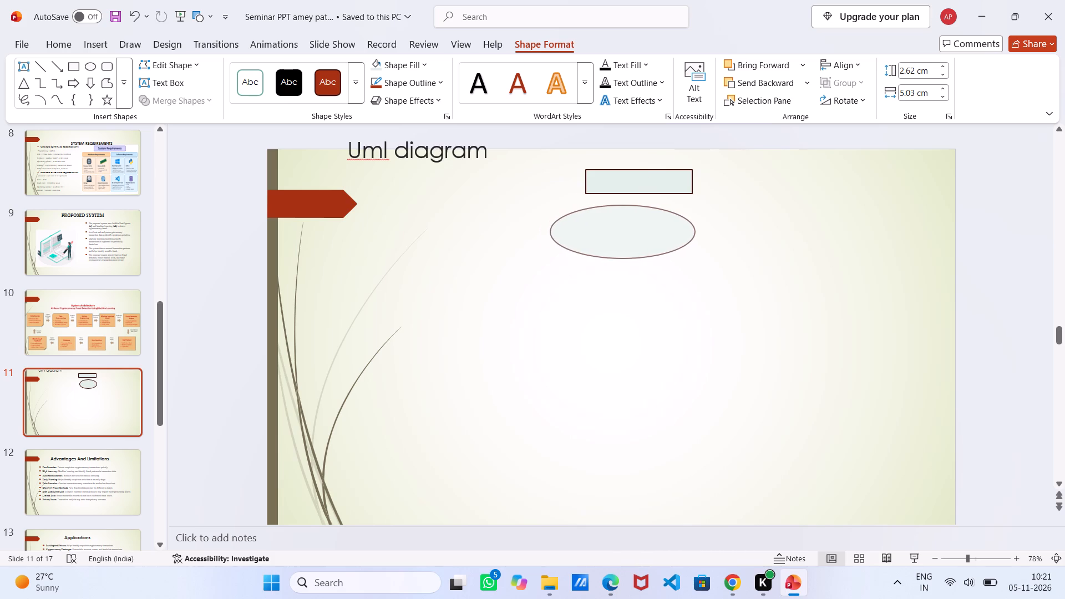
drag(545, 133, 516, 168)
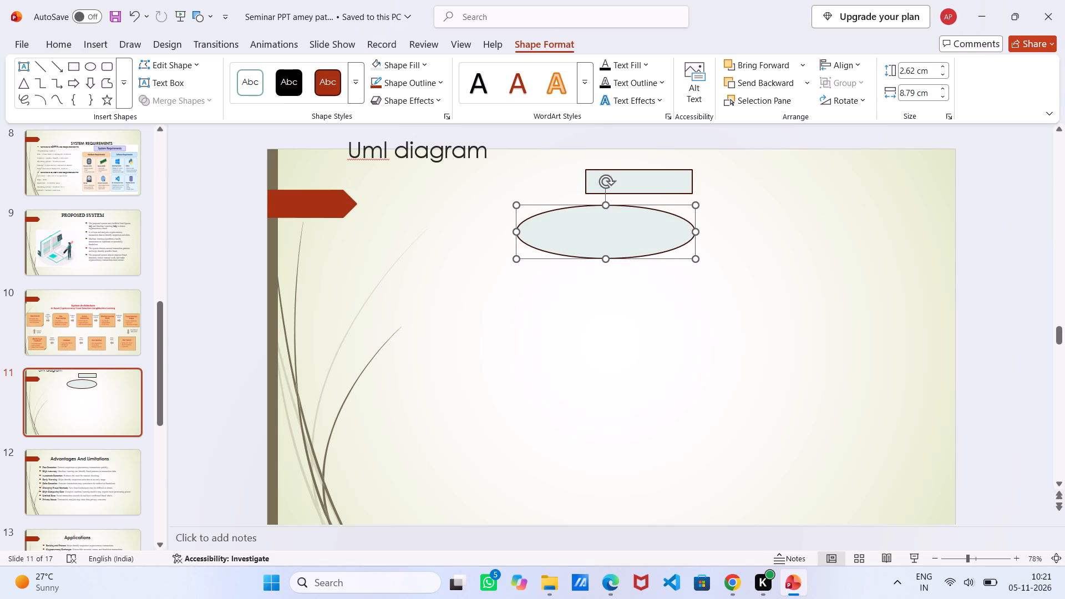
drag(697, 227, 709, 225)
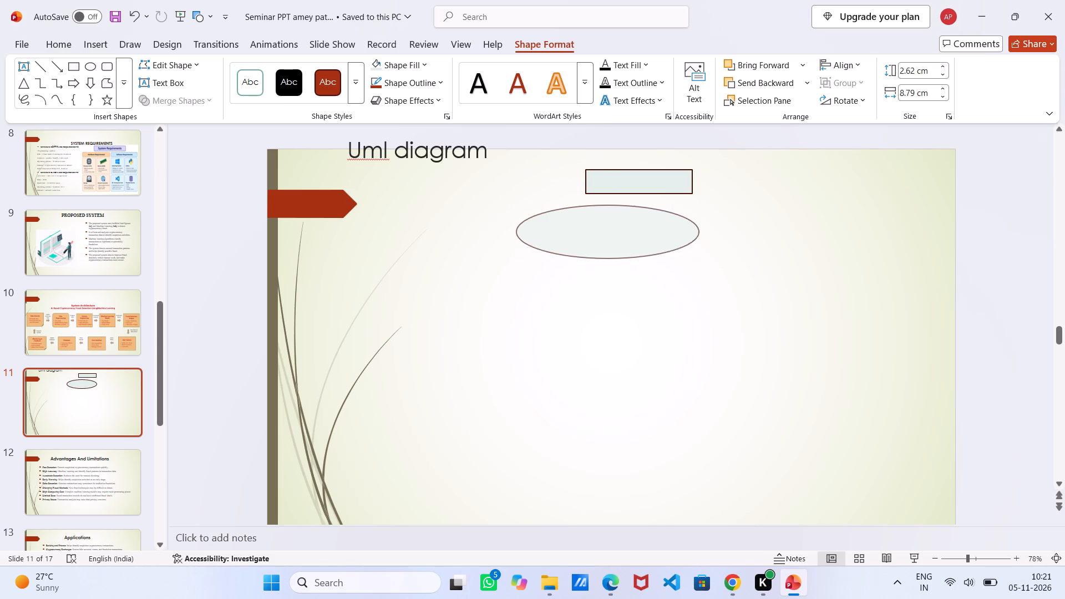
drag(709, 225, 789, 219)
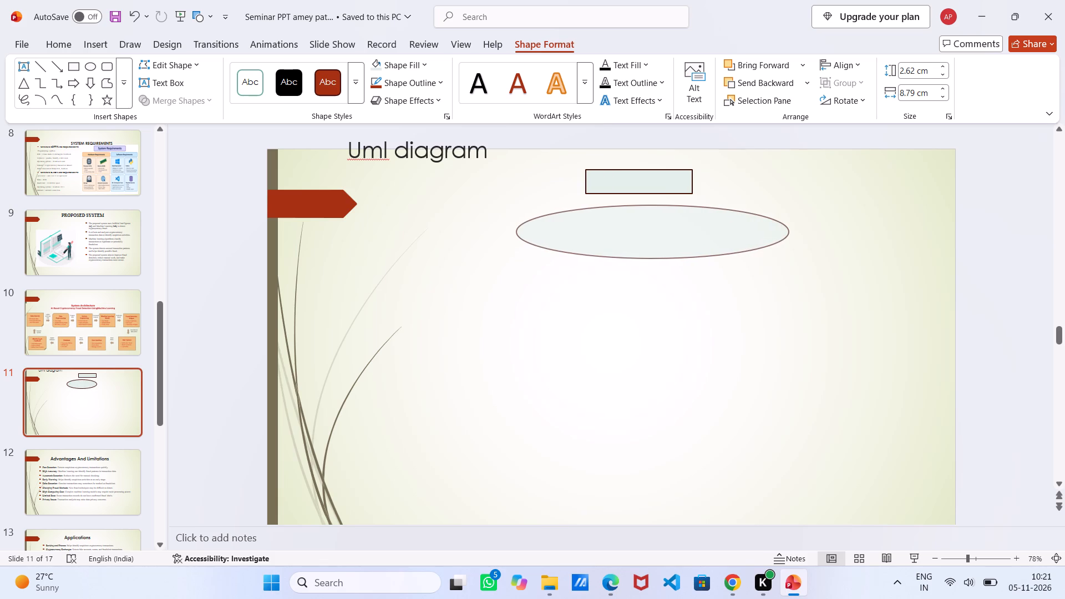
drag(789, 219, 793, 222)
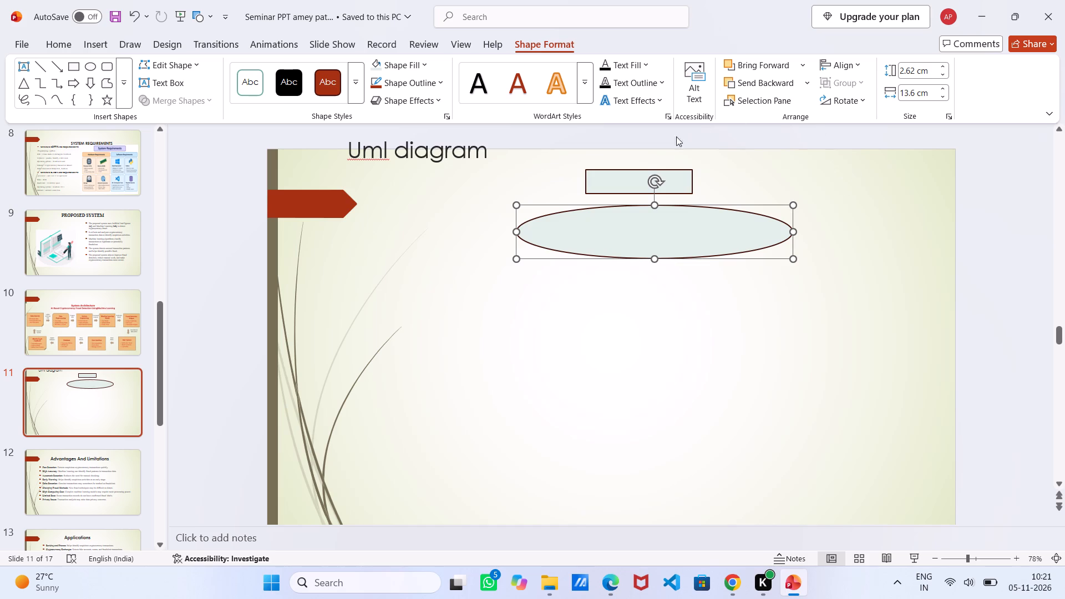
Cut the small rectangle above the ellipse from the slide.
right_click(622, 180)
click(647, 216)
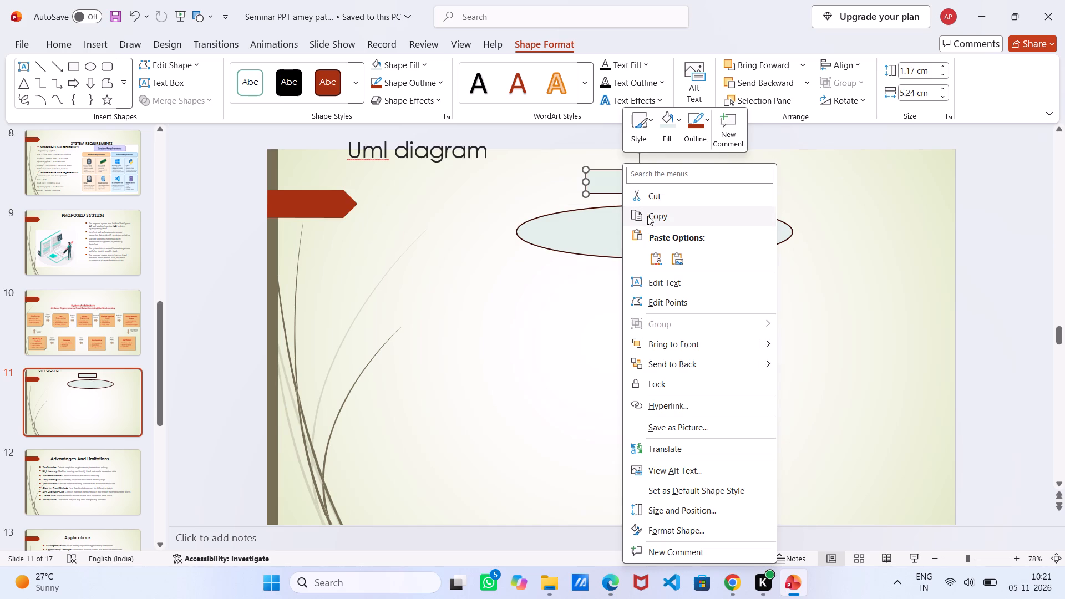
click(651, 186)
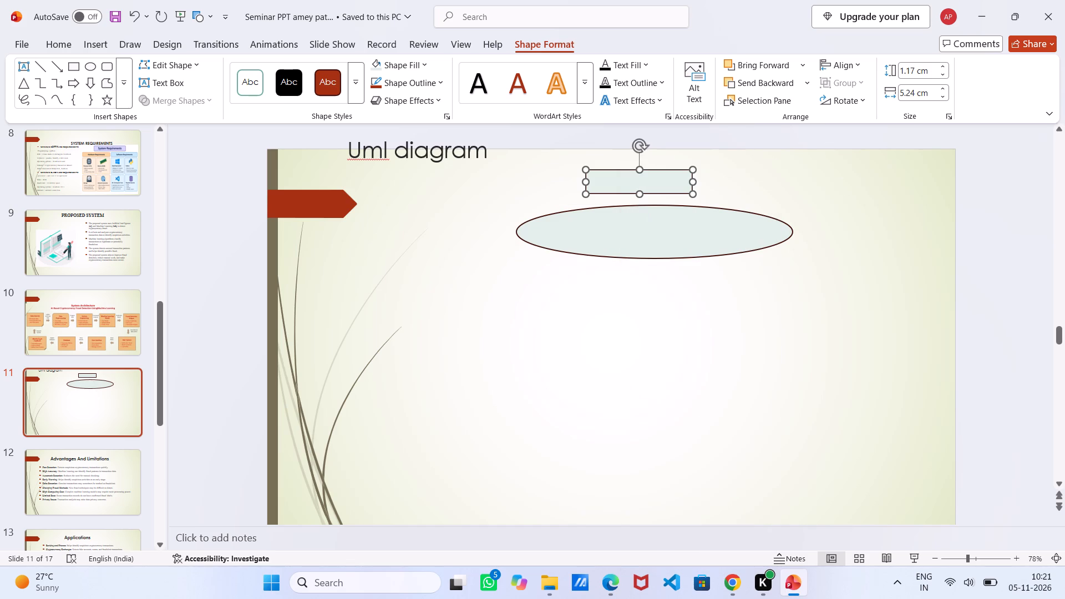
right_click(652, 185)
click(670, 195)
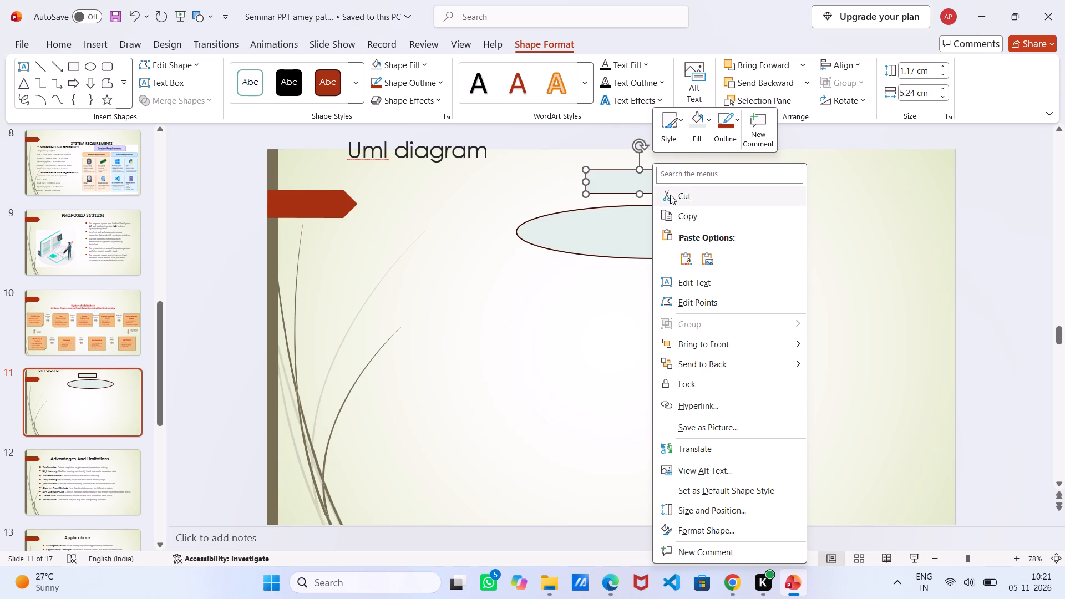
Move the ellipse up near the slide's top edge, beside the "Uml diagram" title, and deselect it.
click(644, 204)
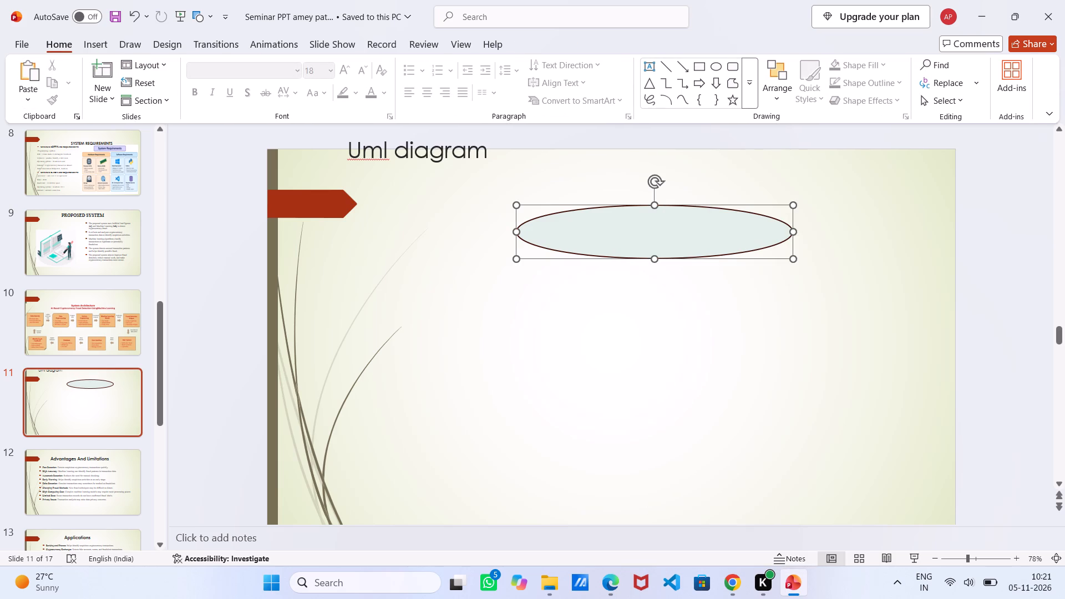
drag(644, 204, 640, 162)
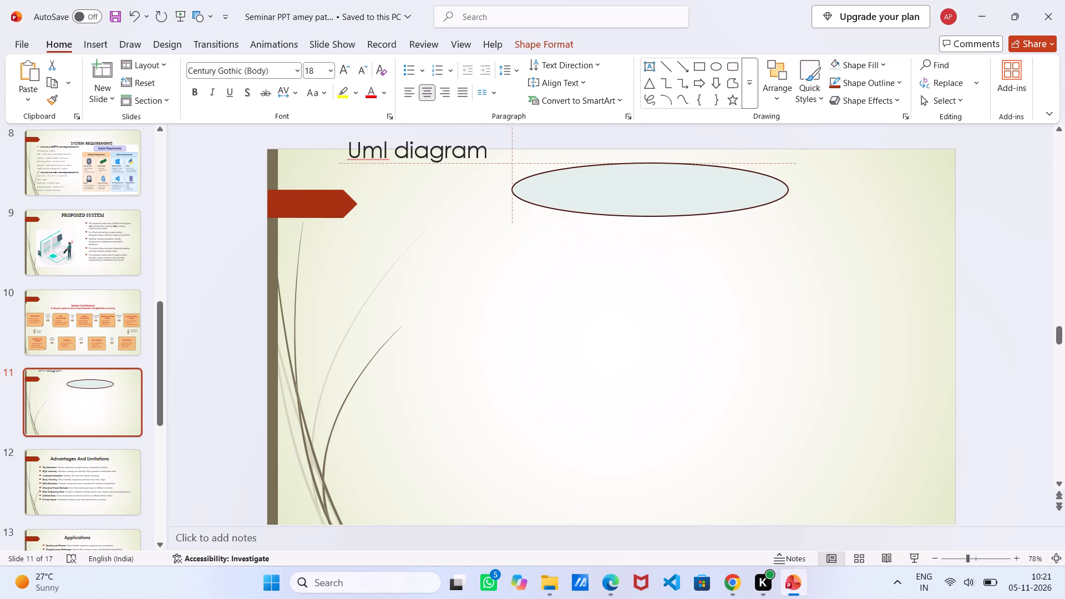
drag(640, 162, 639, 163)
click(706, 252)
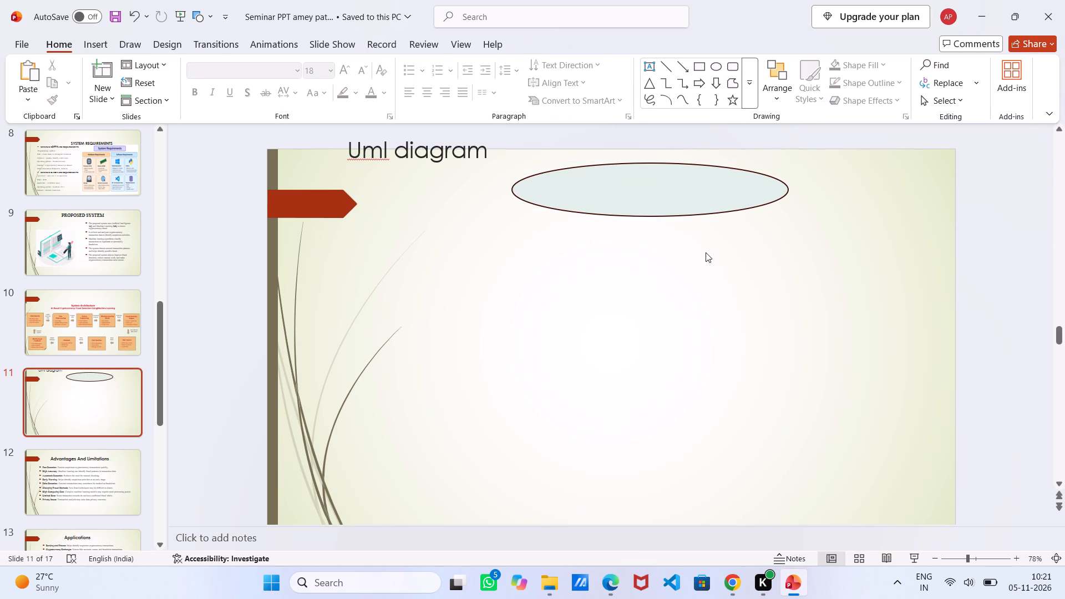
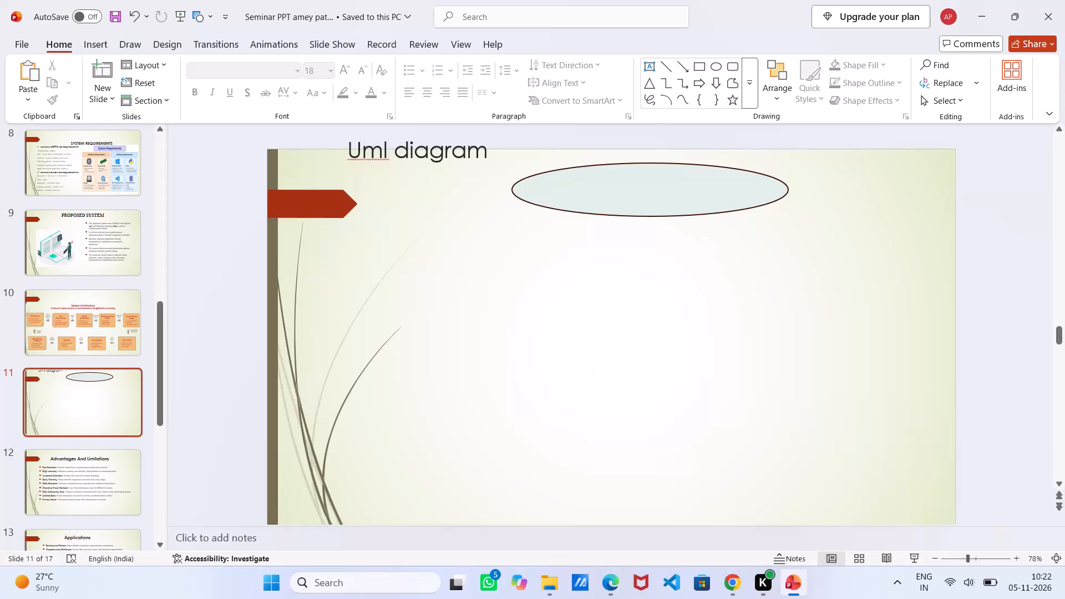
Cut the light green ellipse beside the "Uml diagram" title from slide 11.
click(688, 194)
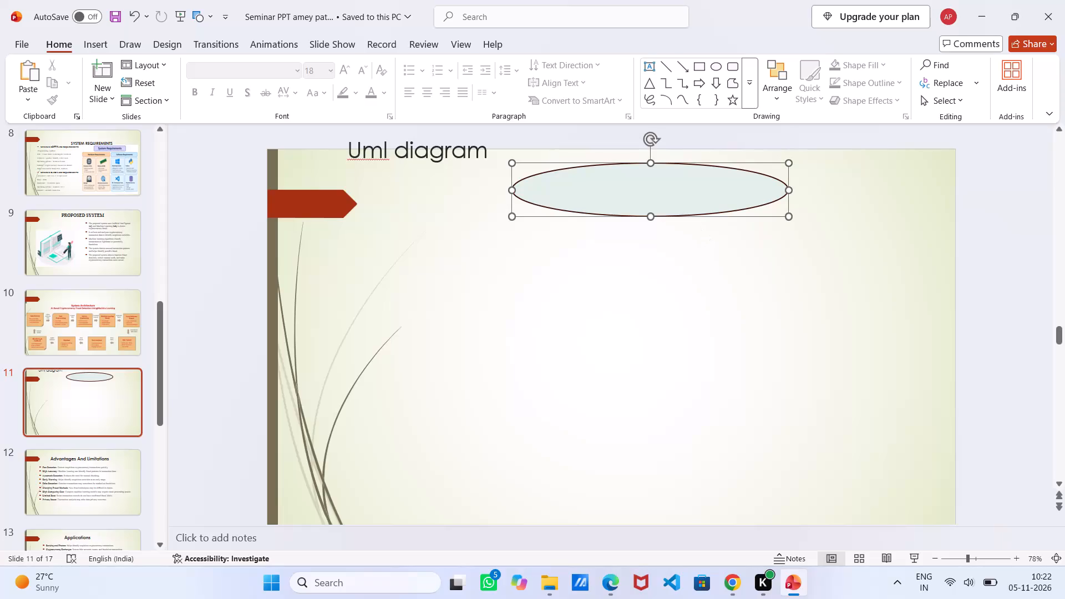
right_click(688, 194)
click(741, 193)
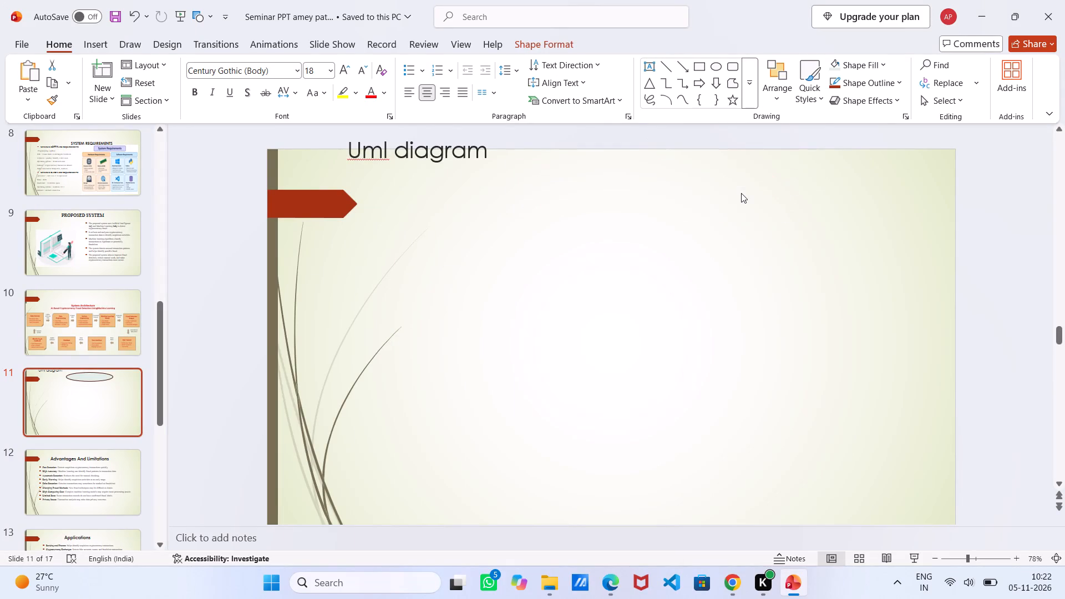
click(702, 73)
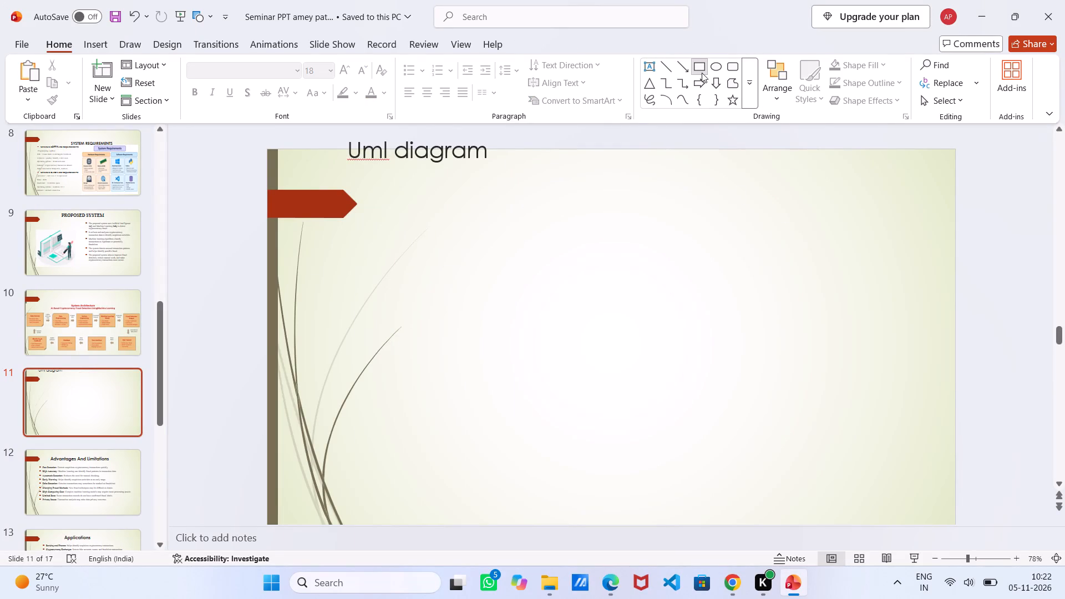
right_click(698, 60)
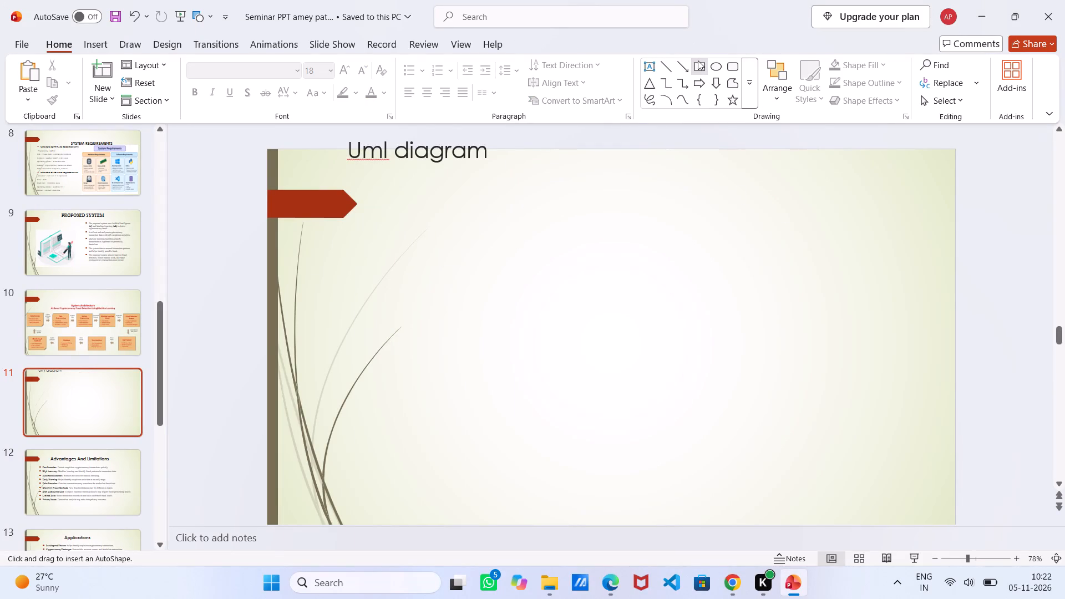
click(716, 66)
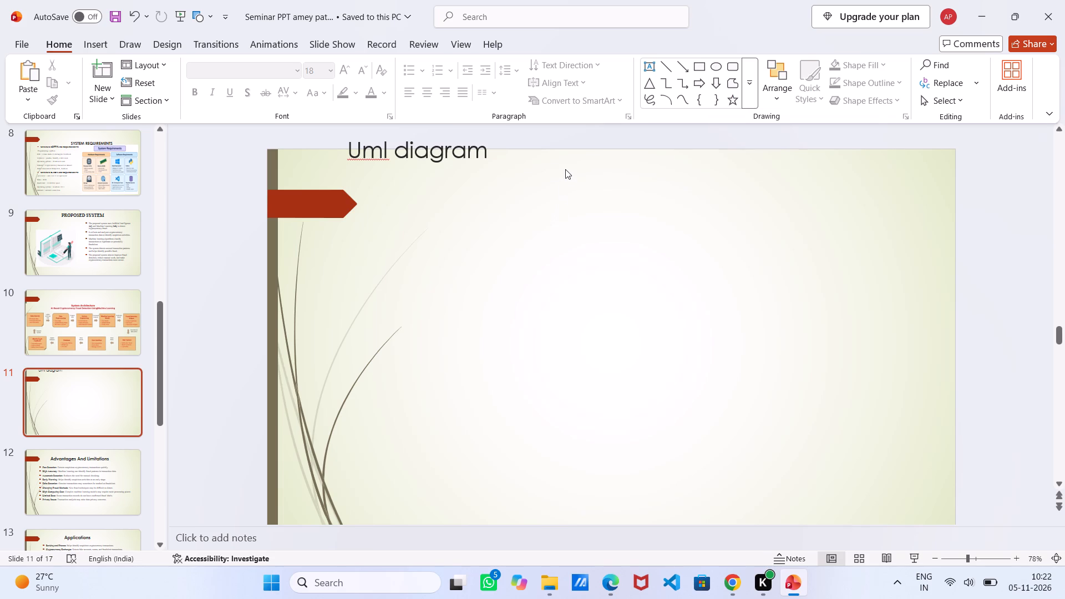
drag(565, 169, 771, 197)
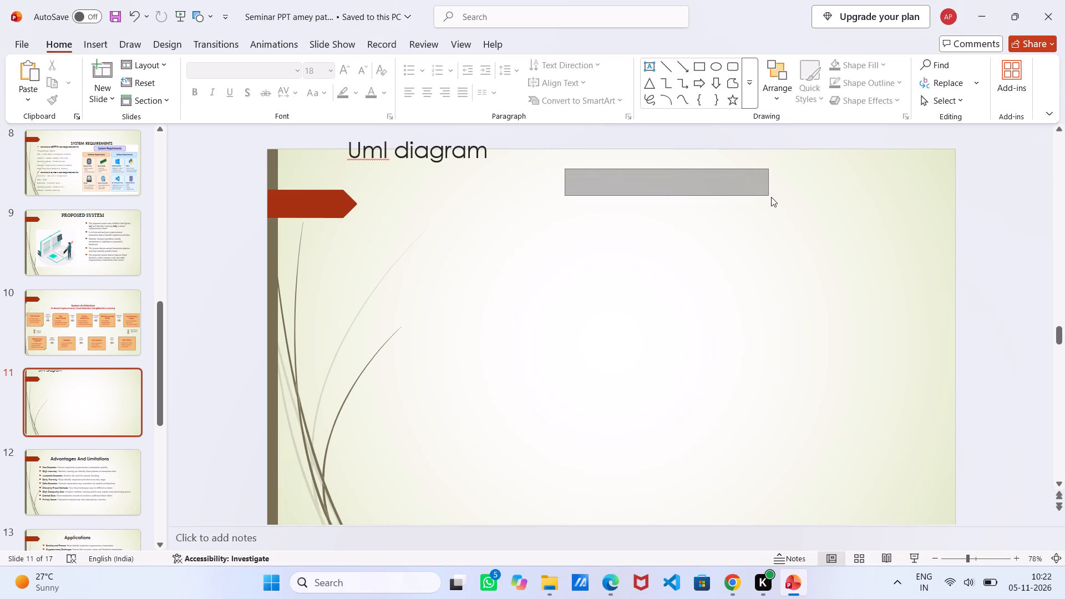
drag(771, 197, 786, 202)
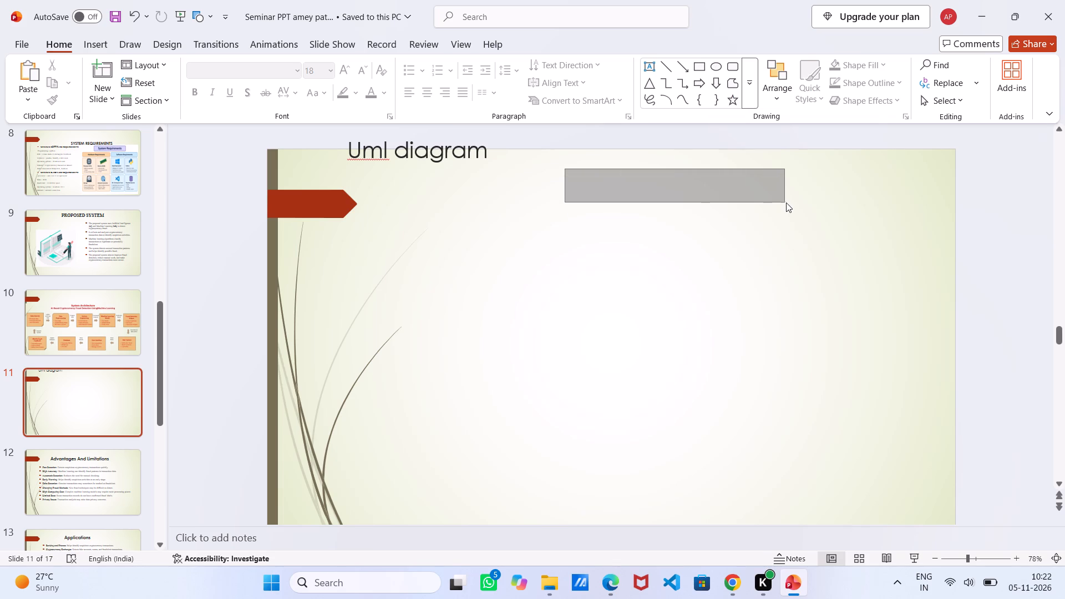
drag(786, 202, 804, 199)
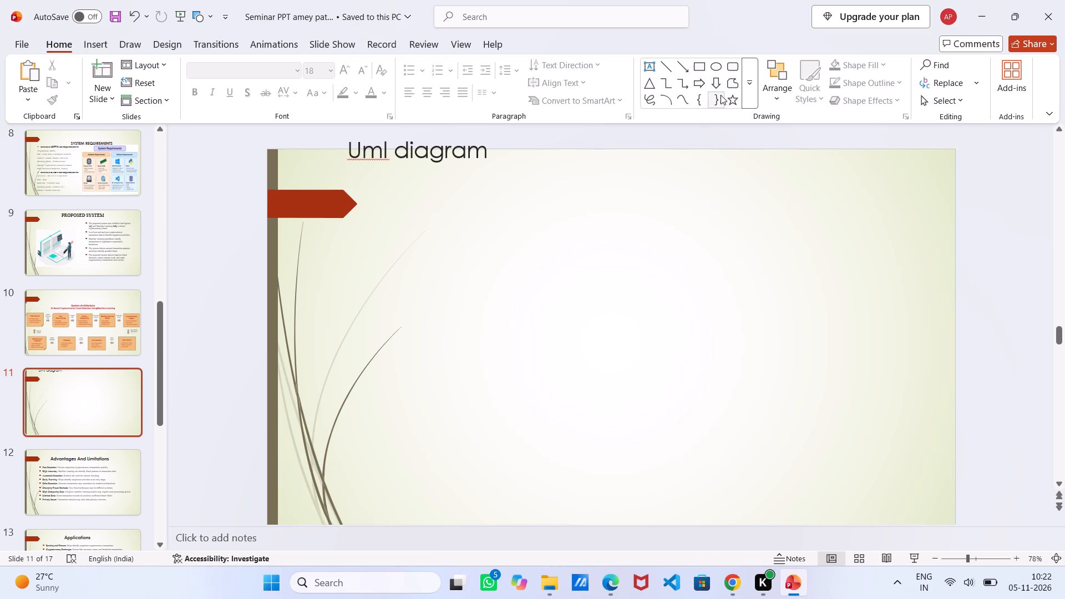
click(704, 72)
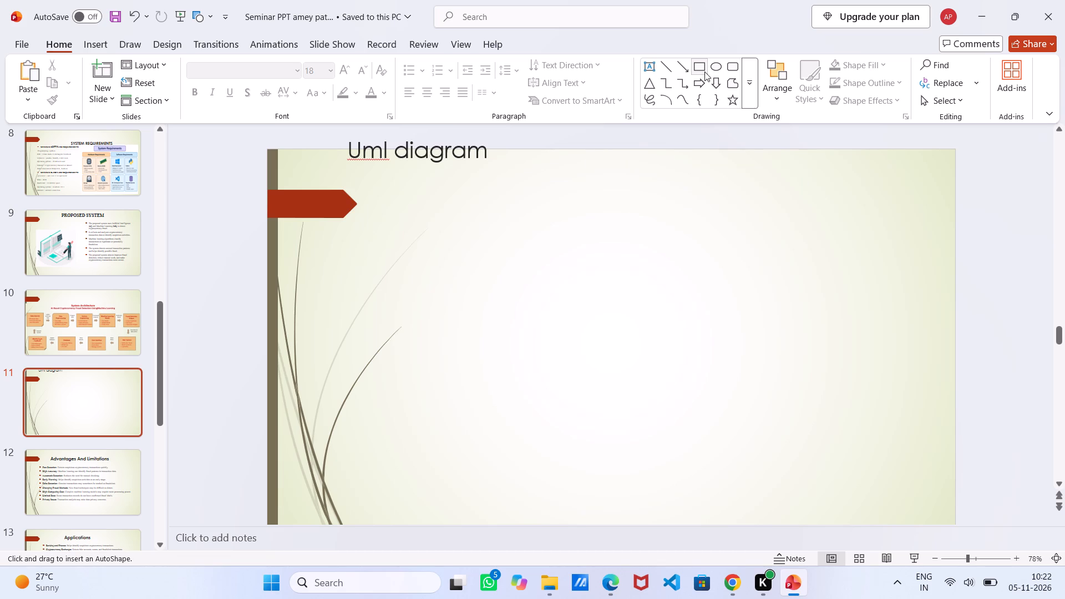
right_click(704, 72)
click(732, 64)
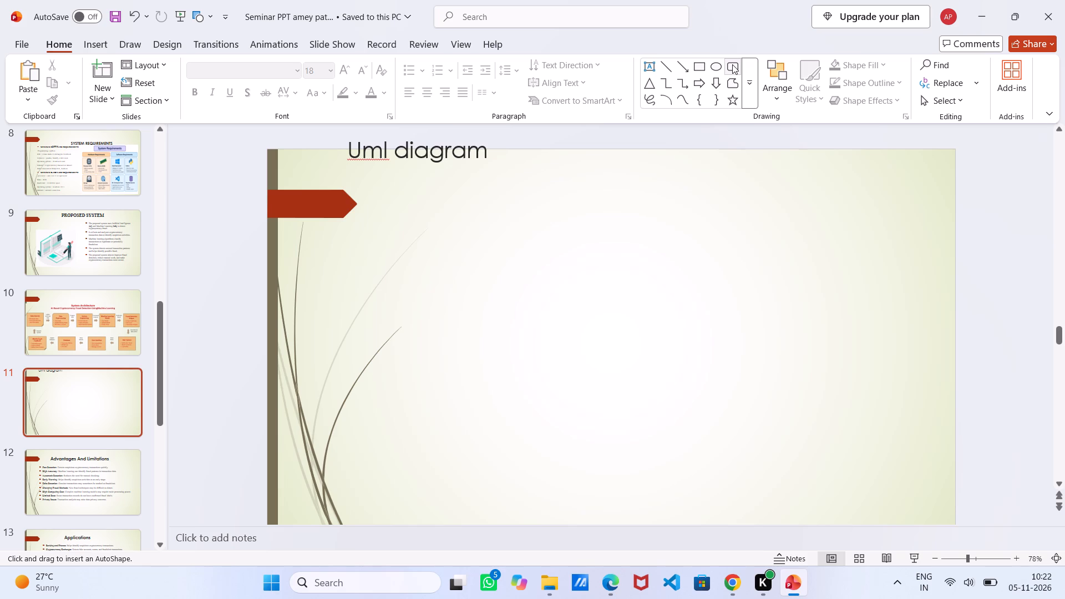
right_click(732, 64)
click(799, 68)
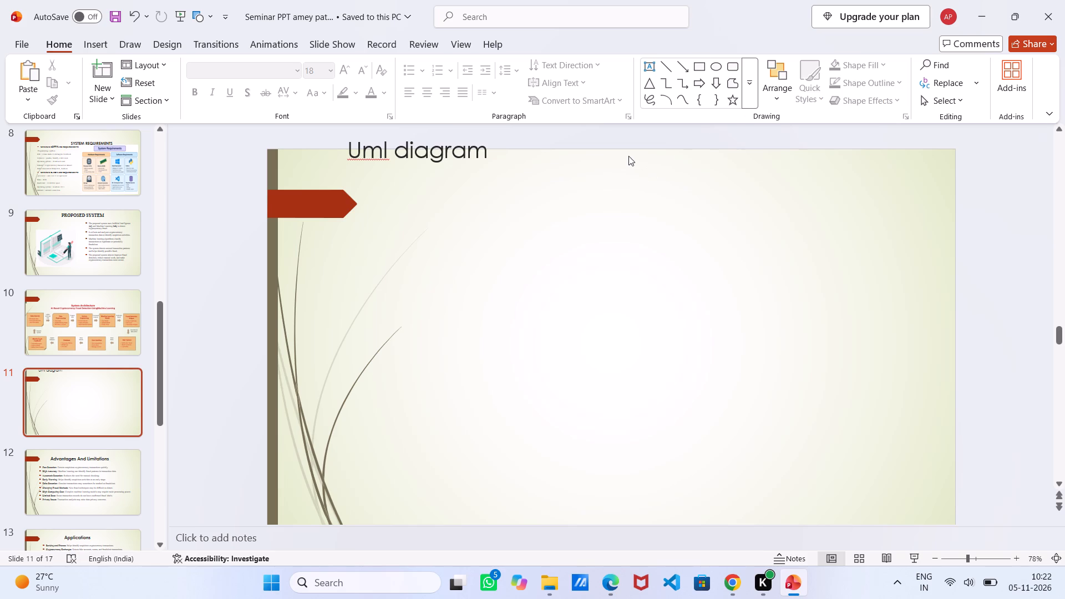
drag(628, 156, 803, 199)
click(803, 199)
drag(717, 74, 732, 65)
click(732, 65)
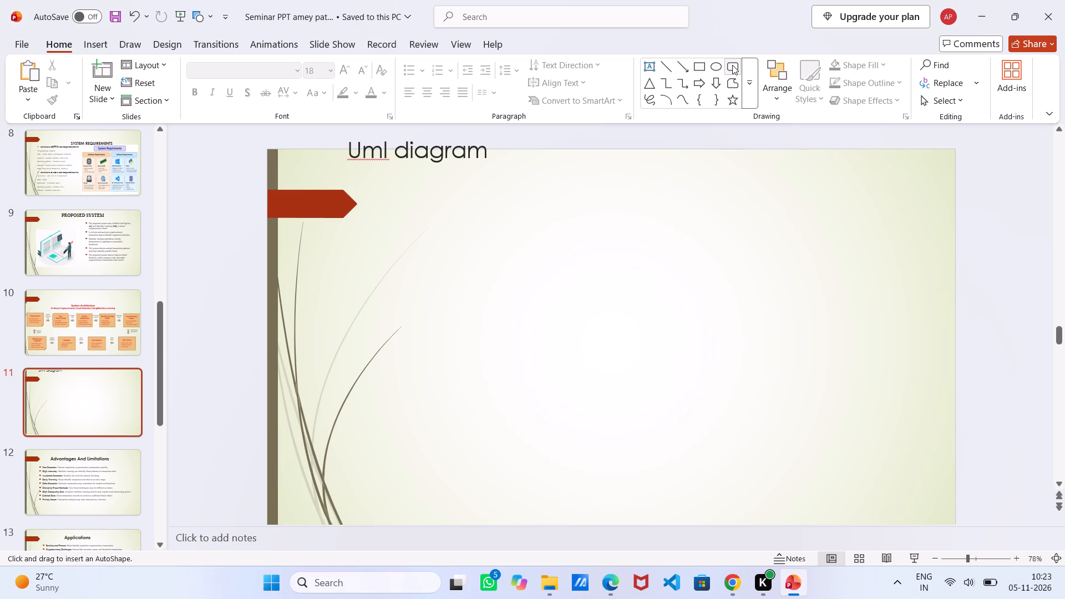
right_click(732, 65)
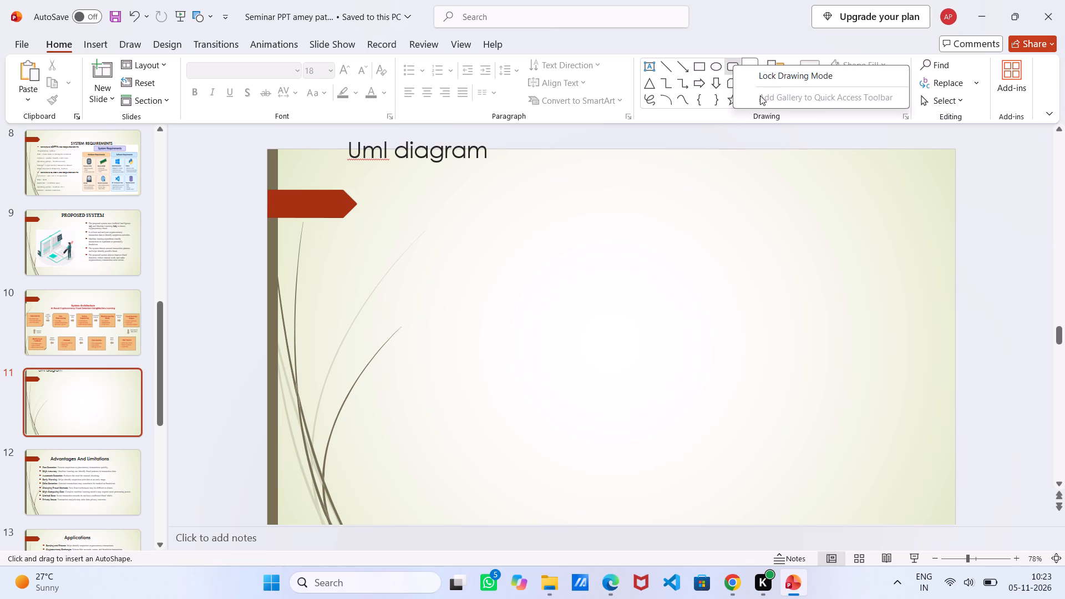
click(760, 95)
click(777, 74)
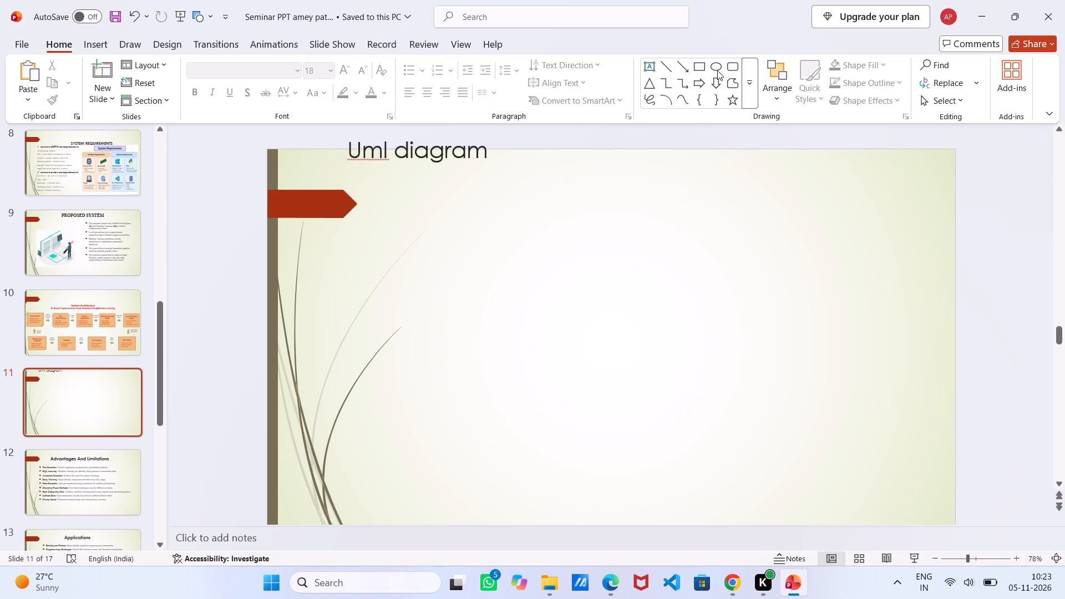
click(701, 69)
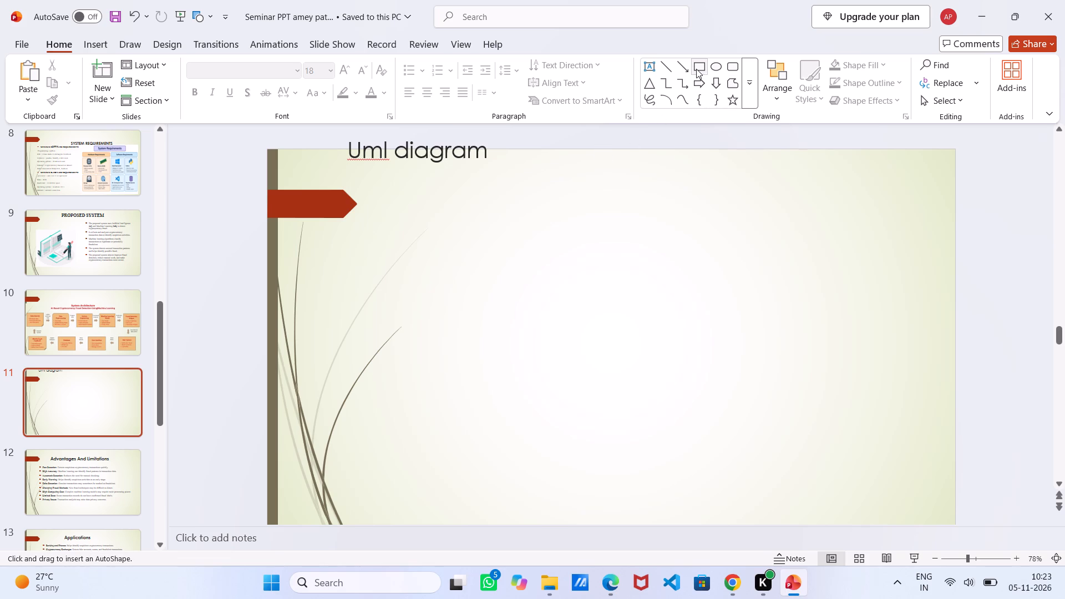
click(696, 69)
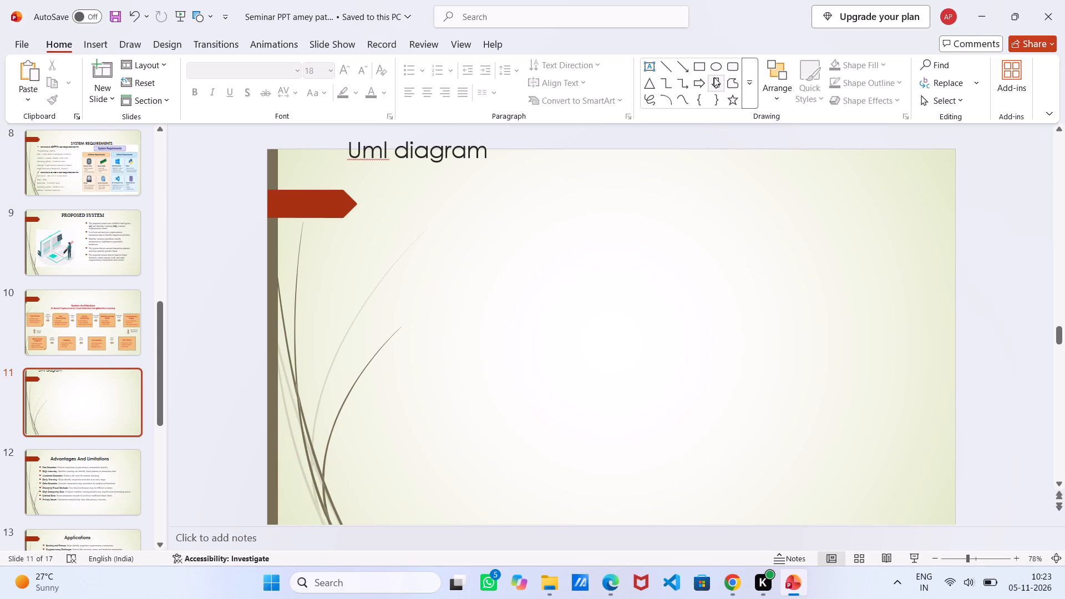
Draw a rounded rectangle about 1.67 cm high and 9.34 cm wide near the slide's top edge, using locked drawing mode.
right_click(727, 69)
click(753, 76)
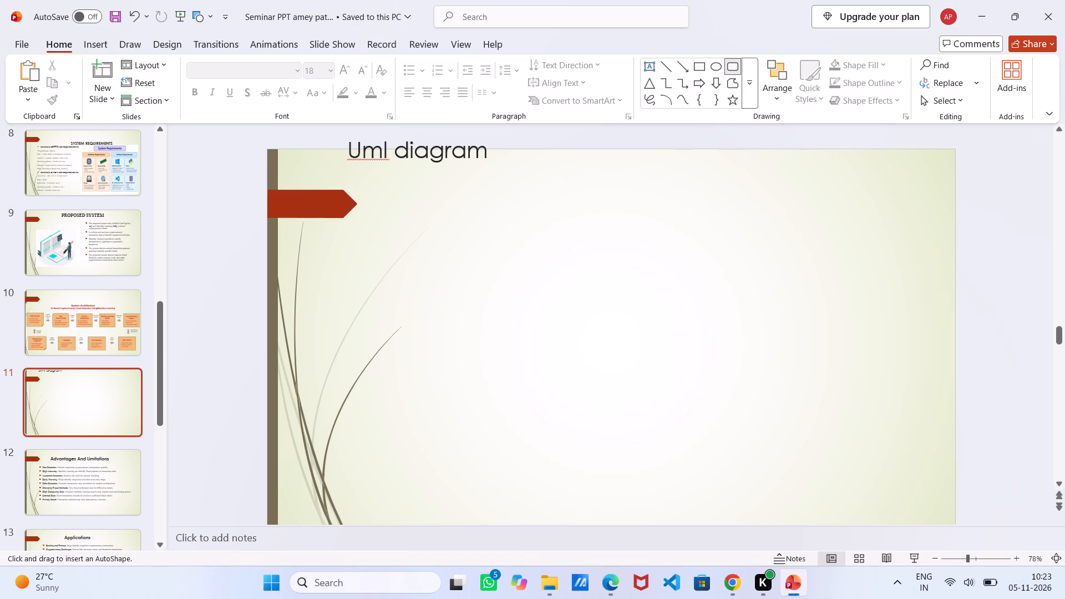
drag(610, 171, 764, 222)
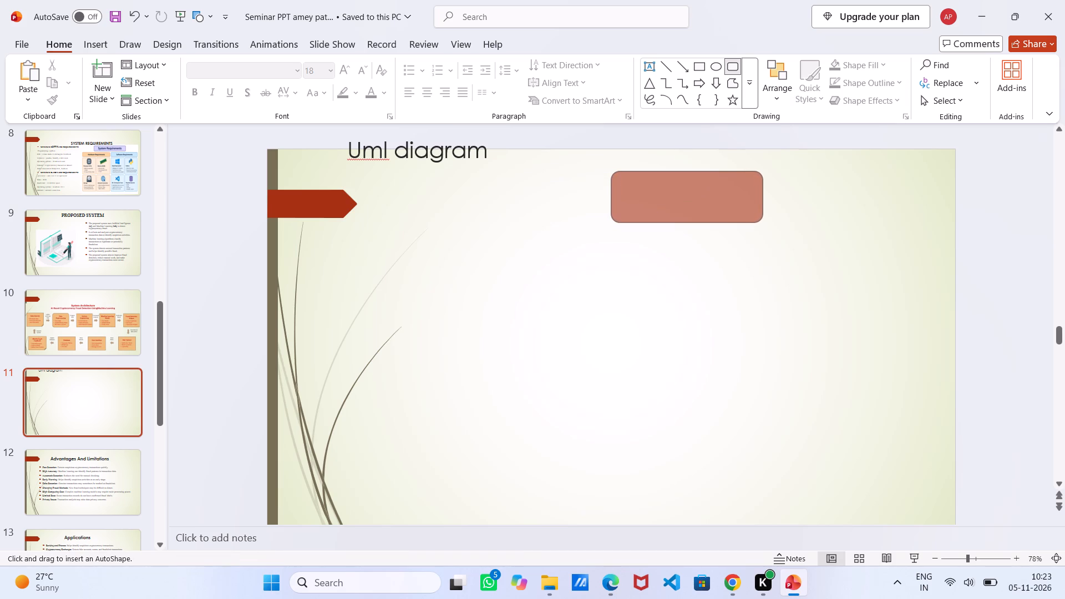
drag(764, 222, 801, 202)
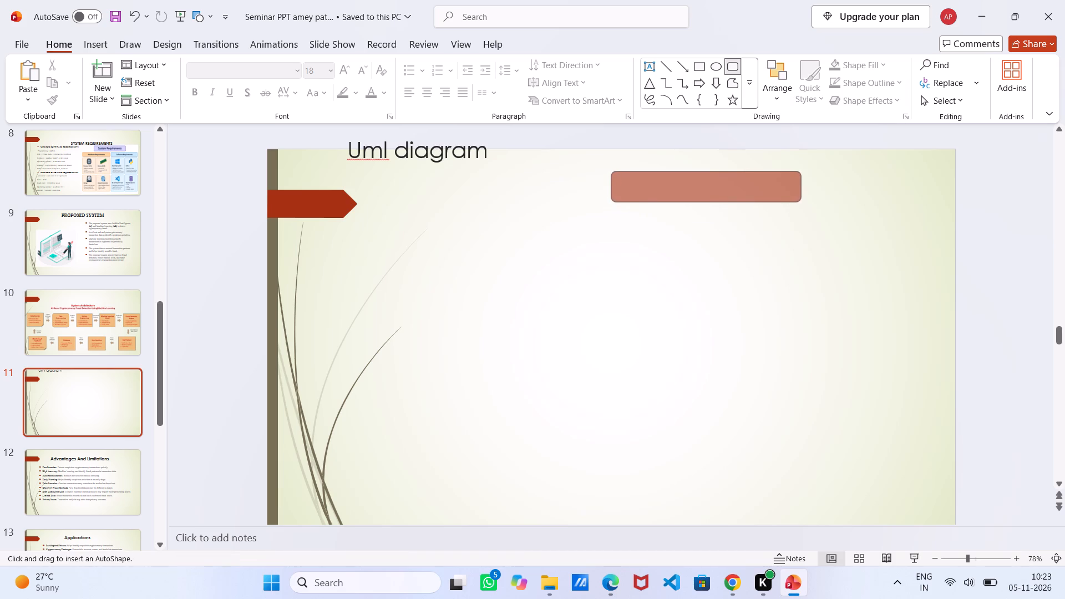
drag(801, 202, 801, 205)
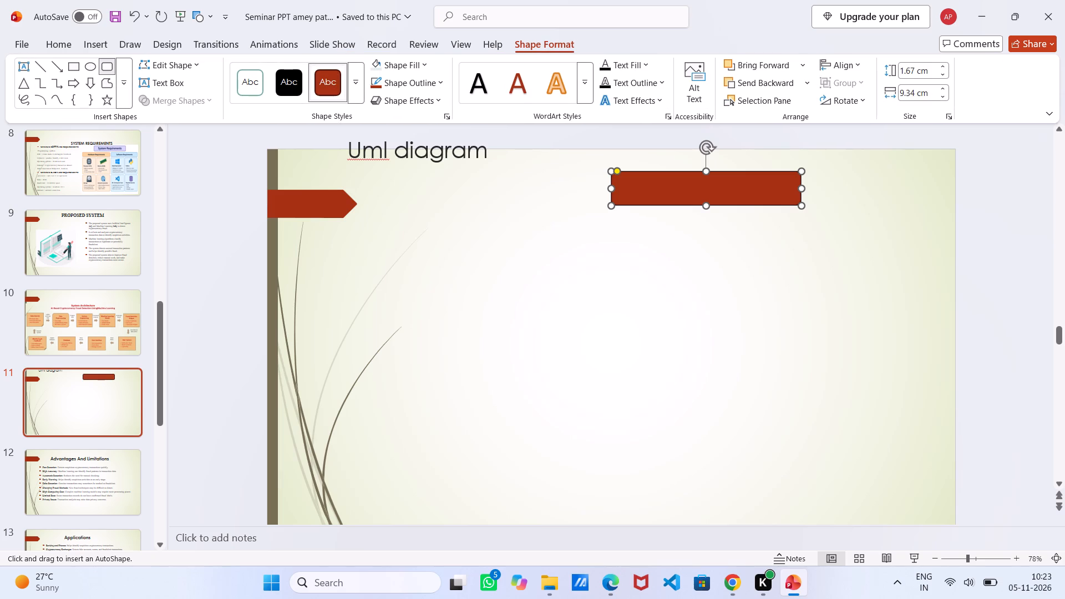
Draw a tiny rounded rectangle just inside the middle of the large rounded rectangle's top edge.
drag(711, 171, 717, 155)
drag(717, 155, 719, 177)
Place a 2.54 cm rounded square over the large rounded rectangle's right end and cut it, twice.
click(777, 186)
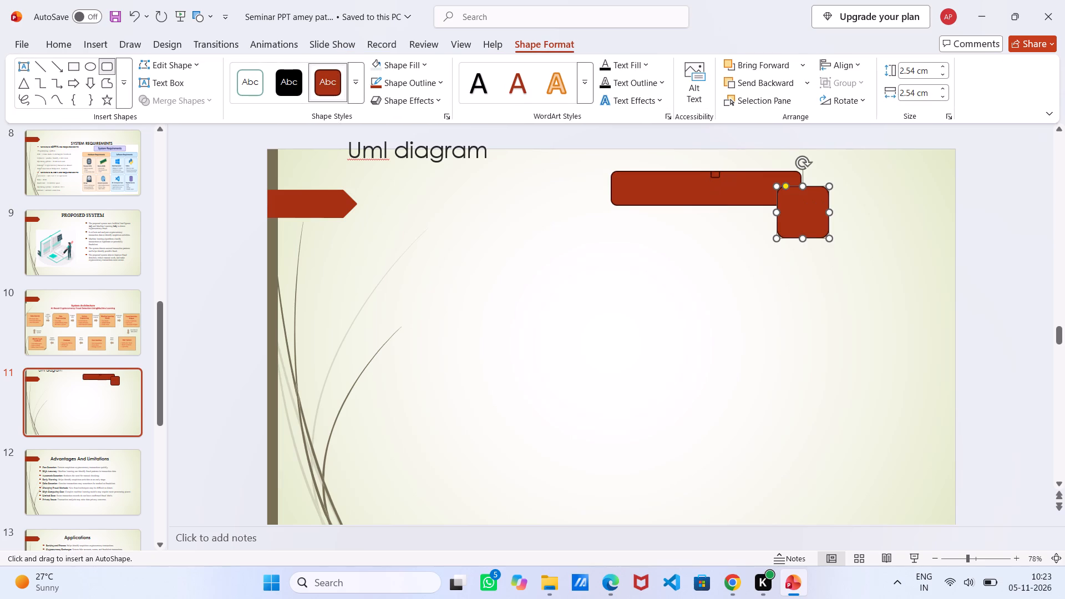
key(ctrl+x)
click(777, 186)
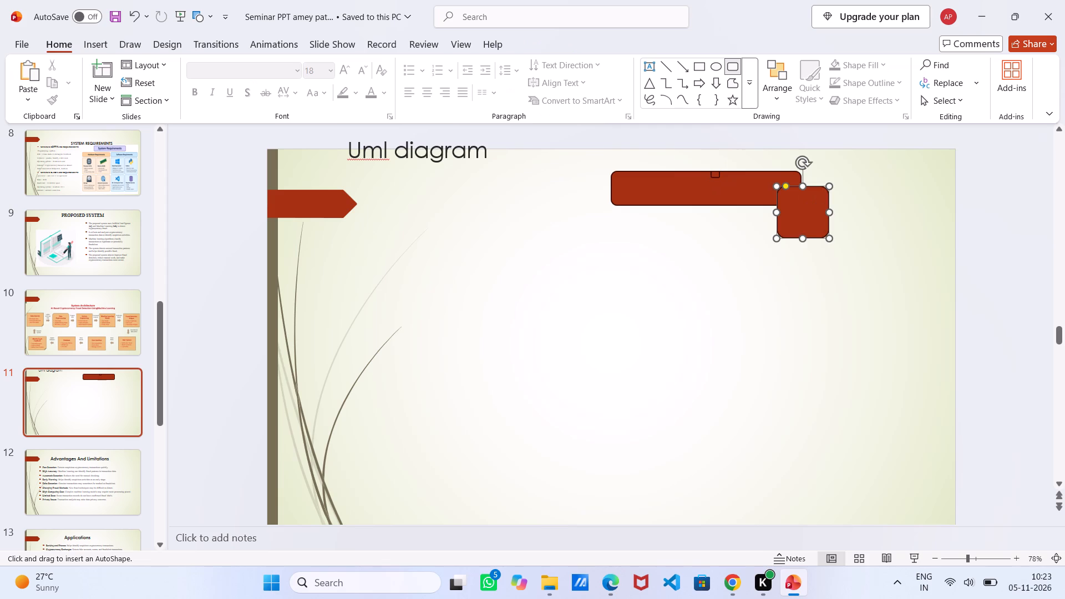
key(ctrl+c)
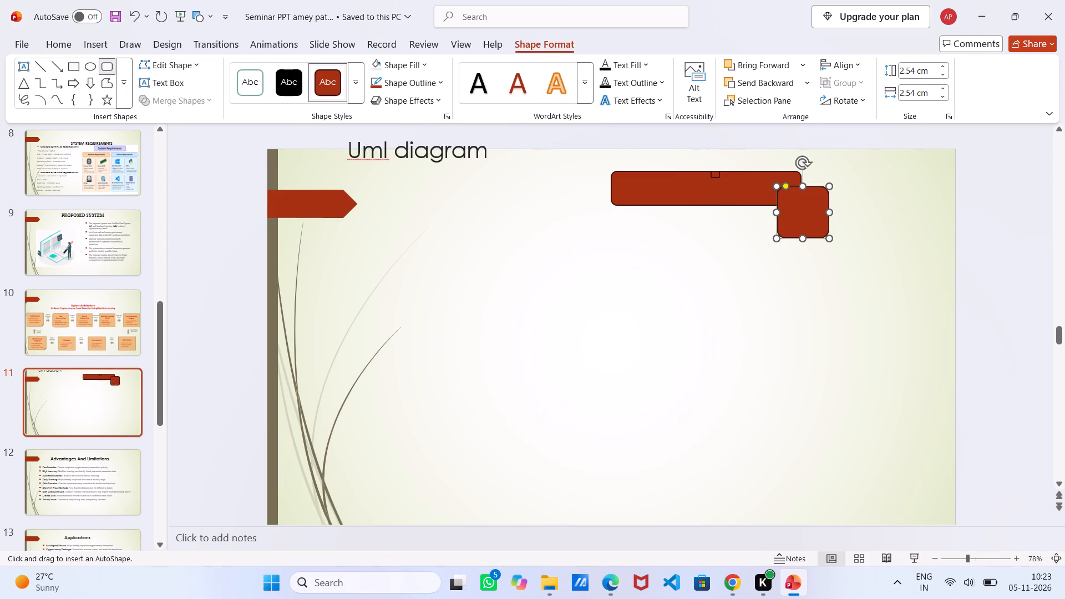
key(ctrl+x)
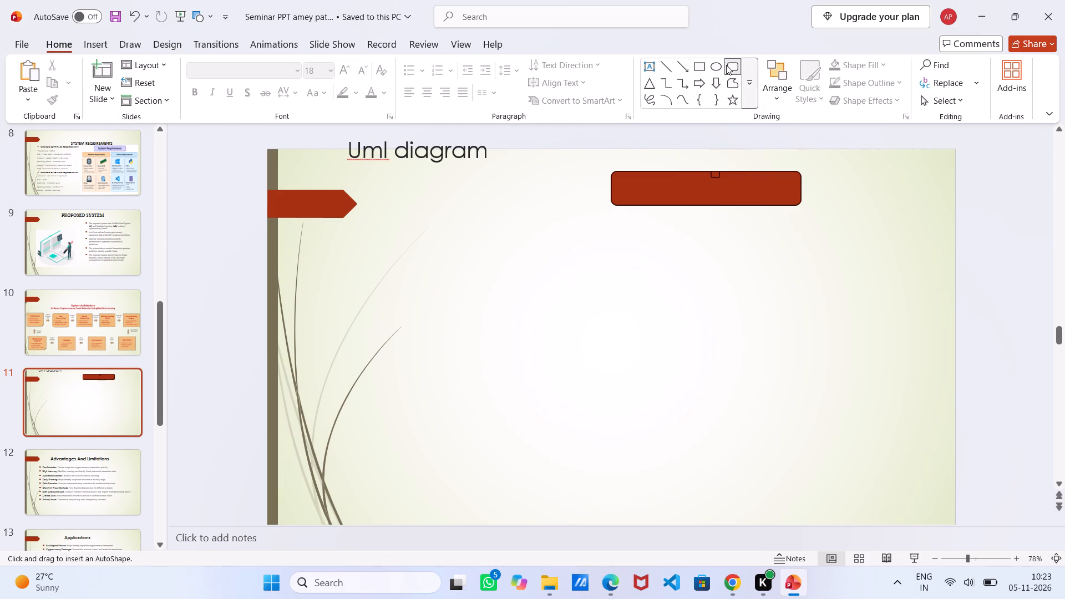
Draw a short line from the rounded rectangle's top connection point, ending just inside it, about 0.3 cm high and 0.45 cm wide.
click(727, 65)
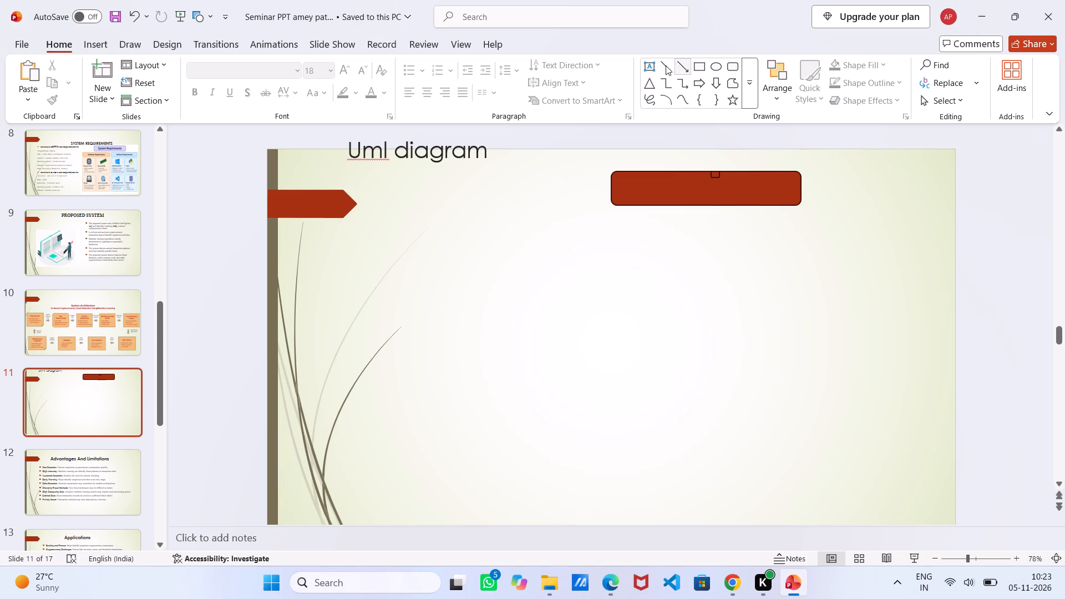
click(666, 65)
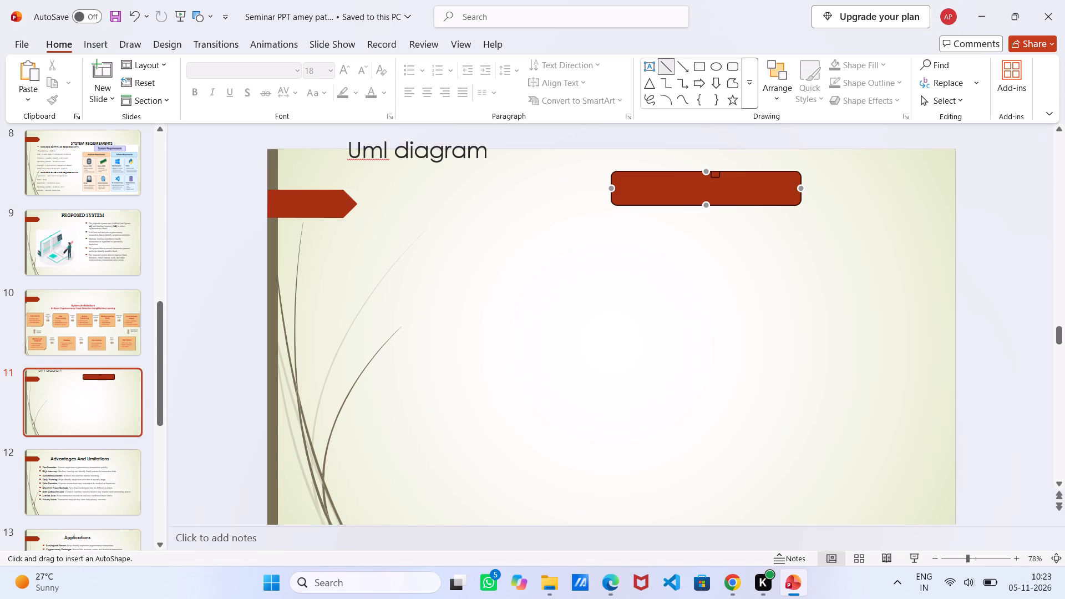
drag(708, 171, 706, 147)
drag(706, 147, 713, 177)
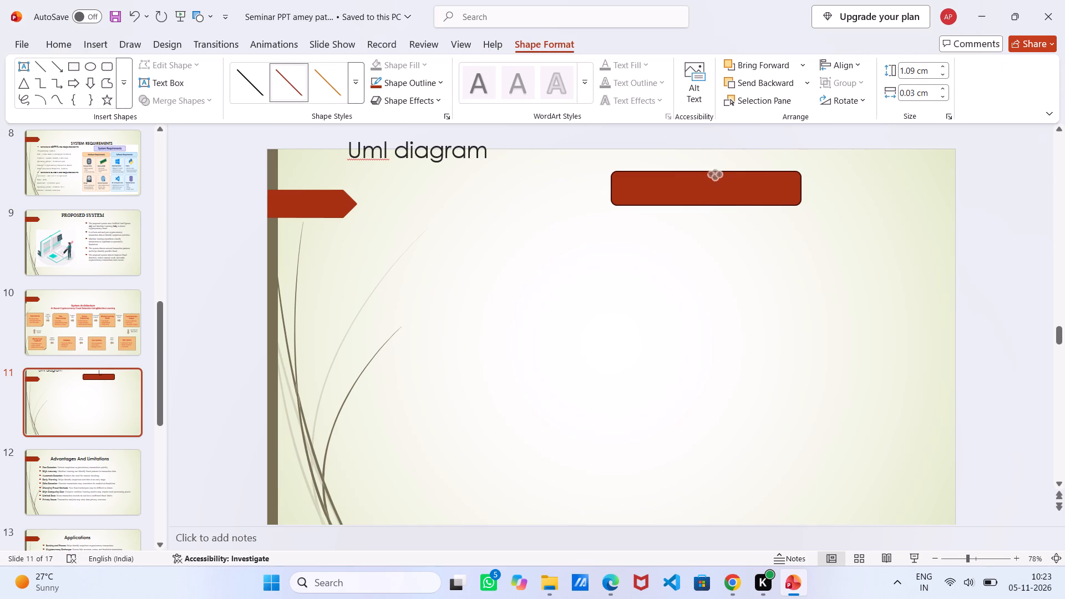
drag(713, 177, 714, 177)
click(714, 177)
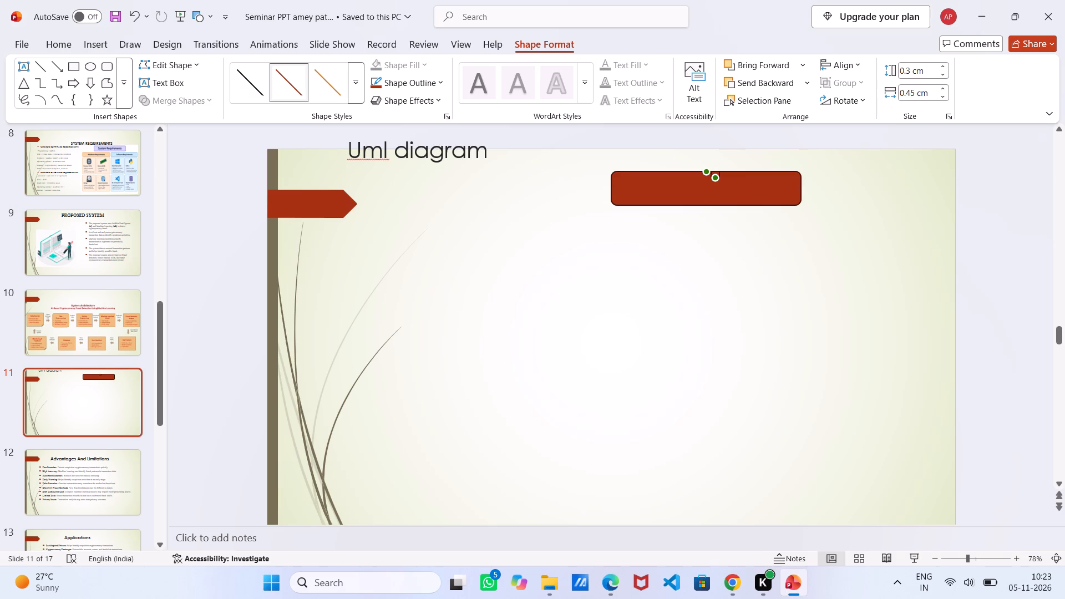
Resize the large rounded rectangle to about 2.02 cm high and 14.22 cm wide, with its top on the slide's top edge.
click(772, 191)
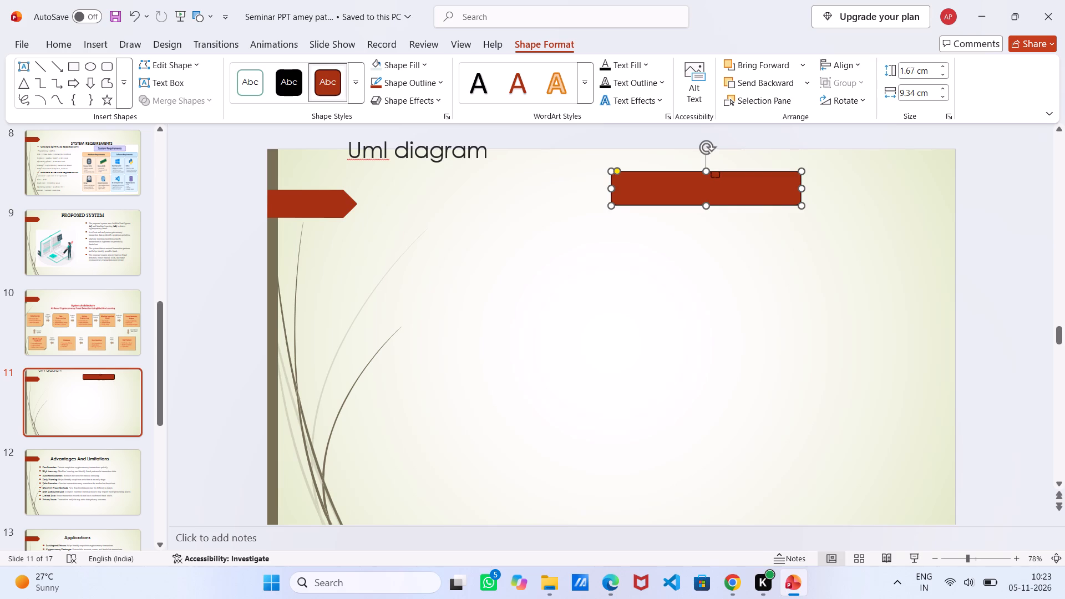
drag(706, 205, 705, 216)
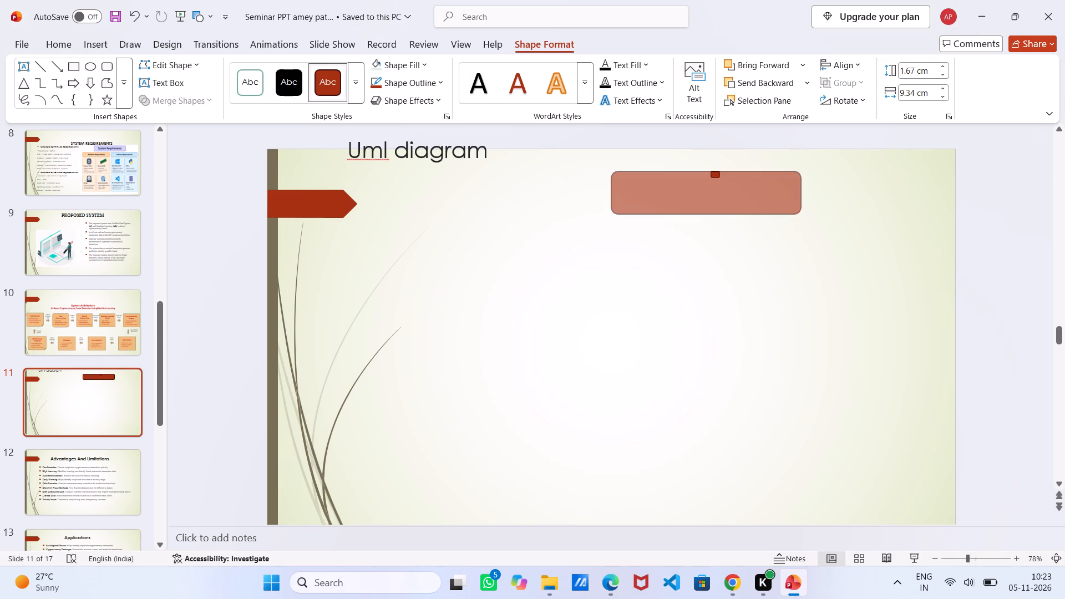
drag(705, 216, 697, 220)
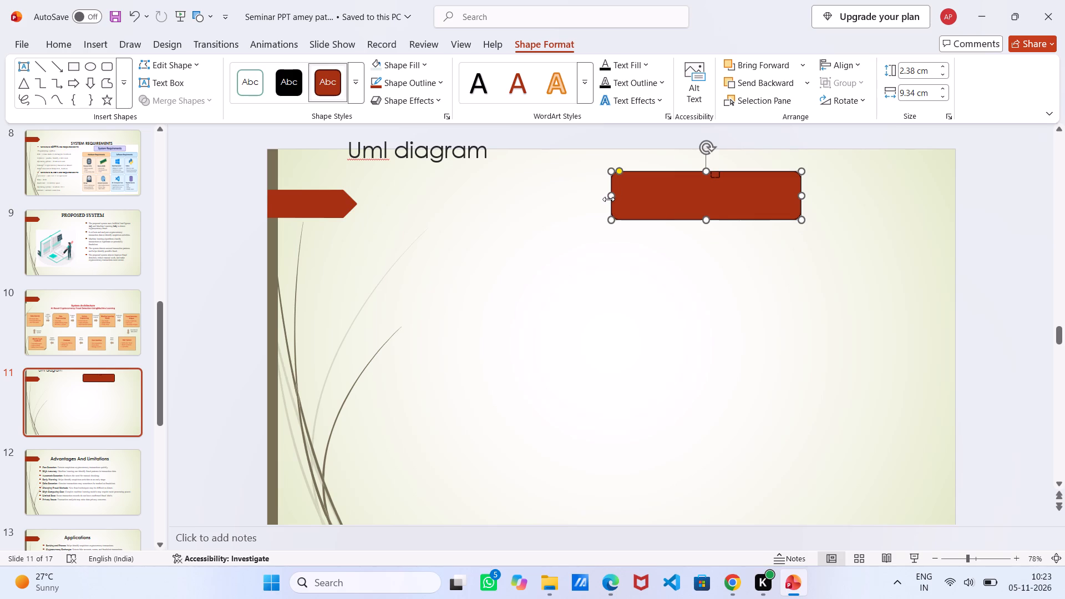
drag(608, 199, 519, 202)
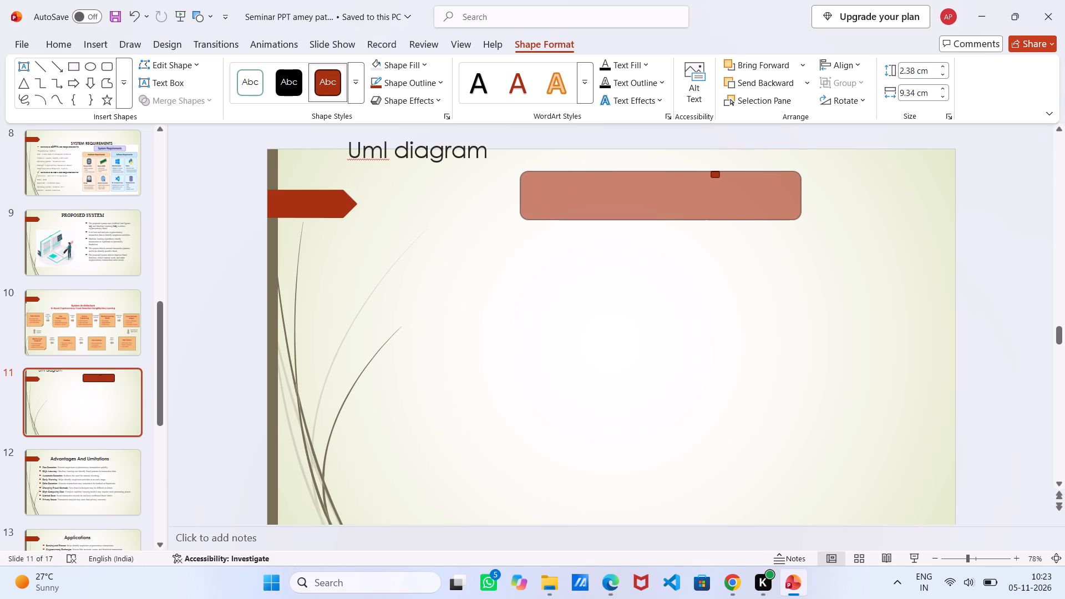
drag(519, 202, 513, 196)
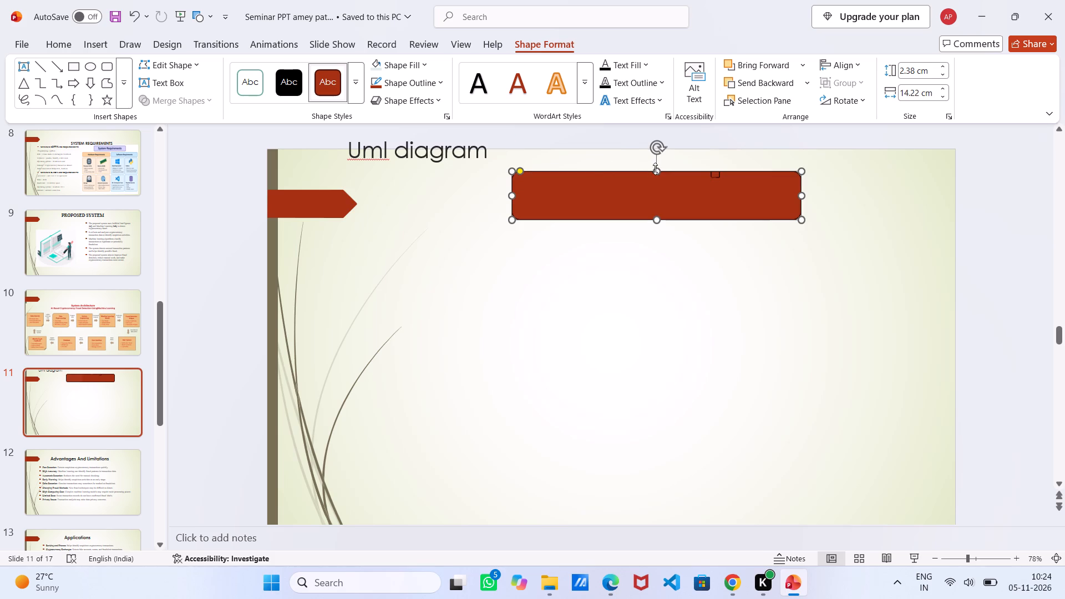
drag(655, 170, 655, 149)
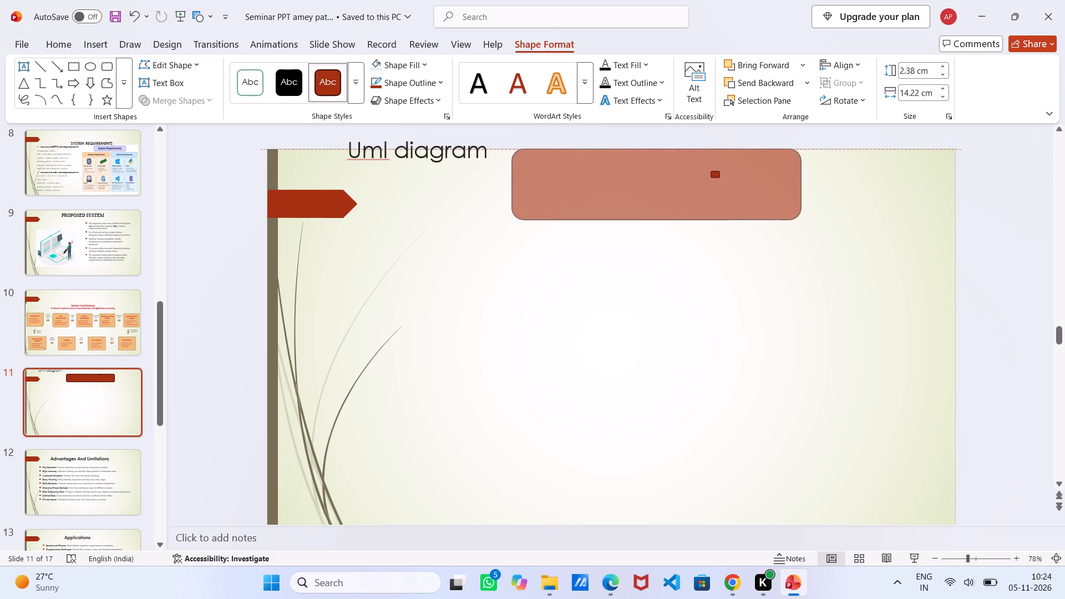
drag(655, 149, 655, 148)
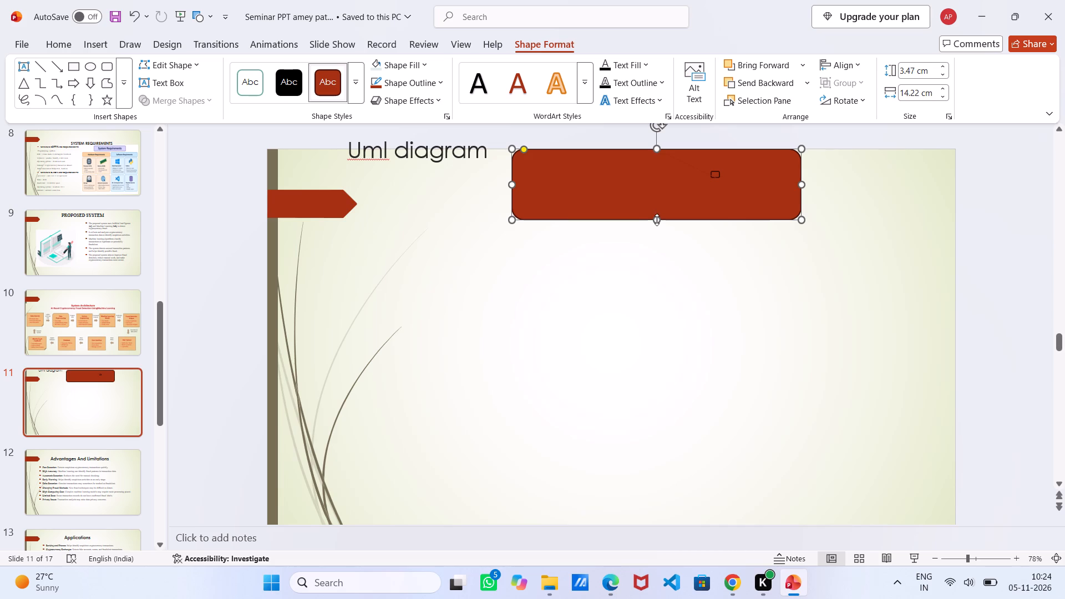
drag(657, 220, 651, 179)
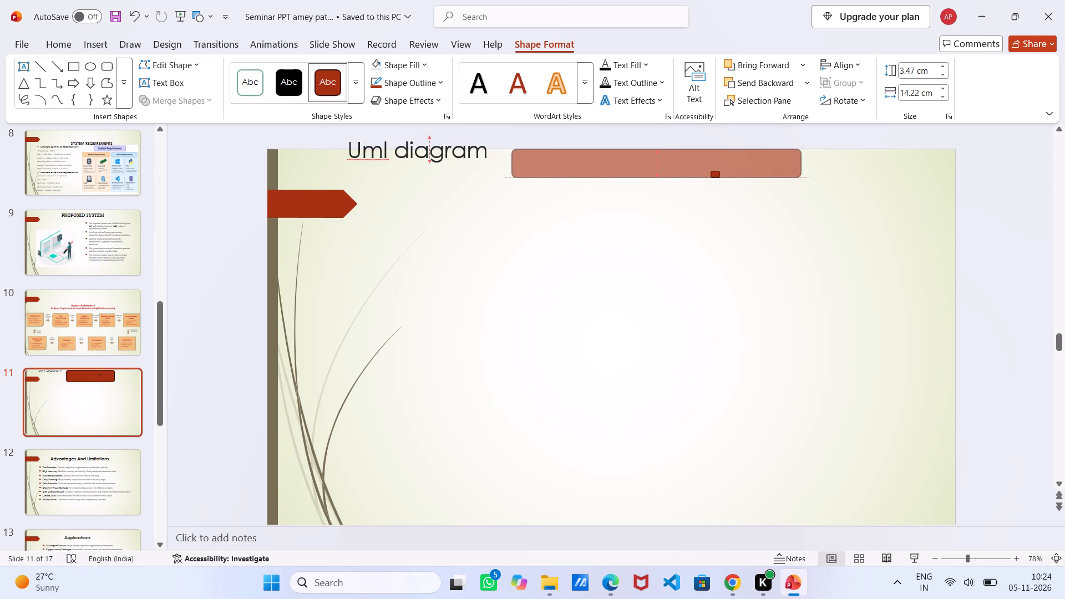
drag(651, 179, 648, 190)
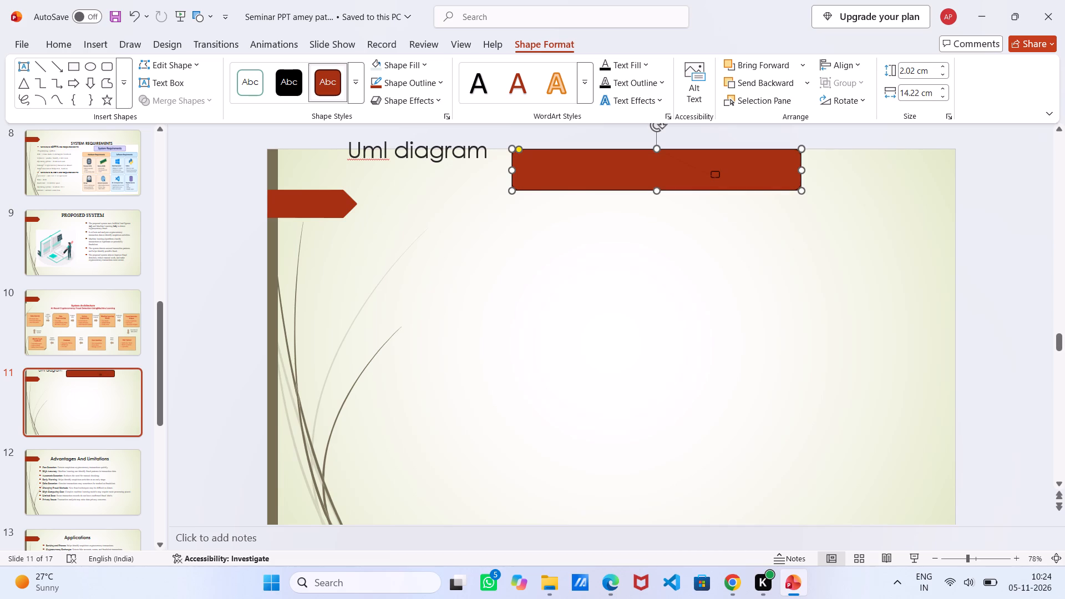
Fill the large rounded rectangle with the theme colour Green, Accent 6, Lighter 80%.
click(672, 176)
right_click(672, 176)
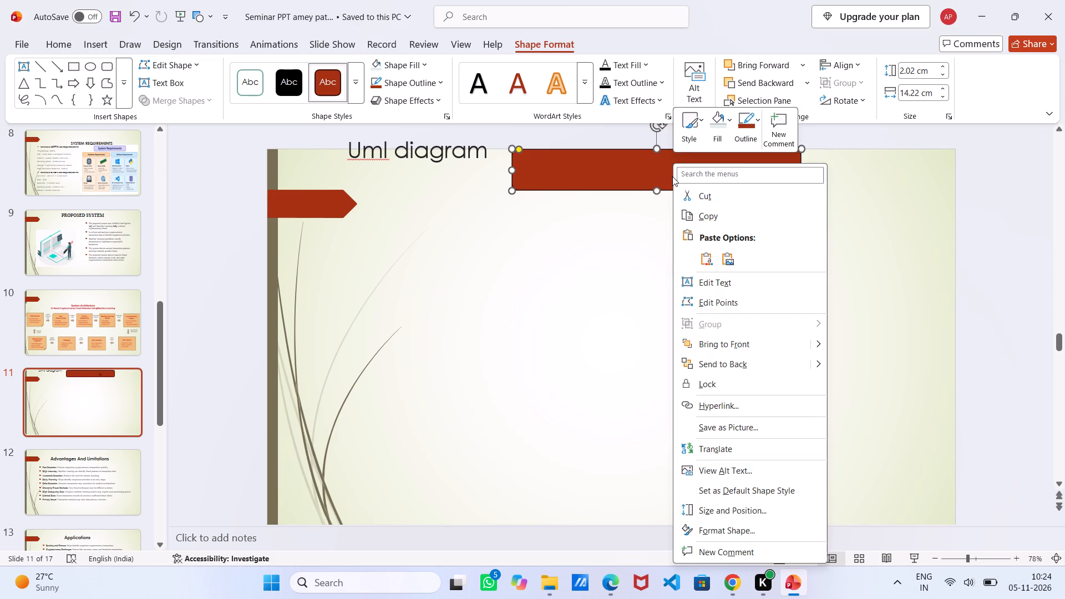
click(720, 119)
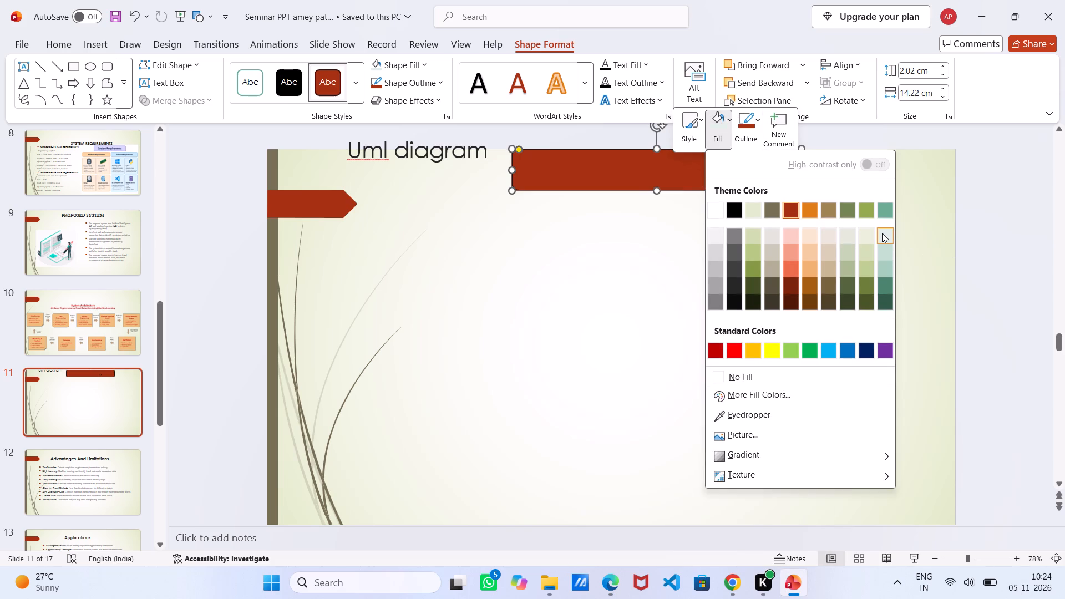
click(882, 233)
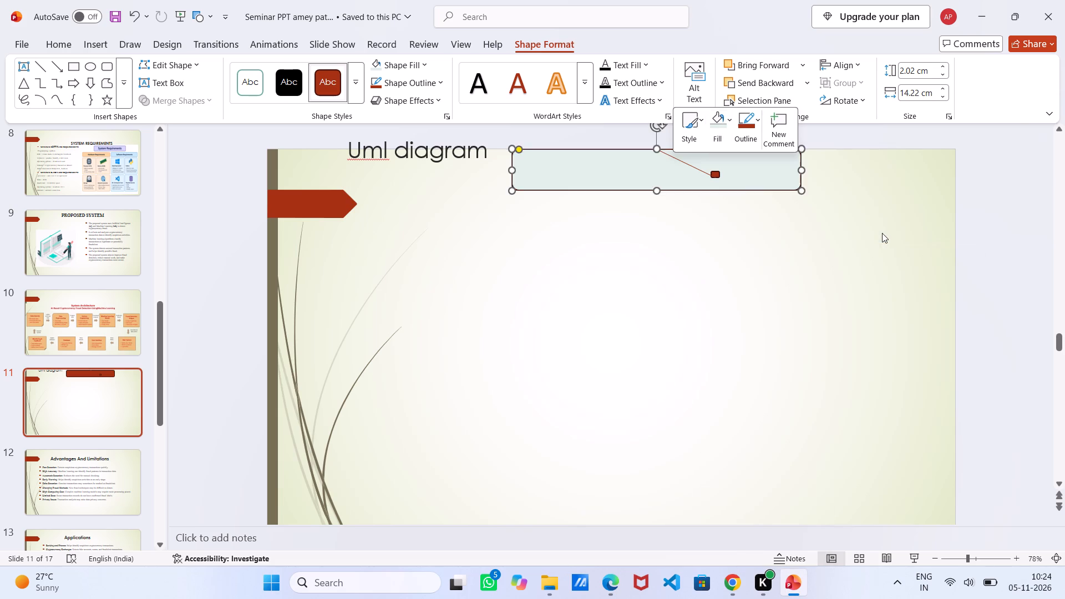
right_click(882, 233)
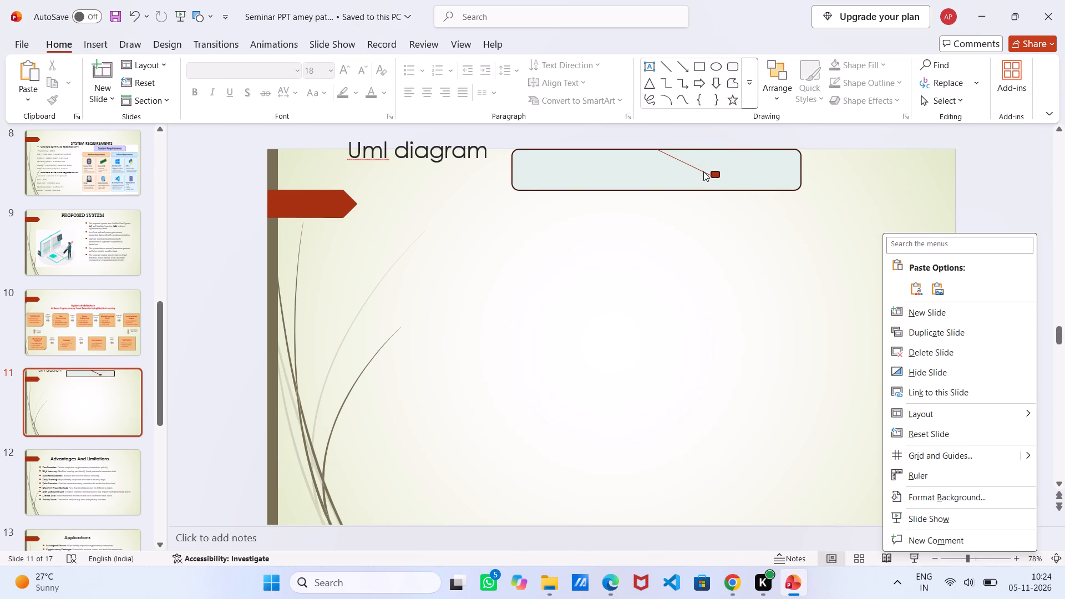
Cut the connector line and the tiny rounded rectangle from inside the large rounded rectangle.
right_click(714, 172)
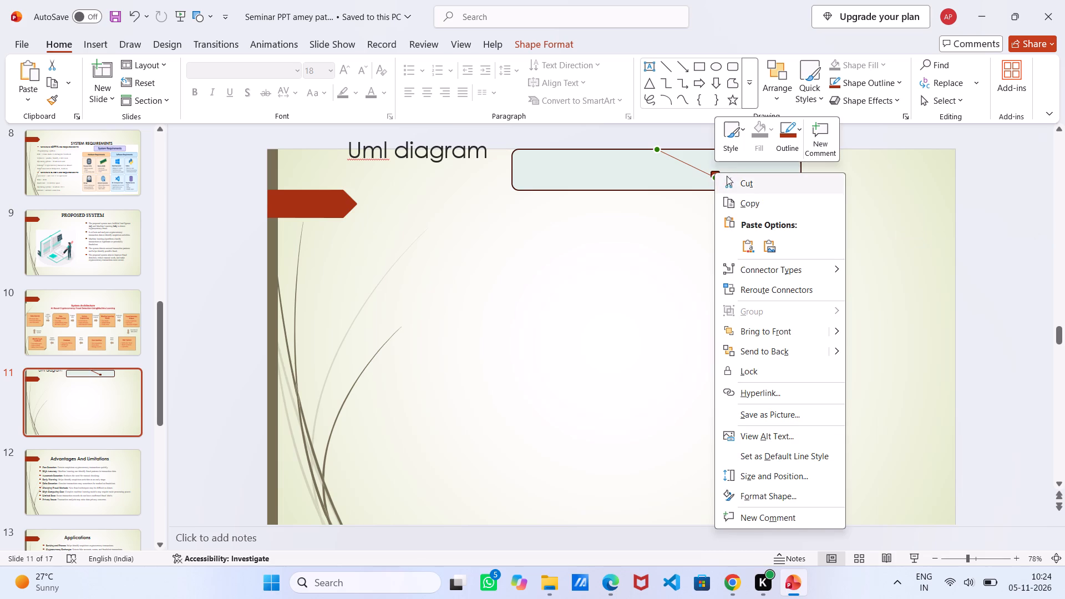
click(729, 178)
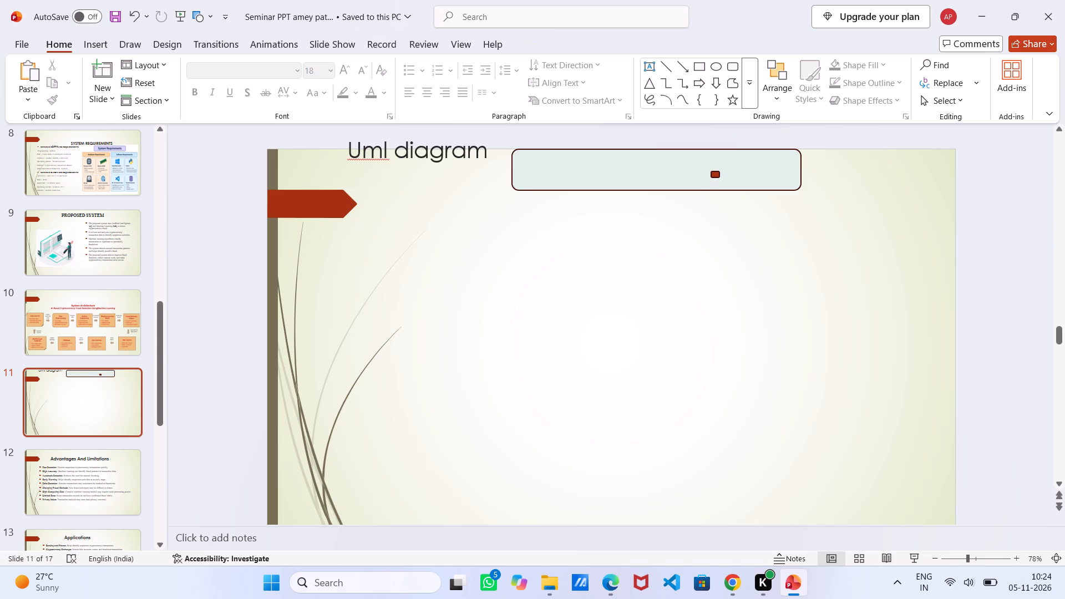
right_click(718, 176)
click(741, 191)
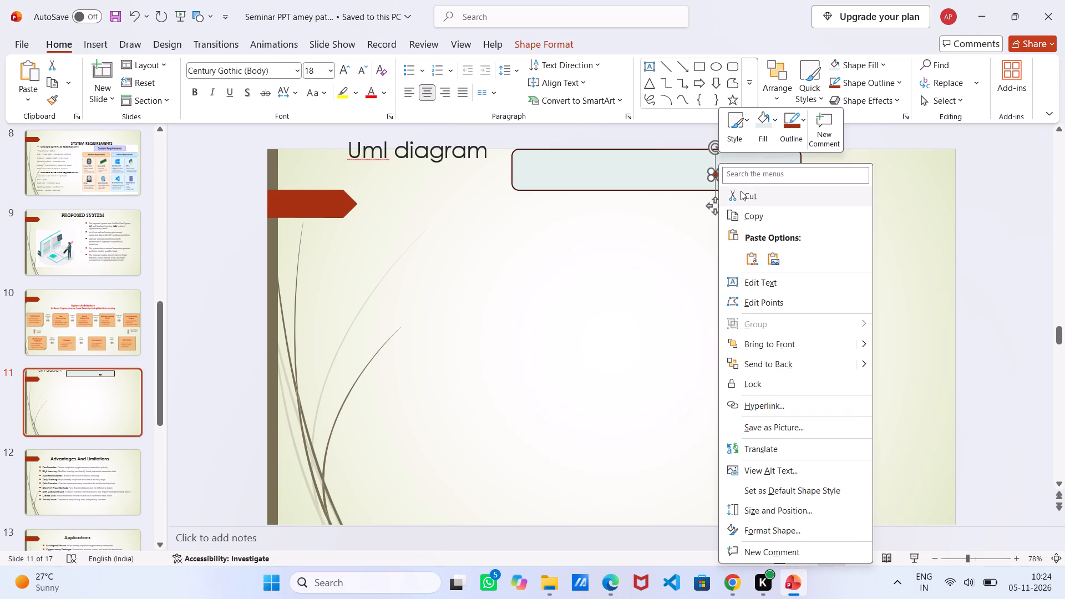
Increase the large rounded rectangle's font size to 20.
click(696, 164)
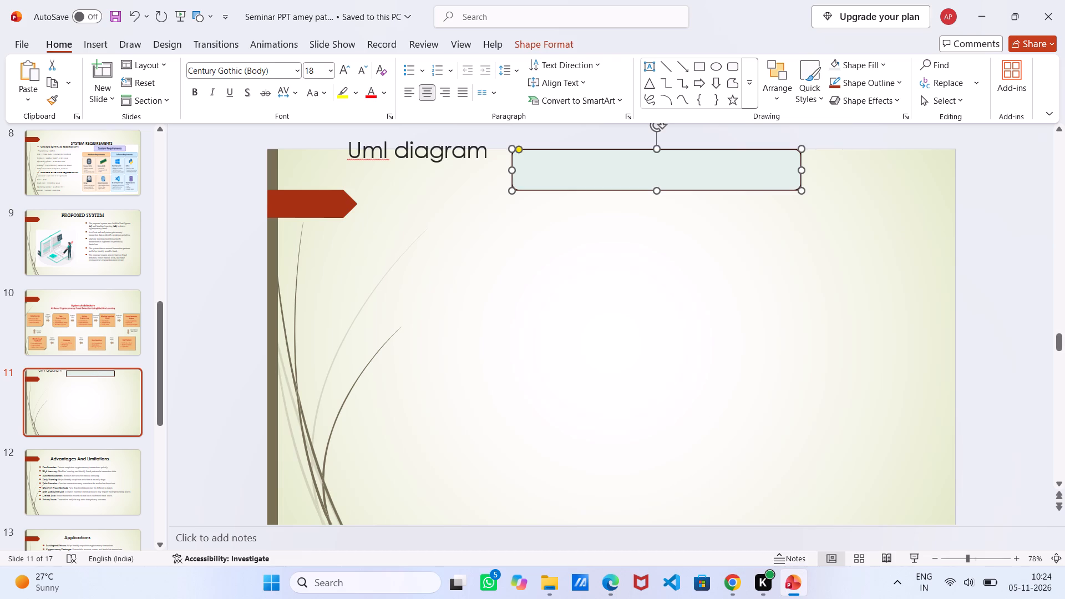
click(343, 75)
click(539, 159)
Draw an ellipse about 1.86 cm high and 5.57 cm wide just below the large rounded rectangle.
click(721, 69)
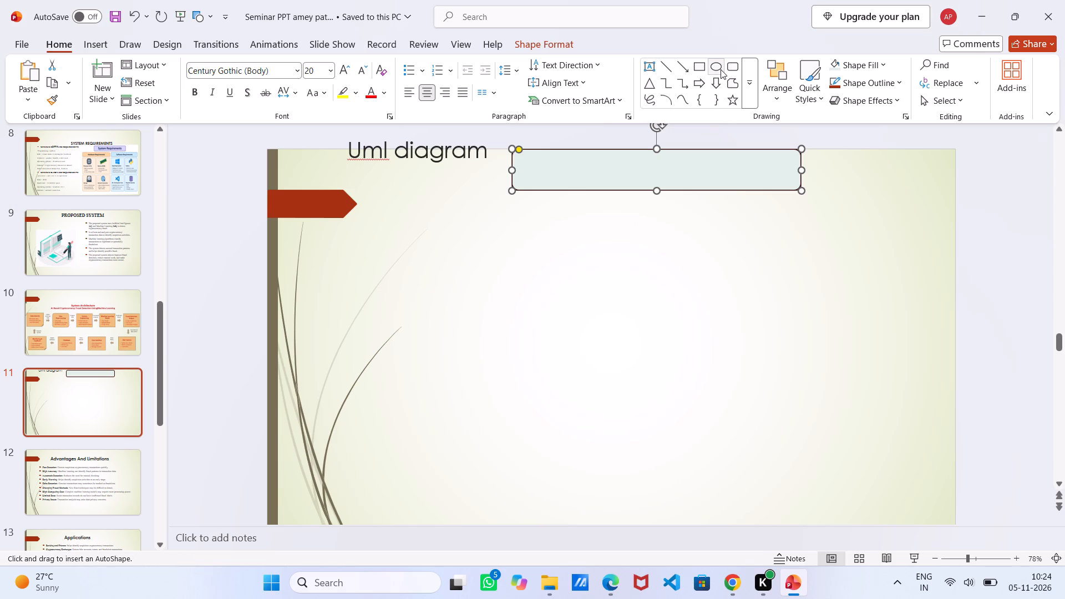
drag(613, 207, 613, 224)
drag(613, 224, 724, 242)
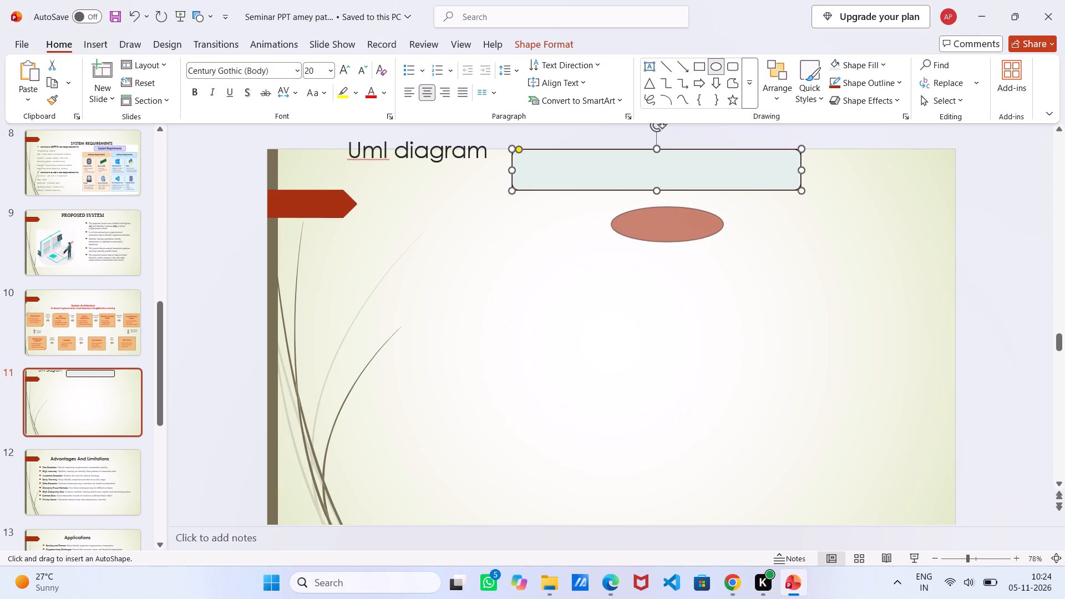
drag(724, 242, 726, 241)
drag(726, 241, 724, 245)
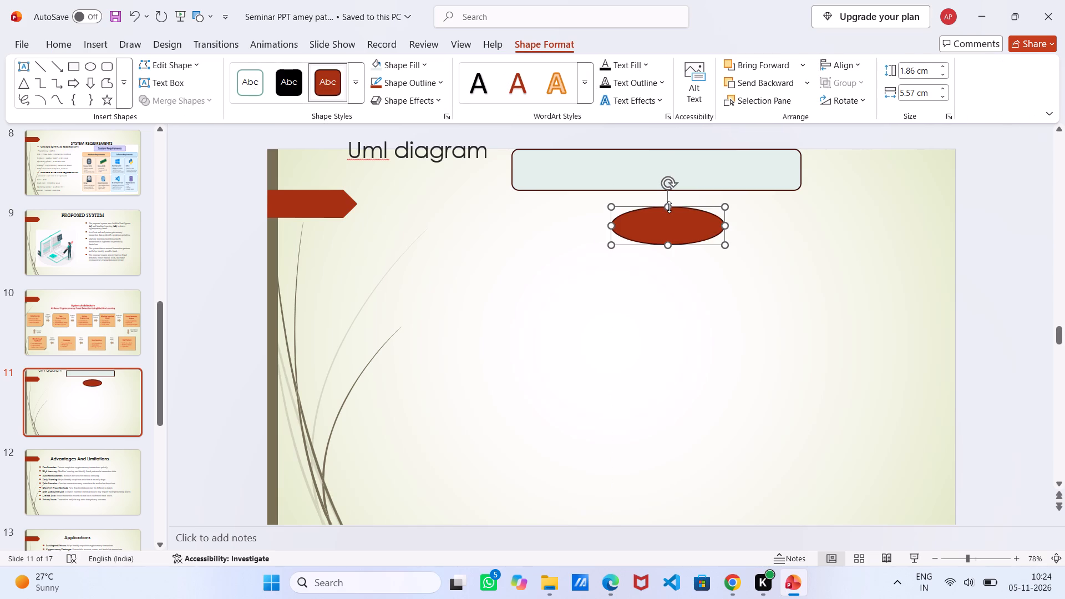
Resize the ellipse to about 1.58 cm high and 6.88 cm wide, bringing its top closer to the rectangle.
drag(669, 209, 666, 197)
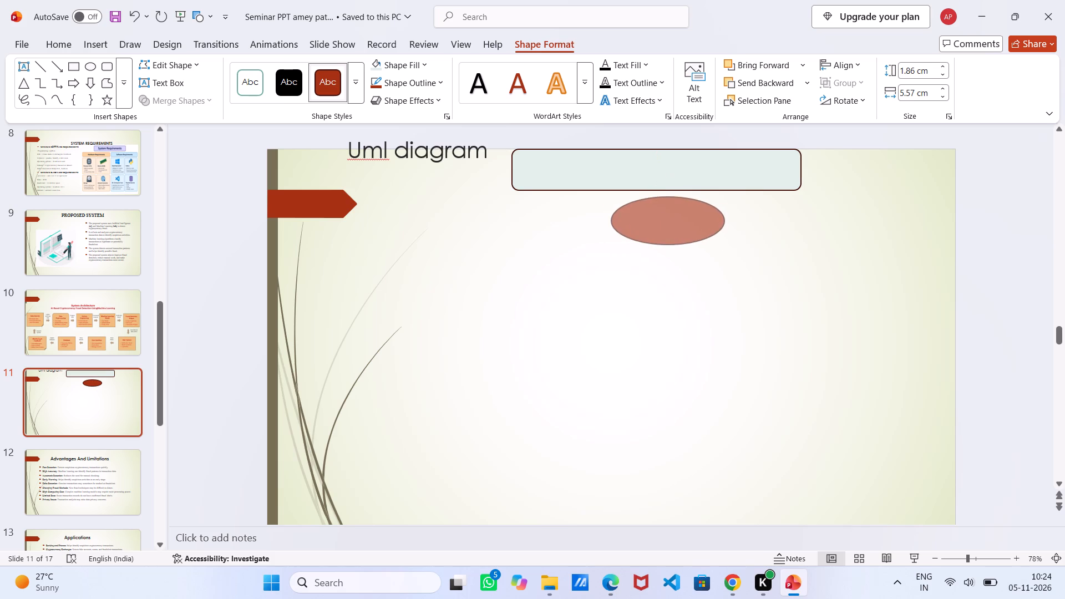
drag(666, 197, 667, 200)
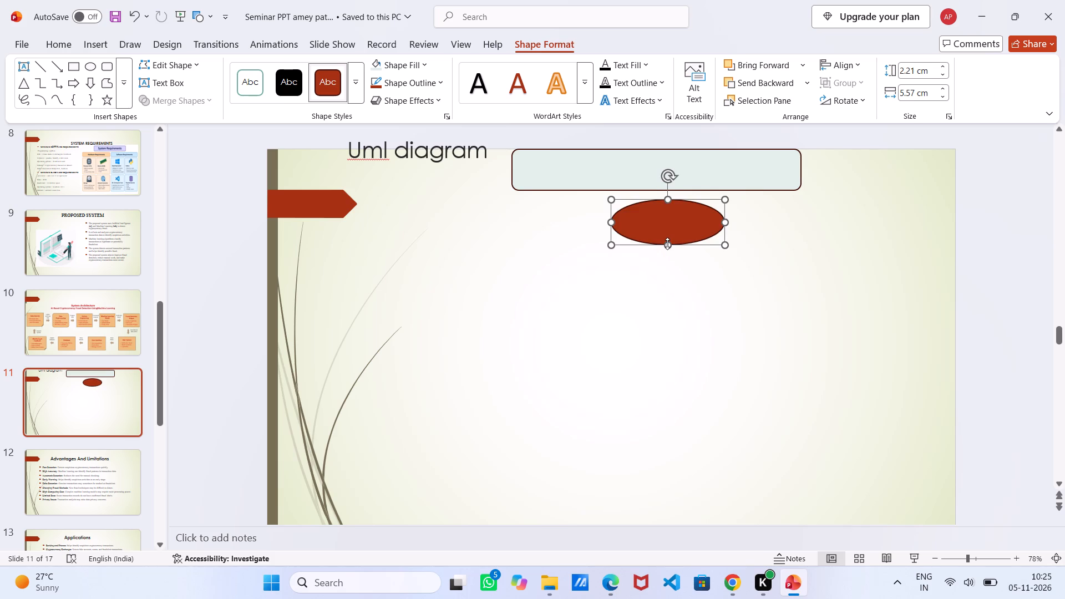
drag(667, 243, 669, 232)
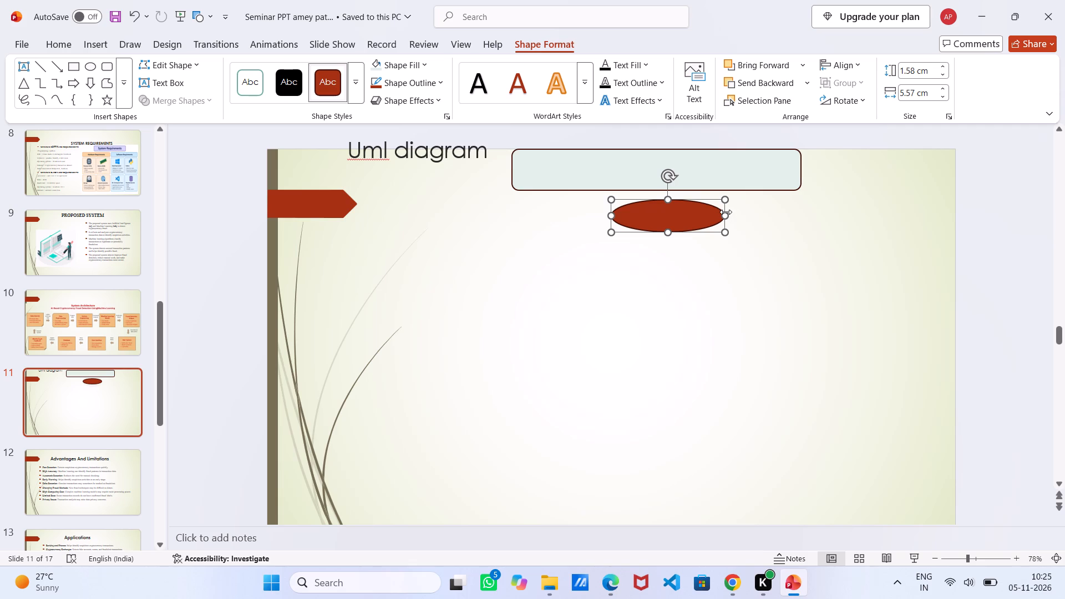
drag(726, 212, 752, 217)
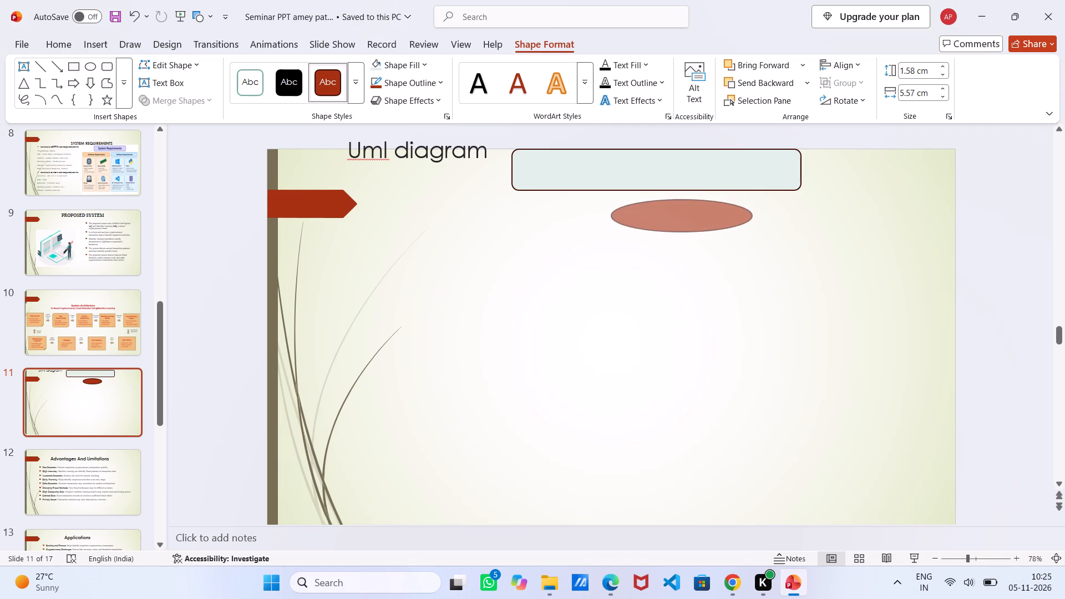
drag(752, 217, 751, 217)
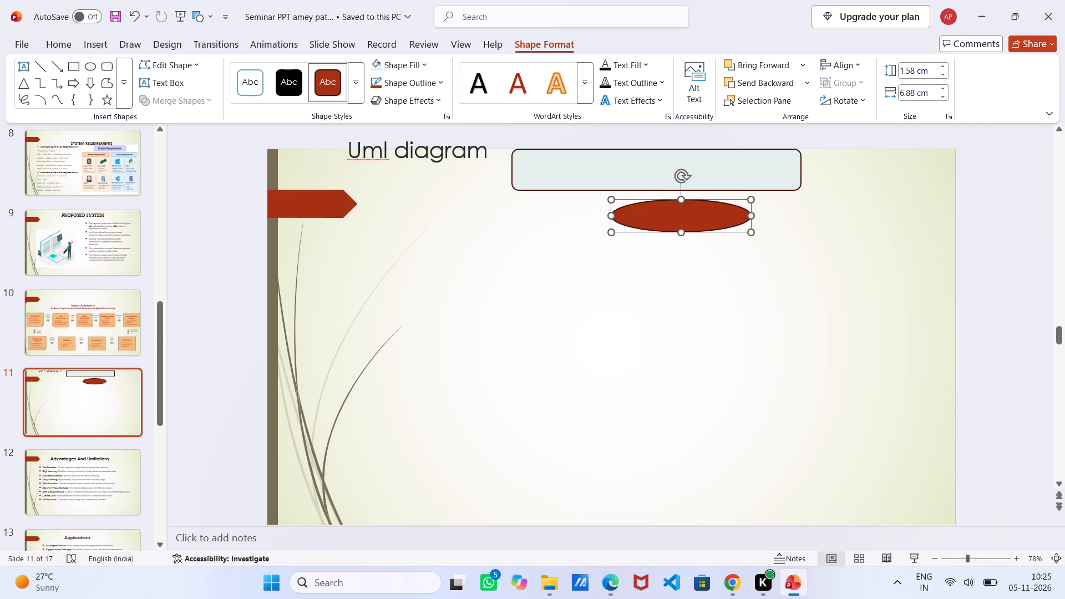
Move the ellipse so it is centred horizontally beneath the large rounded rectangle.
drag(615, 216, 609, 212)
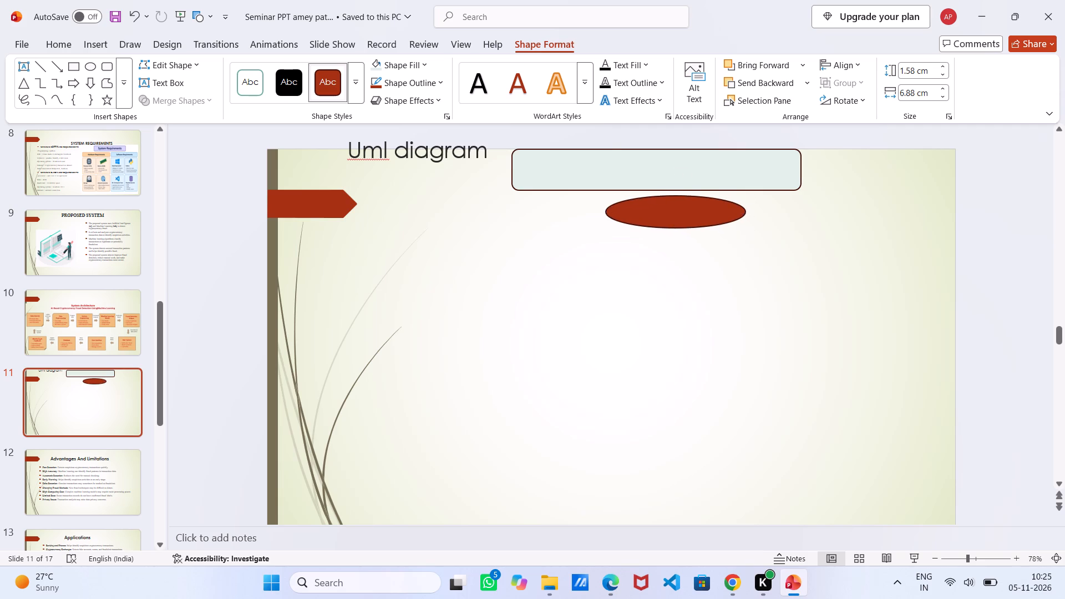
drag(609, 212, 594, 217)
click(623, 217)
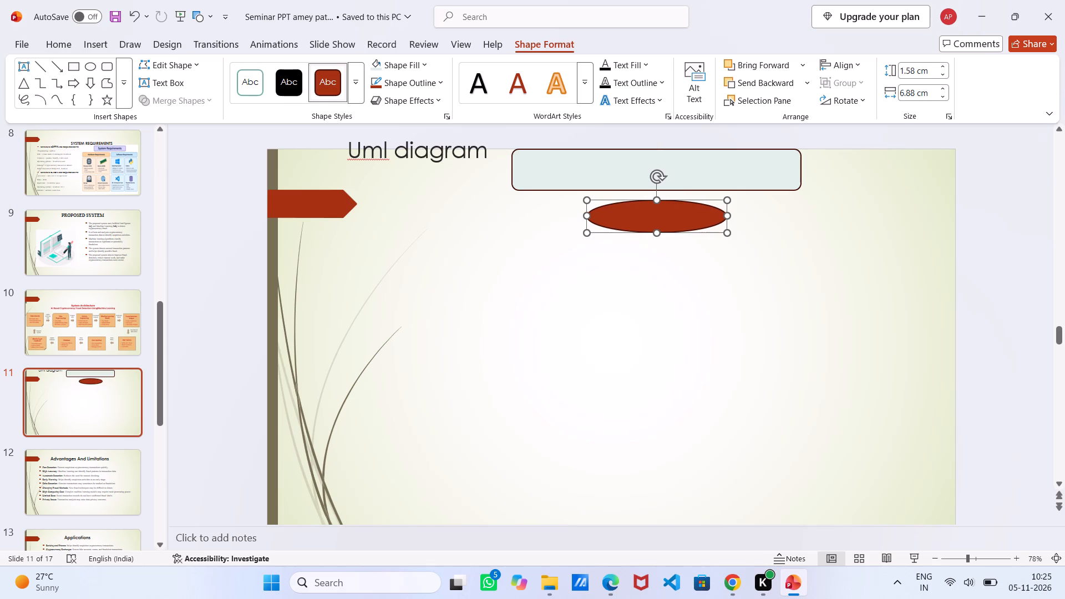
Fill the ellipse with the standard light blue colour.
right_click(647, 222)
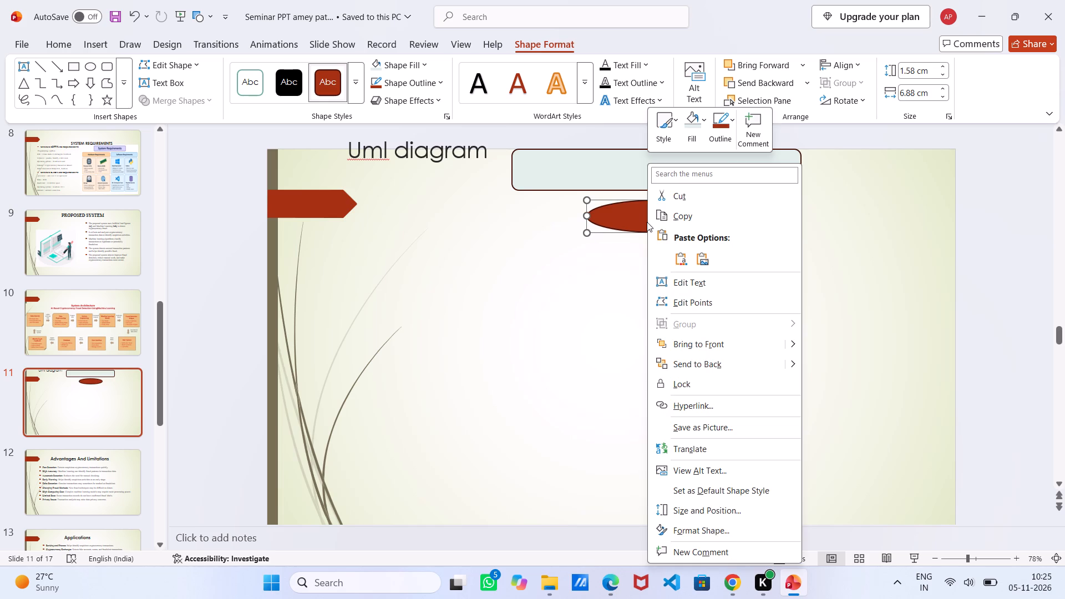
click(692, 116)
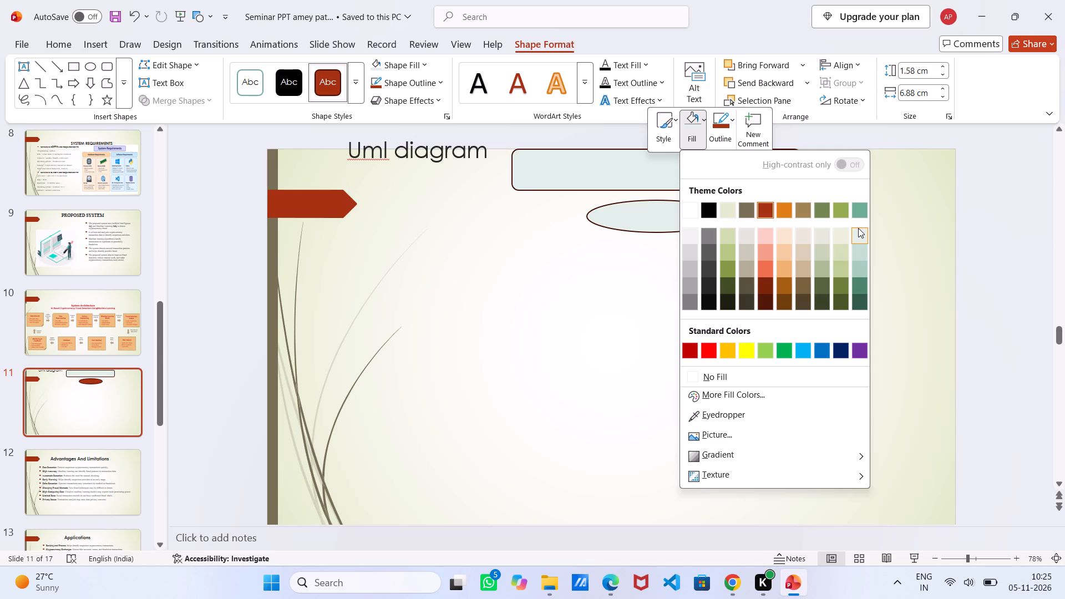
click(804, 354)
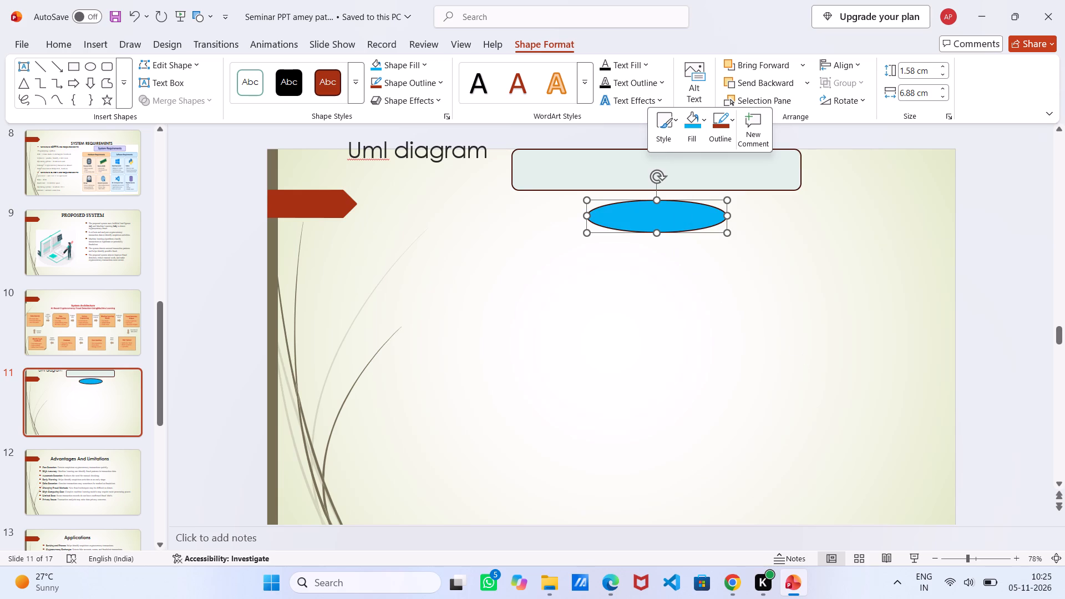
Fill the ellipse with the lightest tint of the teal theme colour, matching the large rounded rectangle.
click(692, 131)
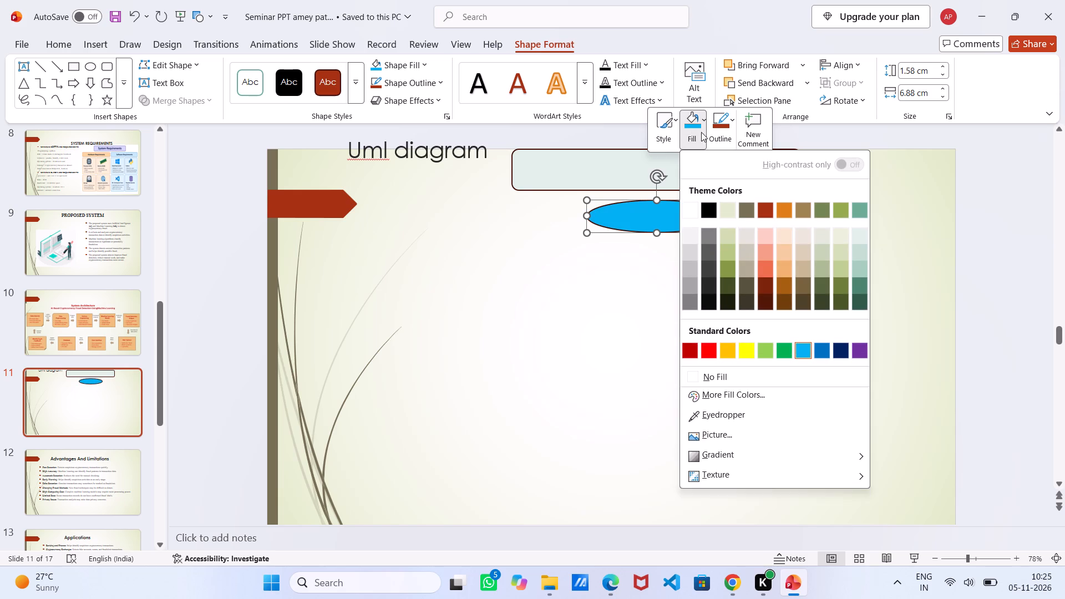
scroll(802, 230, left, 3)
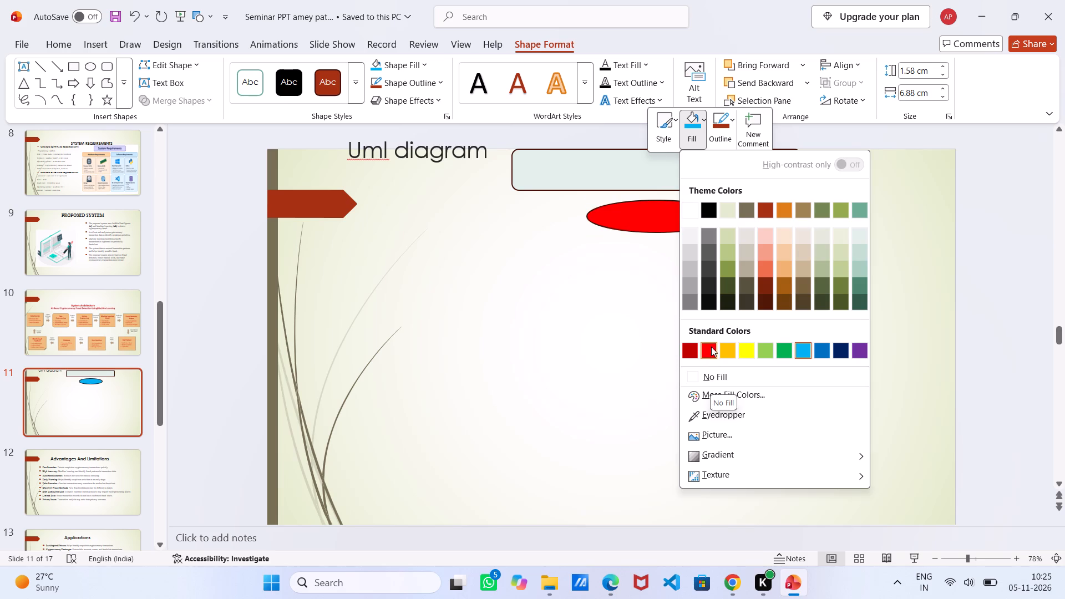
scroll(732, 275, down, 1)
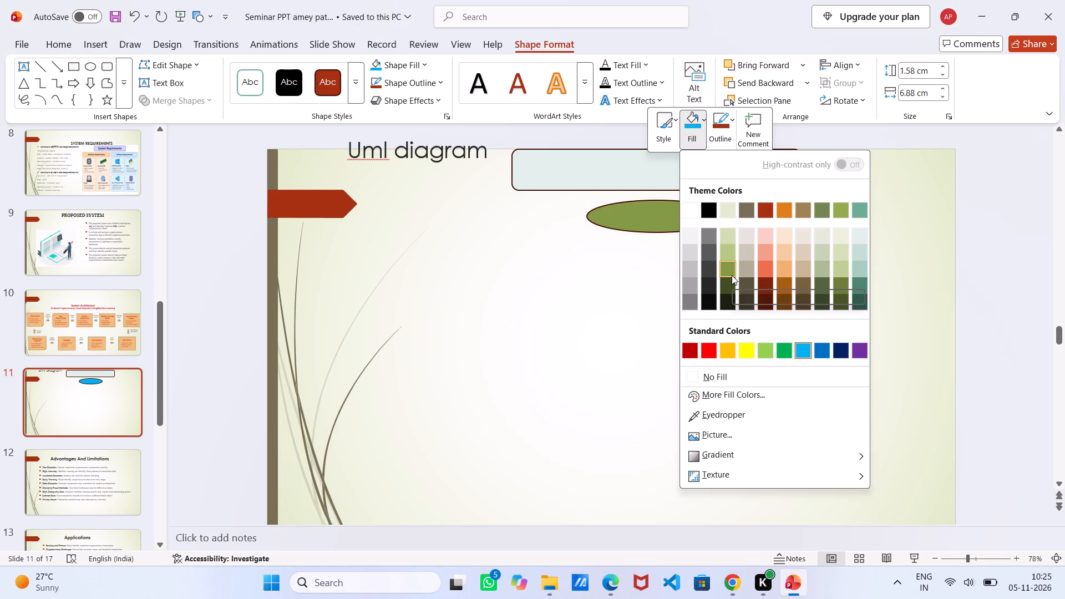
scroll(732, 275, down, 1)
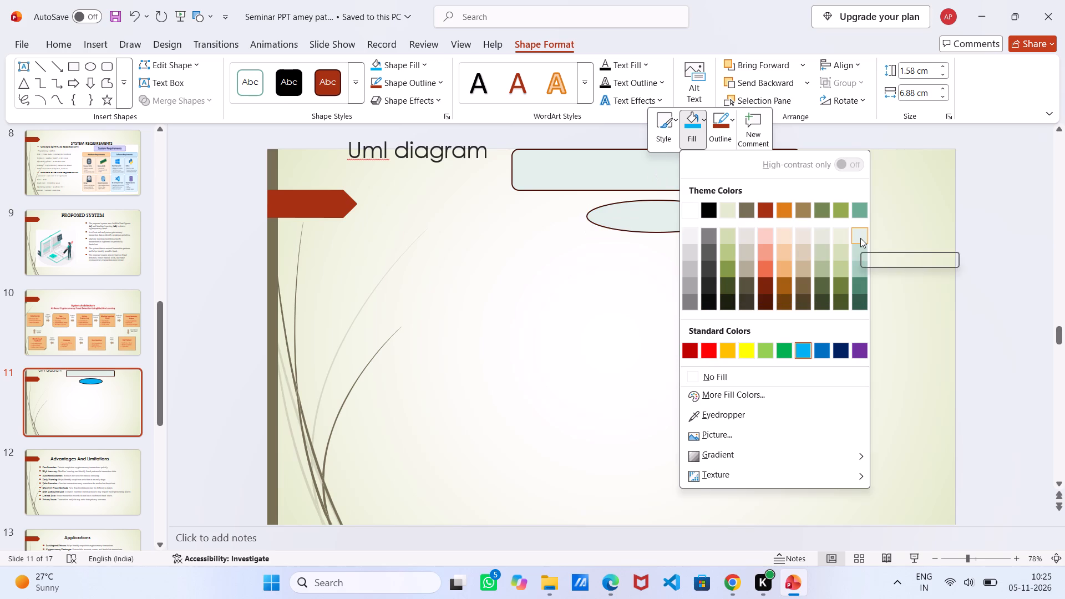
click(860, 238)
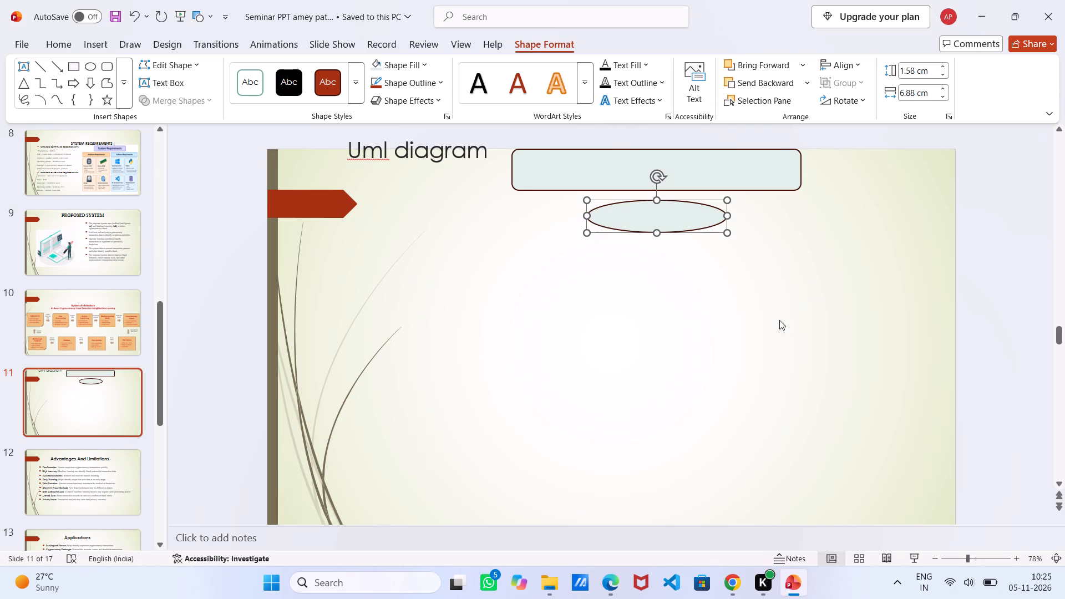
click(710, 219)
click(822, 210)
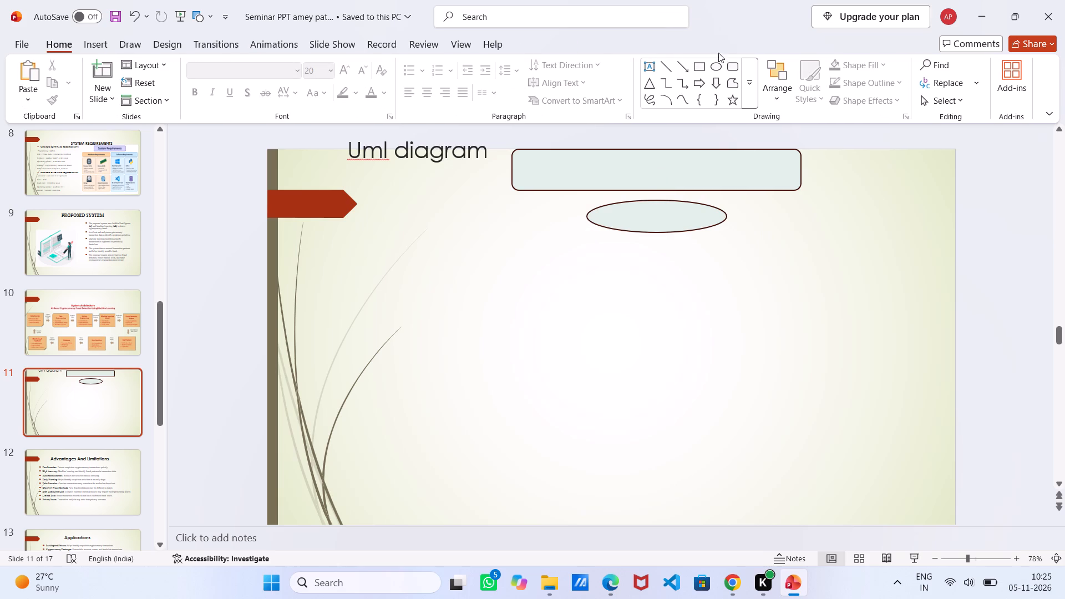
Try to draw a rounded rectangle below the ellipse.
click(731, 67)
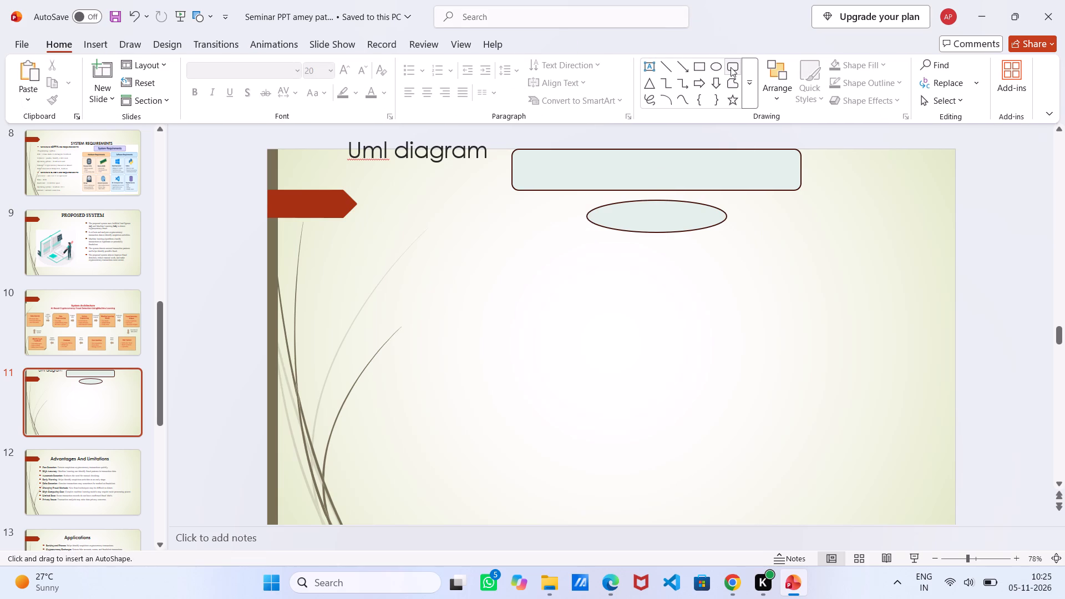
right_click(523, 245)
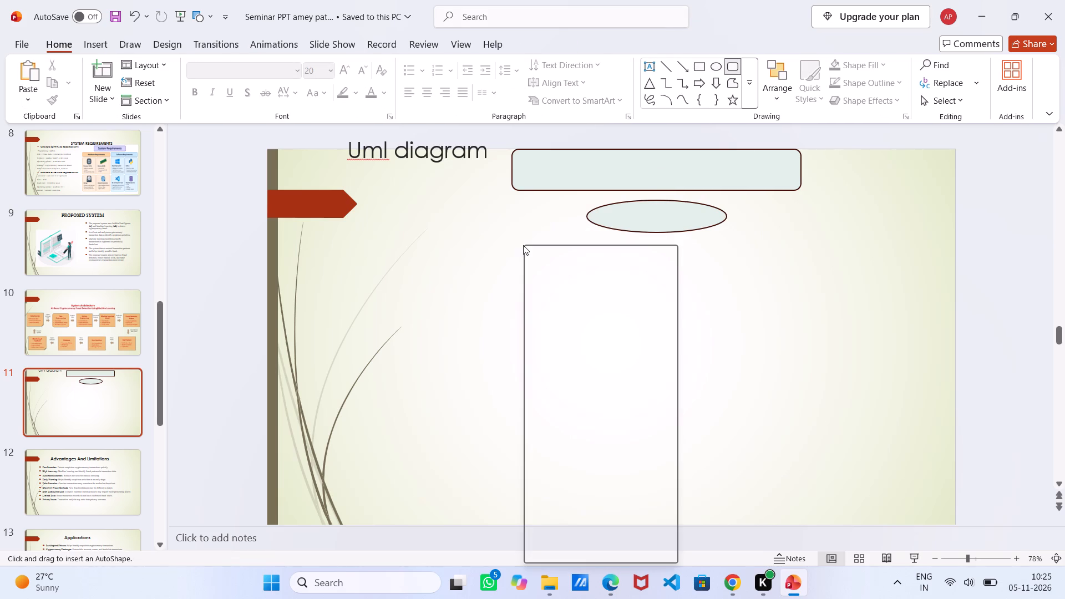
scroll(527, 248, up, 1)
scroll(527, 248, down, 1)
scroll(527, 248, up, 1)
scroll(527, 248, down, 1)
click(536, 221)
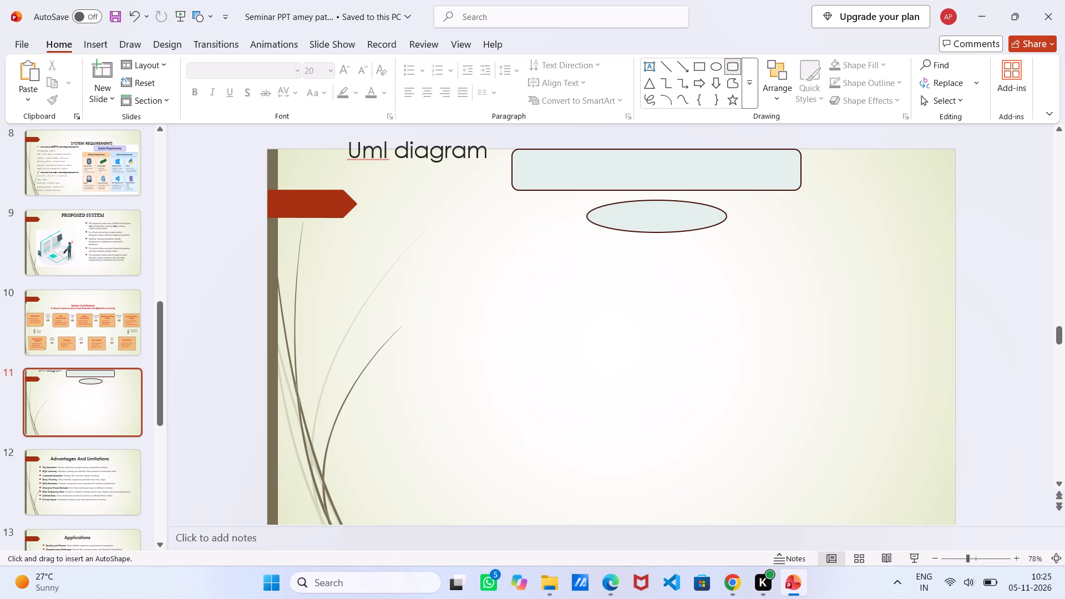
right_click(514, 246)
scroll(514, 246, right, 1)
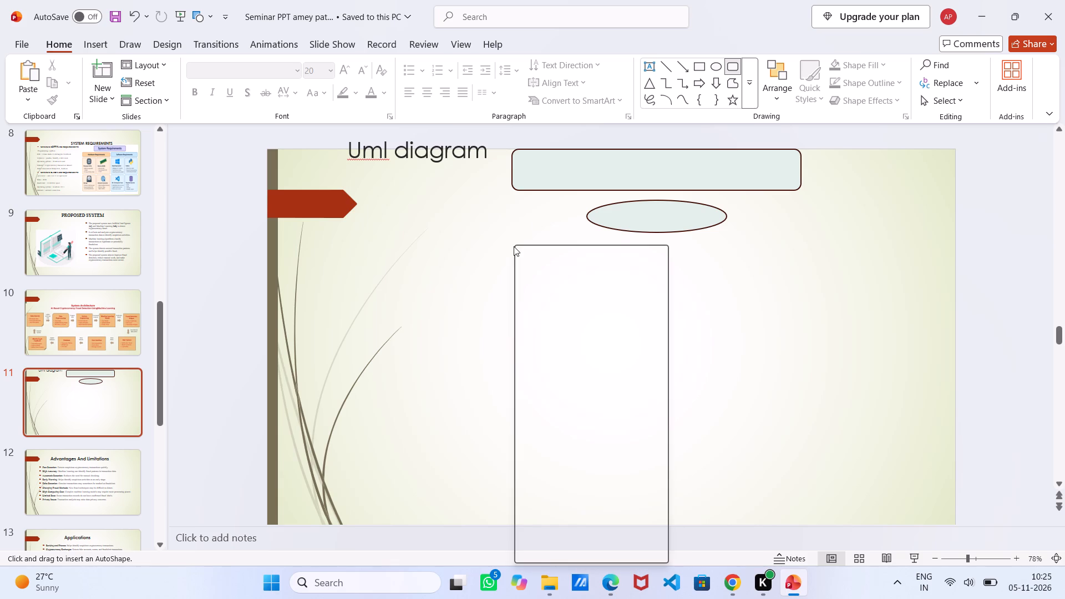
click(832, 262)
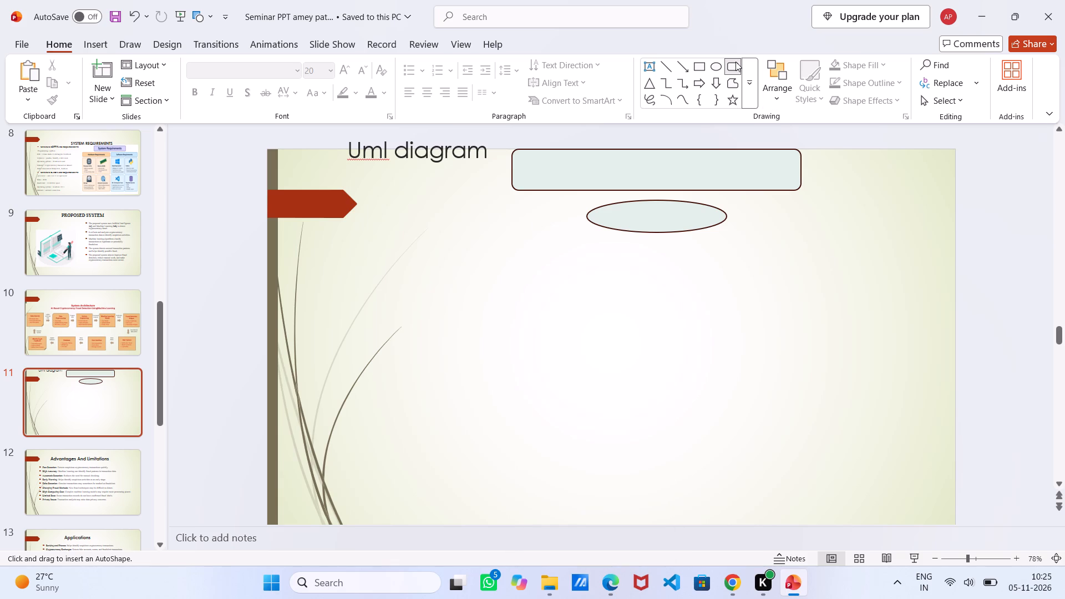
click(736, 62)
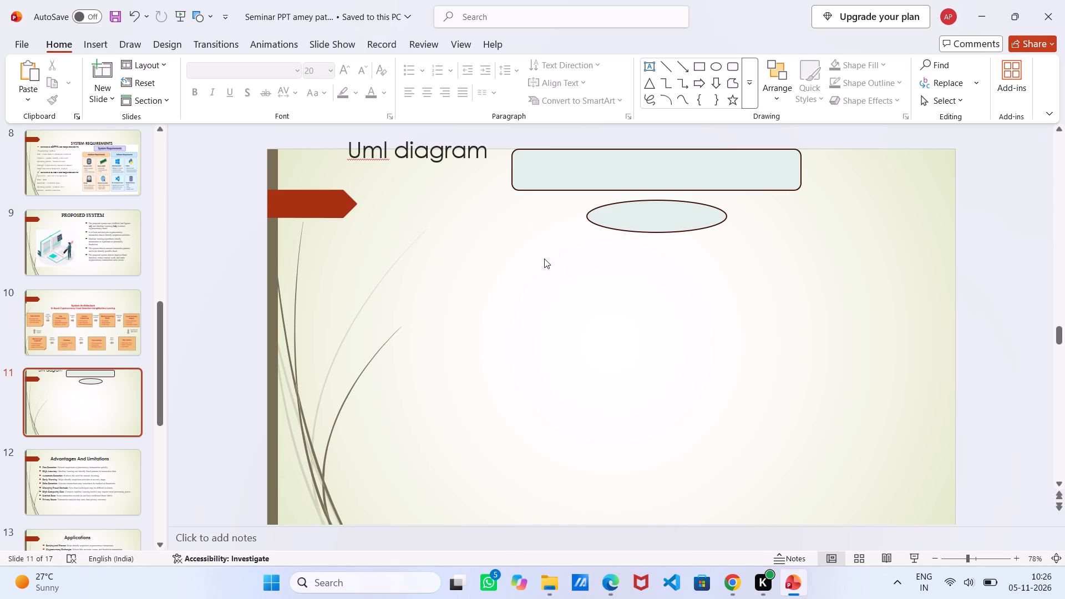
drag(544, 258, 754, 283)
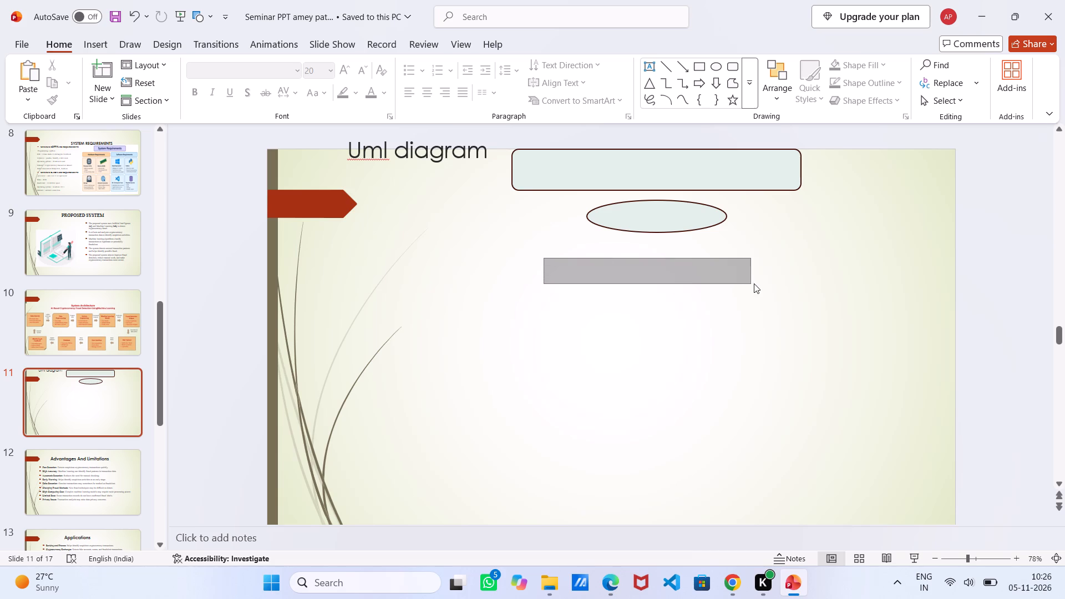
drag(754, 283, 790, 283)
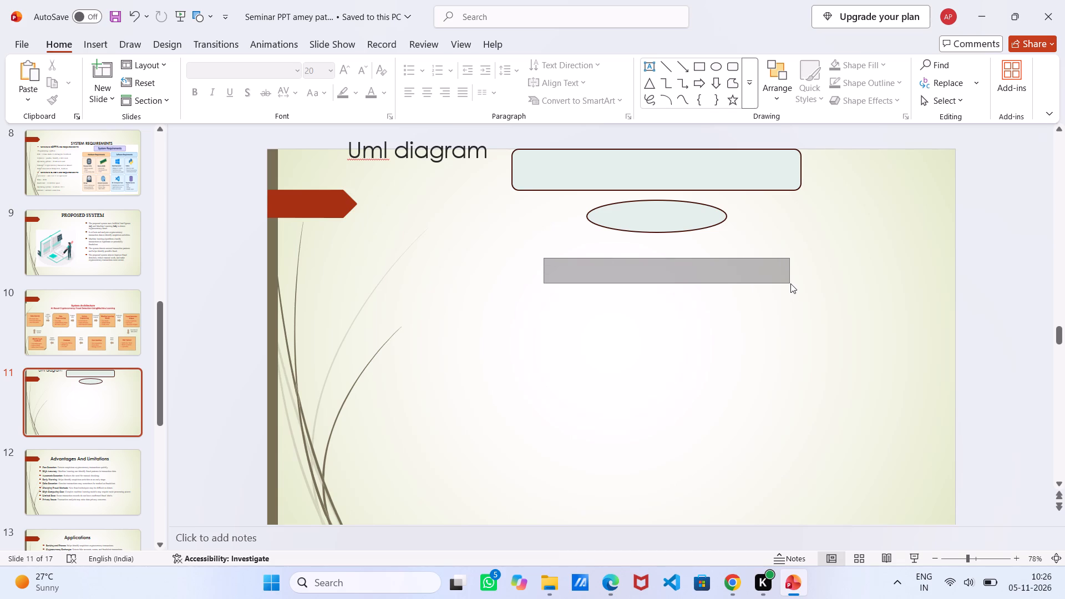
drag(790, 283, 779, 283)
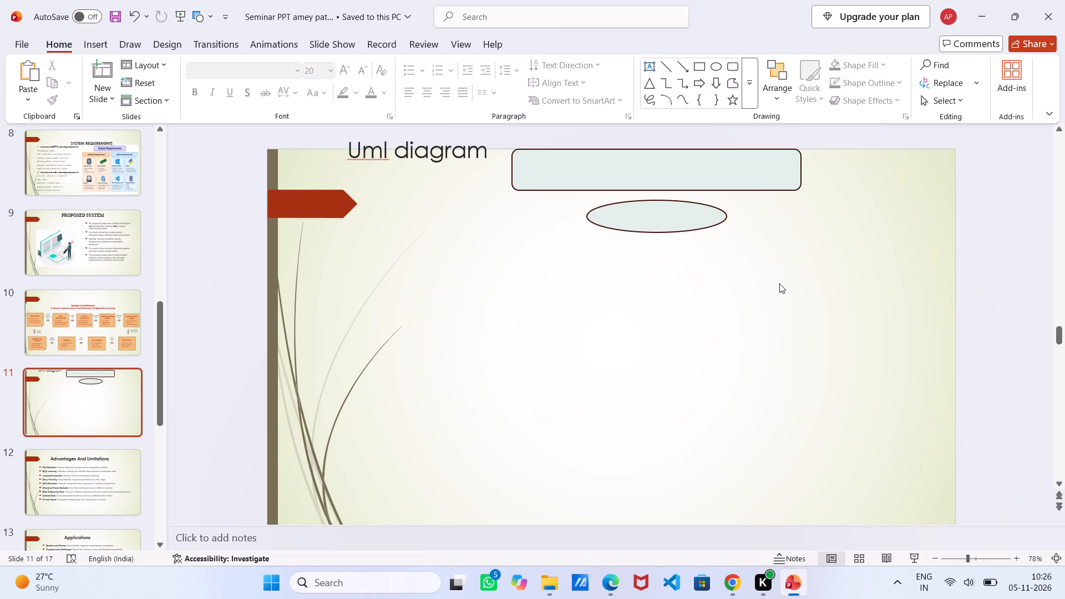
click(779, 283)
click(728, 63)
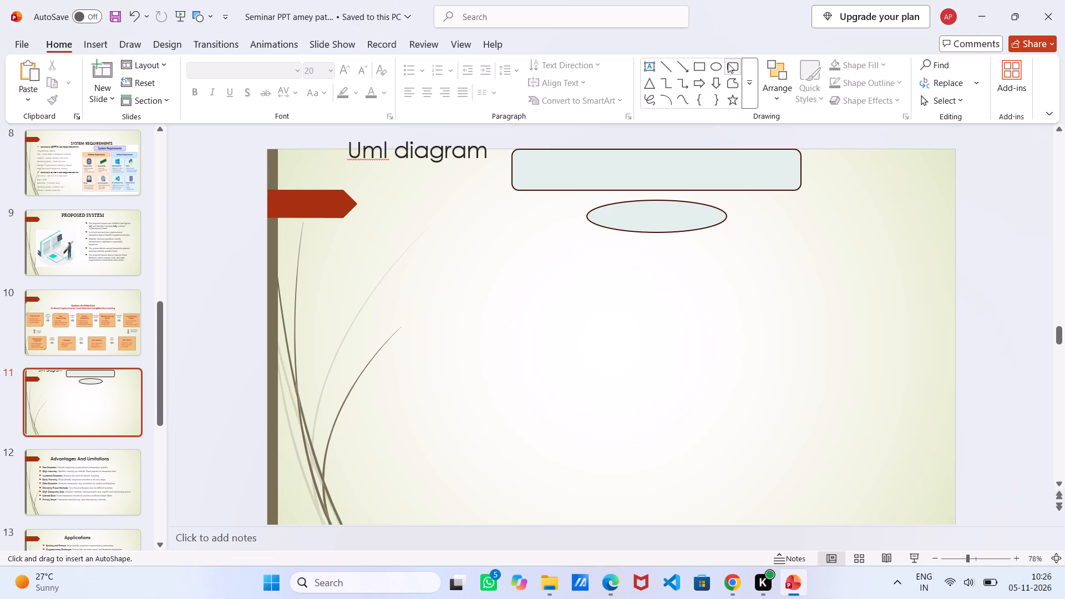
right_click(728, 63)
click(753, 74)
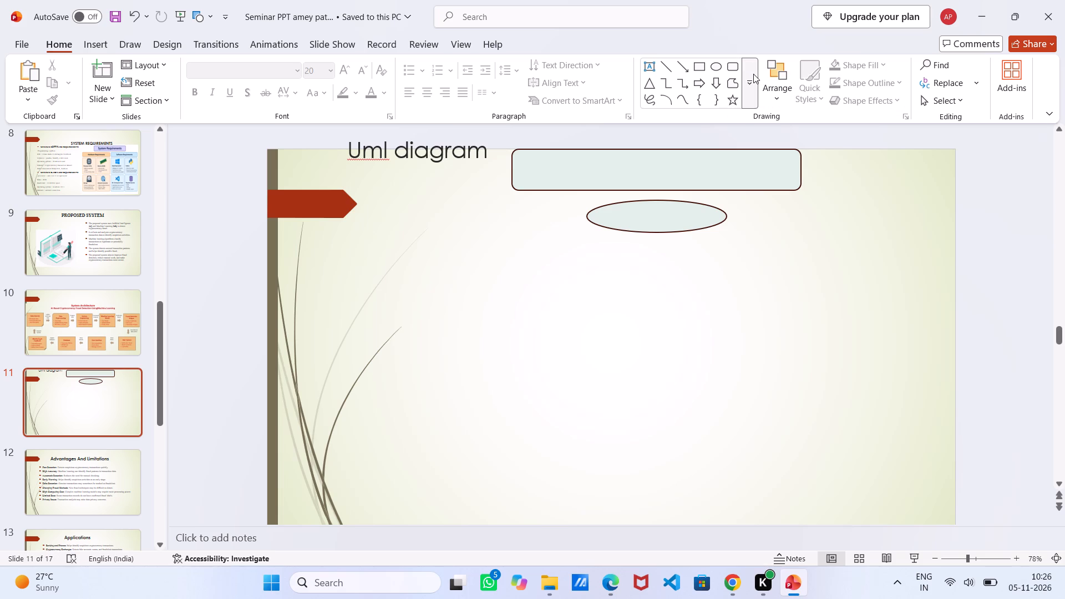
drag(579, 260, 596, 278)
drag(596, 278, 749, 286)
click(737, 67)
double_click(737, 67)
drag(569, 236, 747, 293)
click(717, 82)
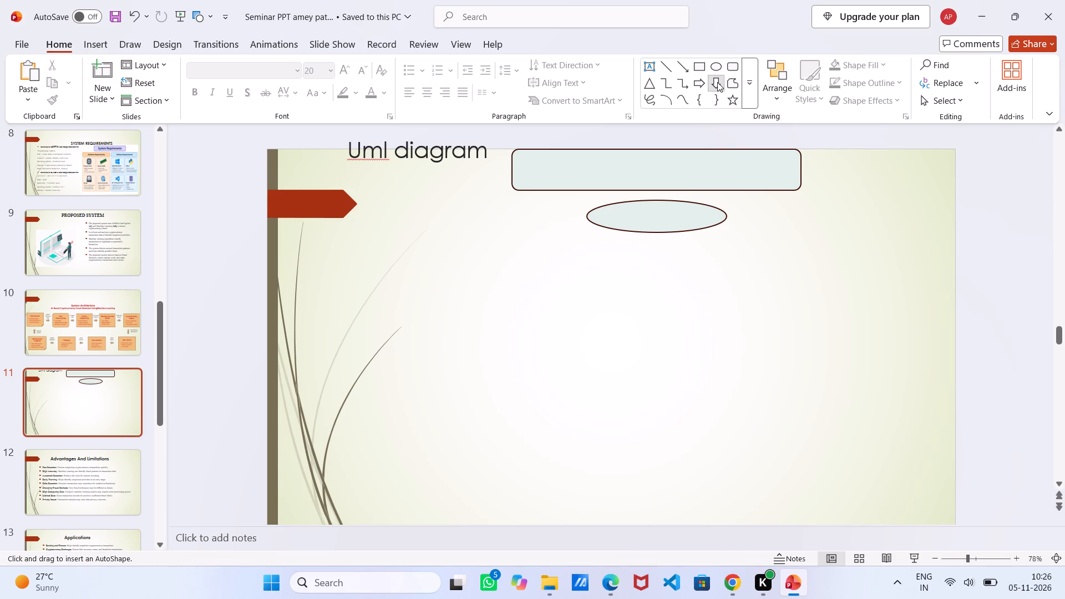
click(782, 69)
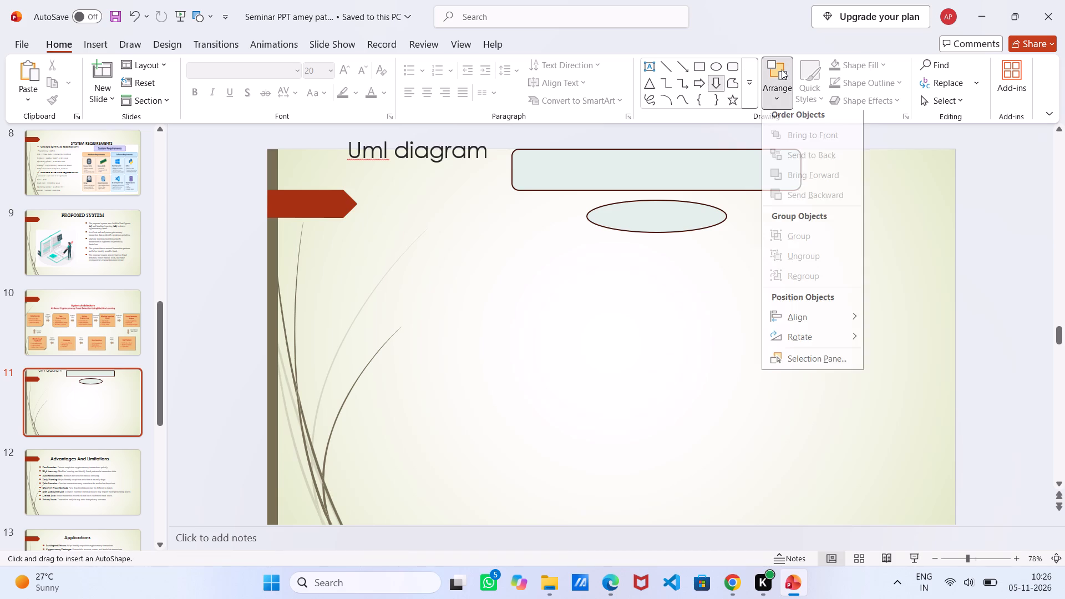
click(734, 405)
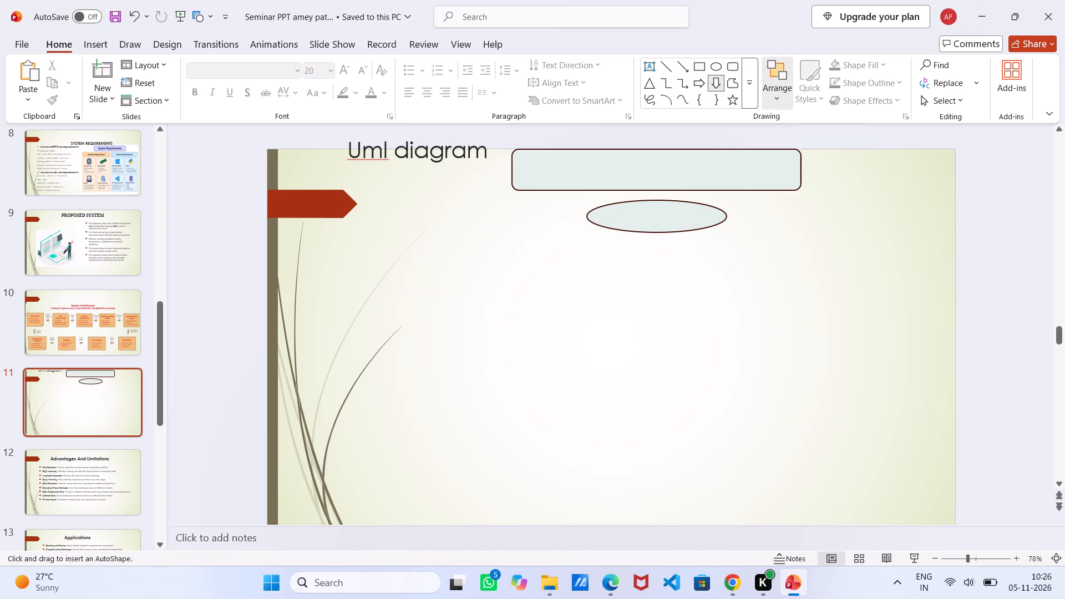
Draw a rounded rectangle about 1.31 cm high and 11.01 cm wide below the ellipse.
click(729, 69)
click(381, 65)
click(726, 67)
triple_click(726, 67)
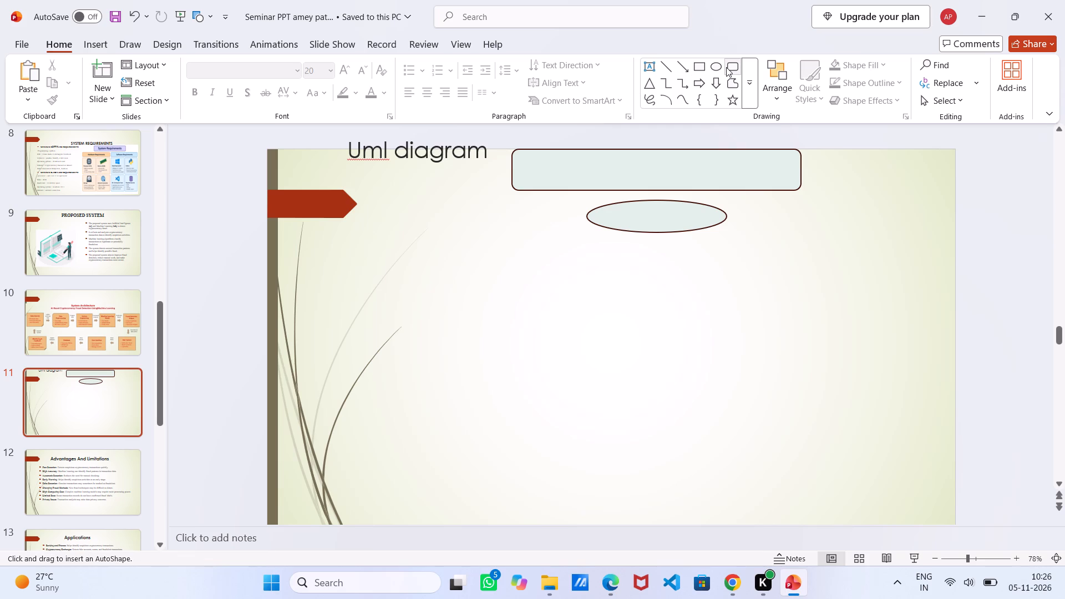
click(726, 67)
right_click(726, 67)
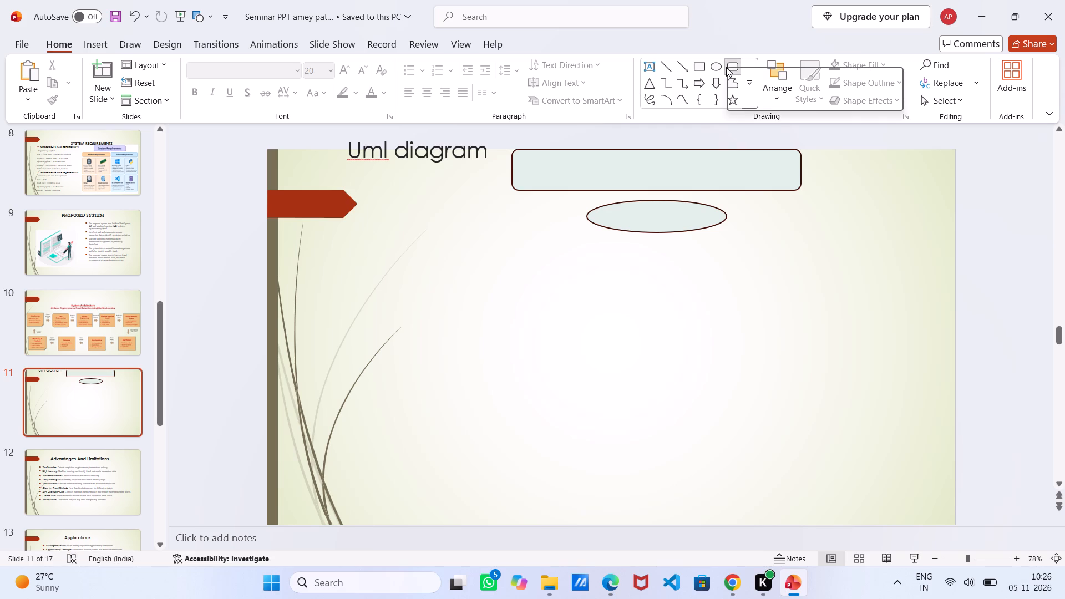
click(781, 72)
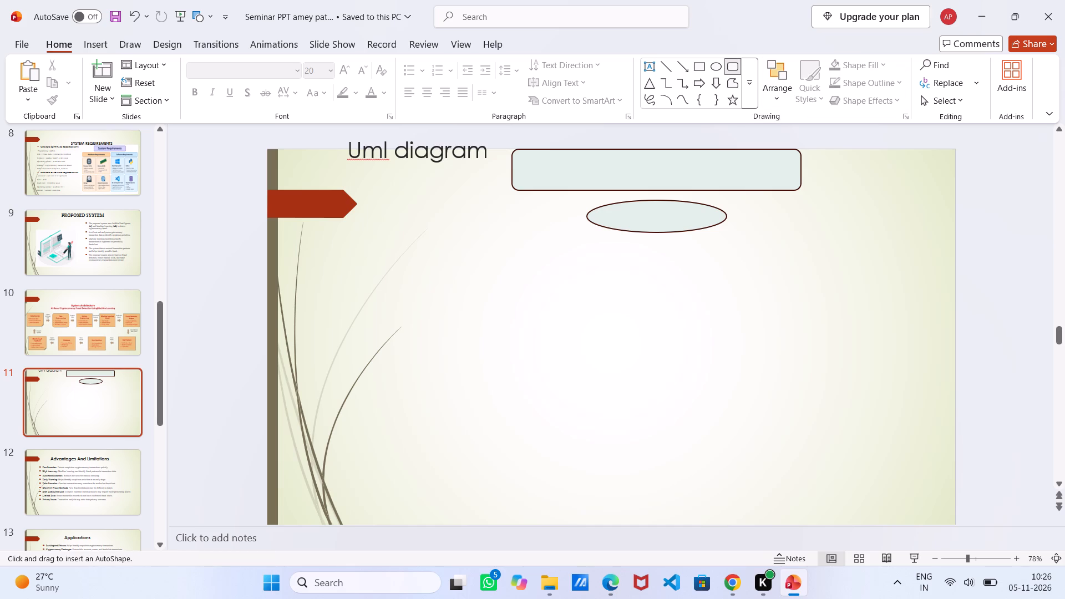
drag(561, 254, 734, 287)
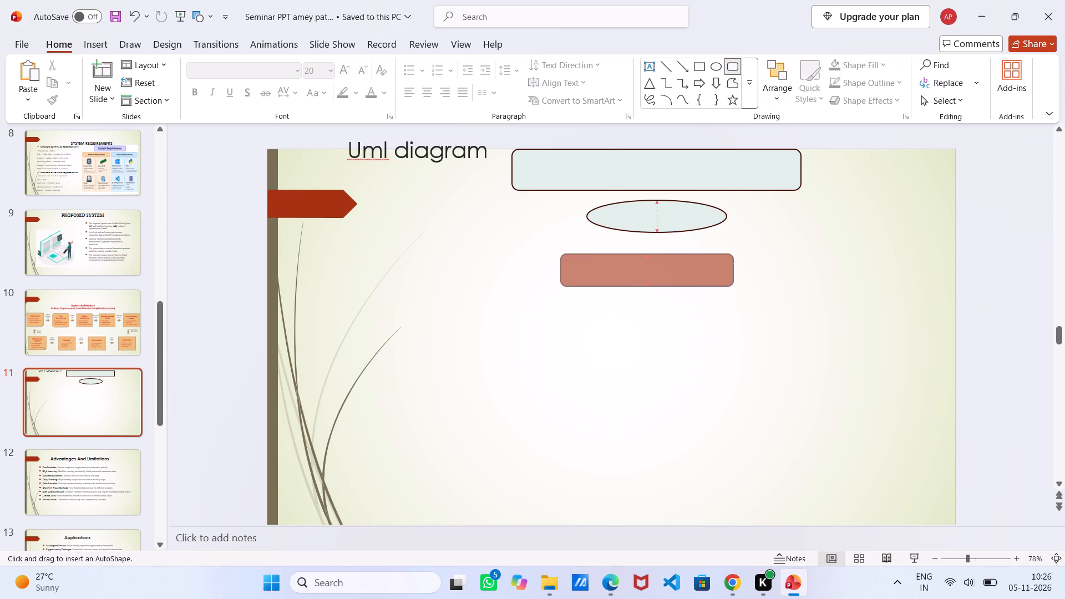
drag(734, 287, 780, 283)
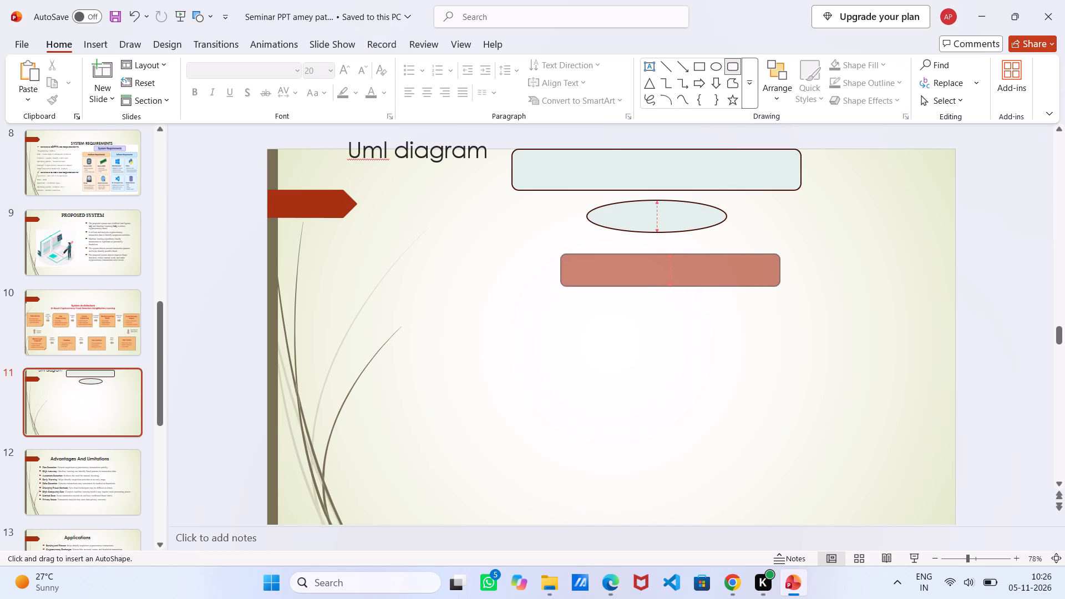
drag(780, 283, 784, 281)
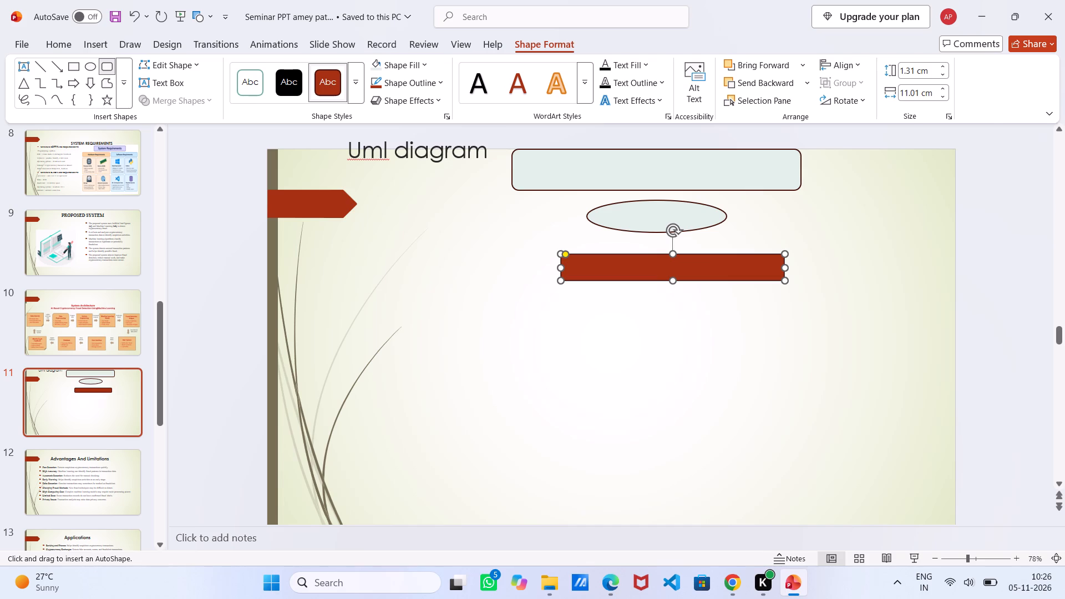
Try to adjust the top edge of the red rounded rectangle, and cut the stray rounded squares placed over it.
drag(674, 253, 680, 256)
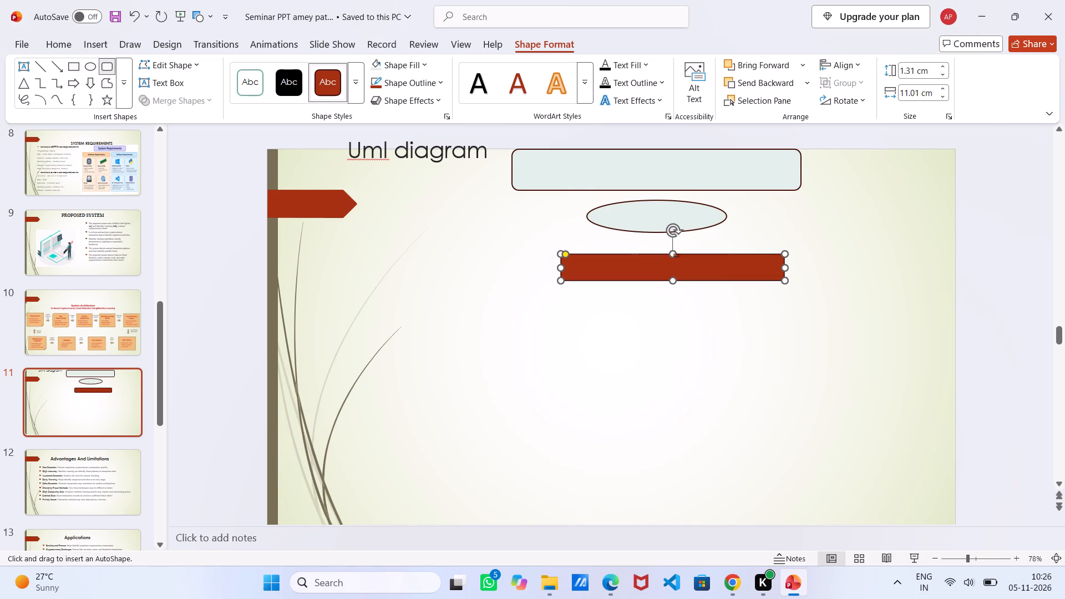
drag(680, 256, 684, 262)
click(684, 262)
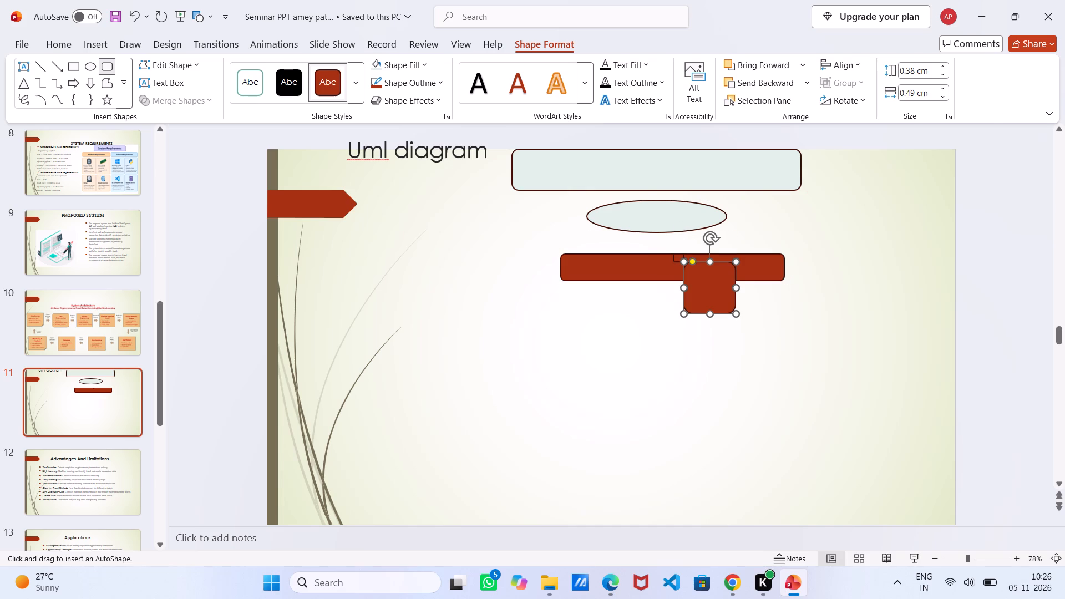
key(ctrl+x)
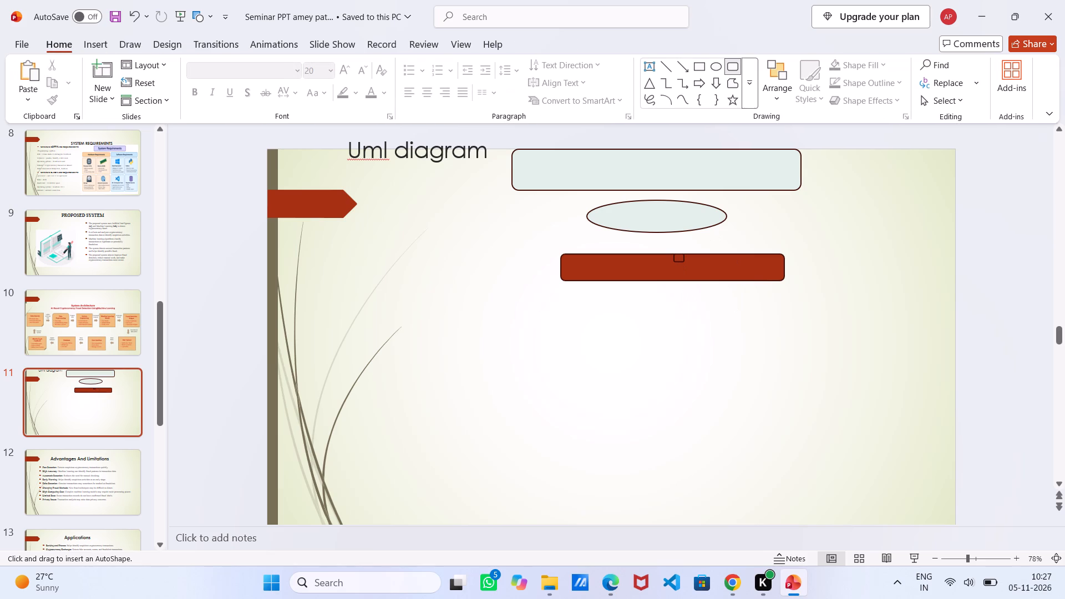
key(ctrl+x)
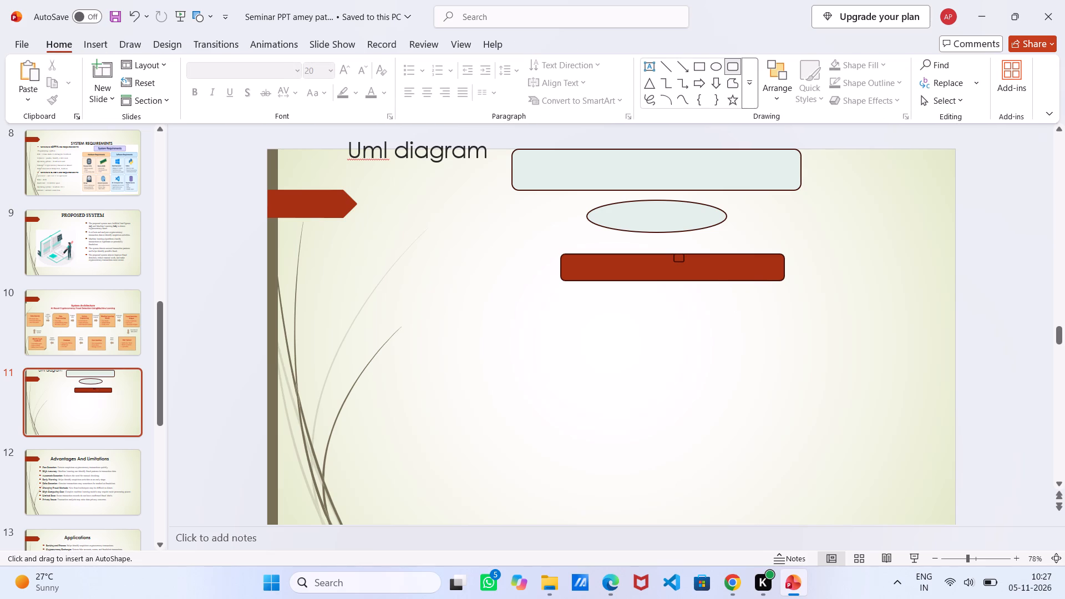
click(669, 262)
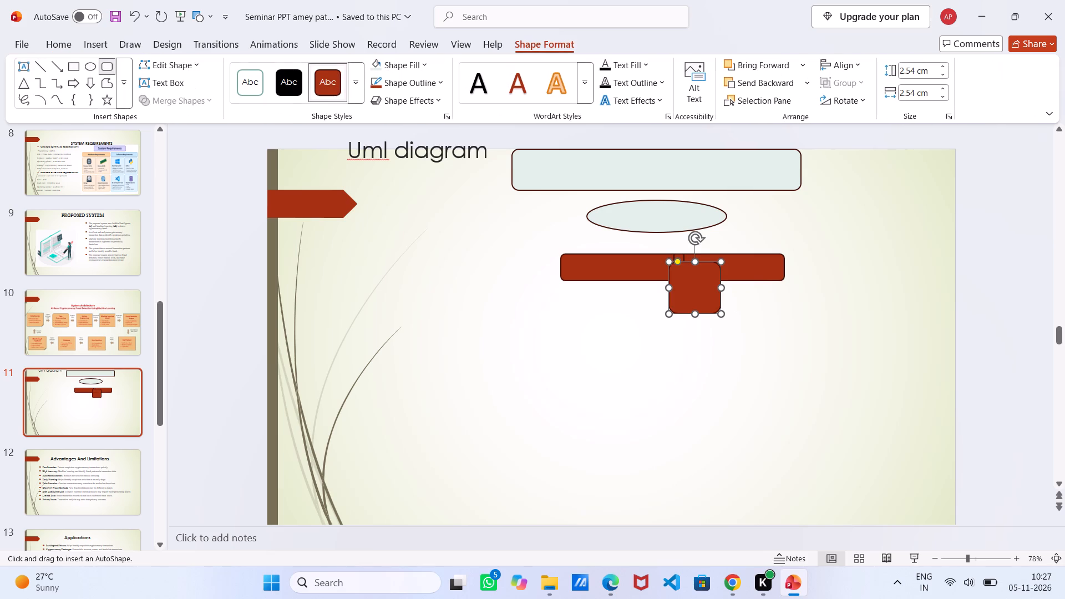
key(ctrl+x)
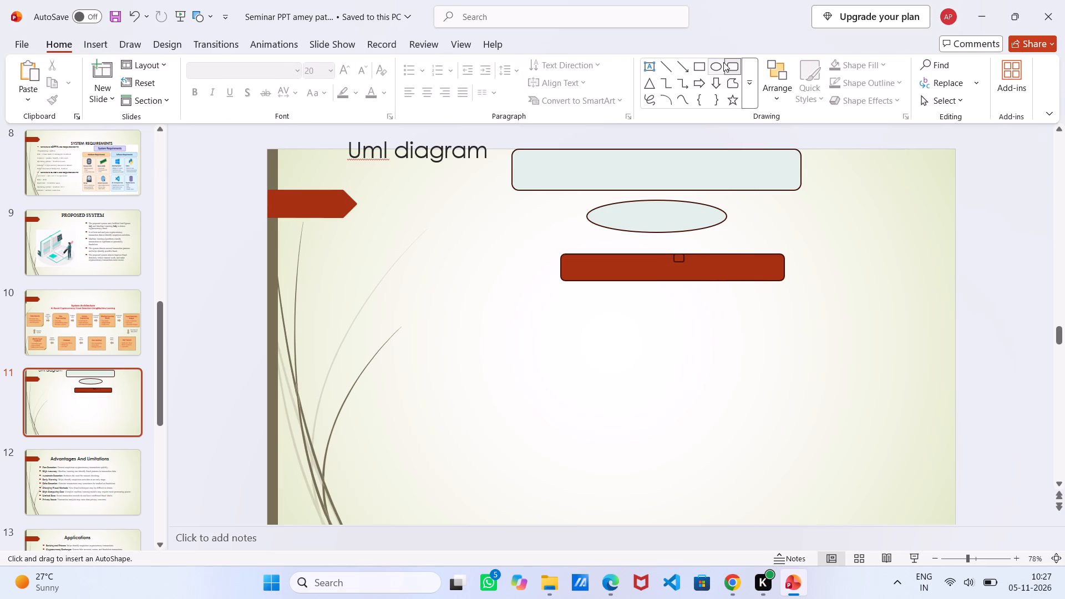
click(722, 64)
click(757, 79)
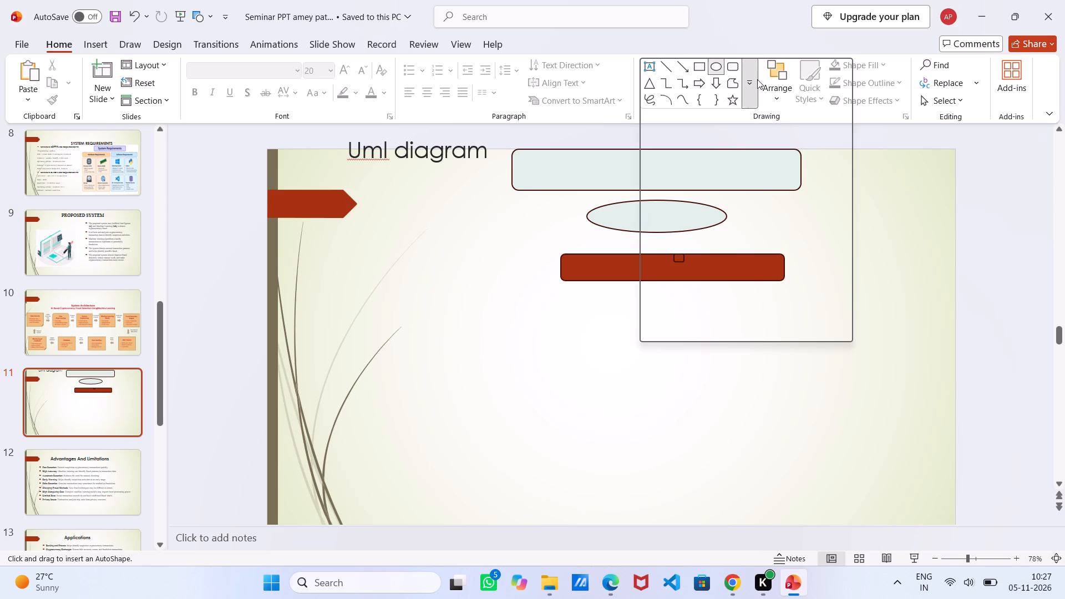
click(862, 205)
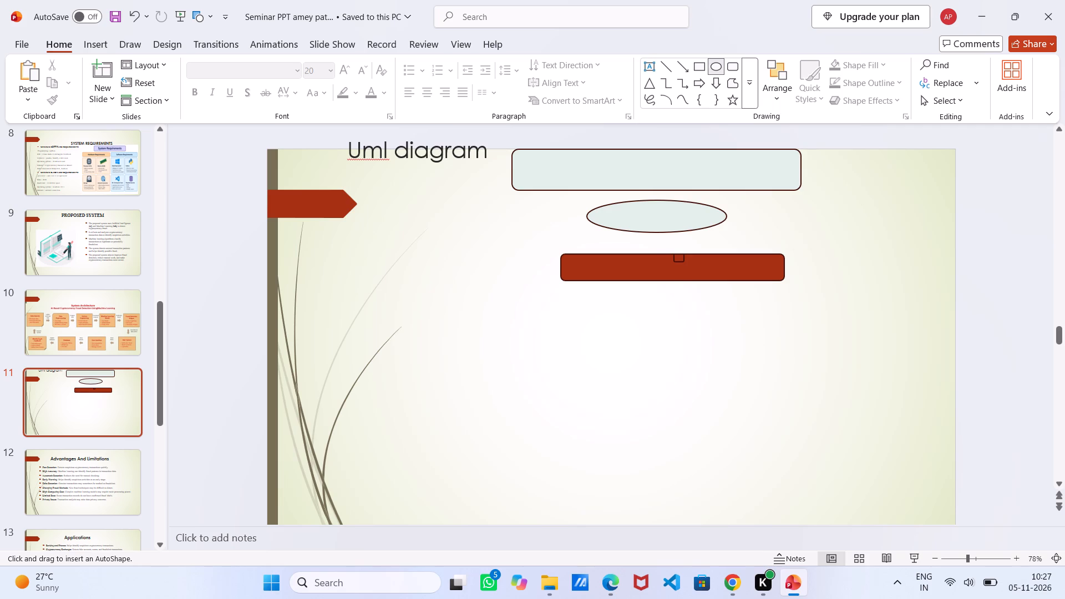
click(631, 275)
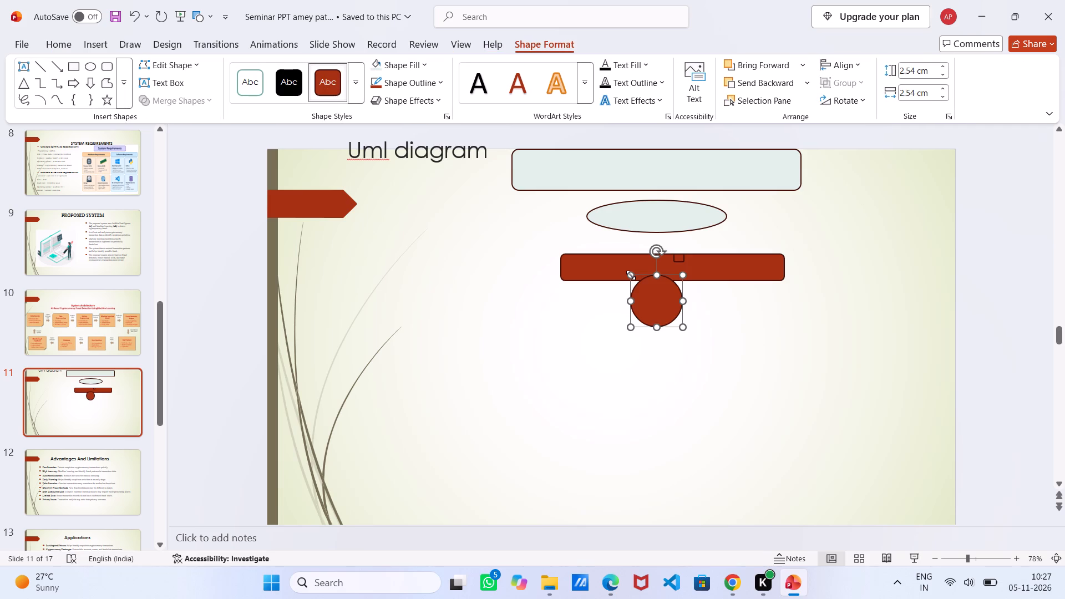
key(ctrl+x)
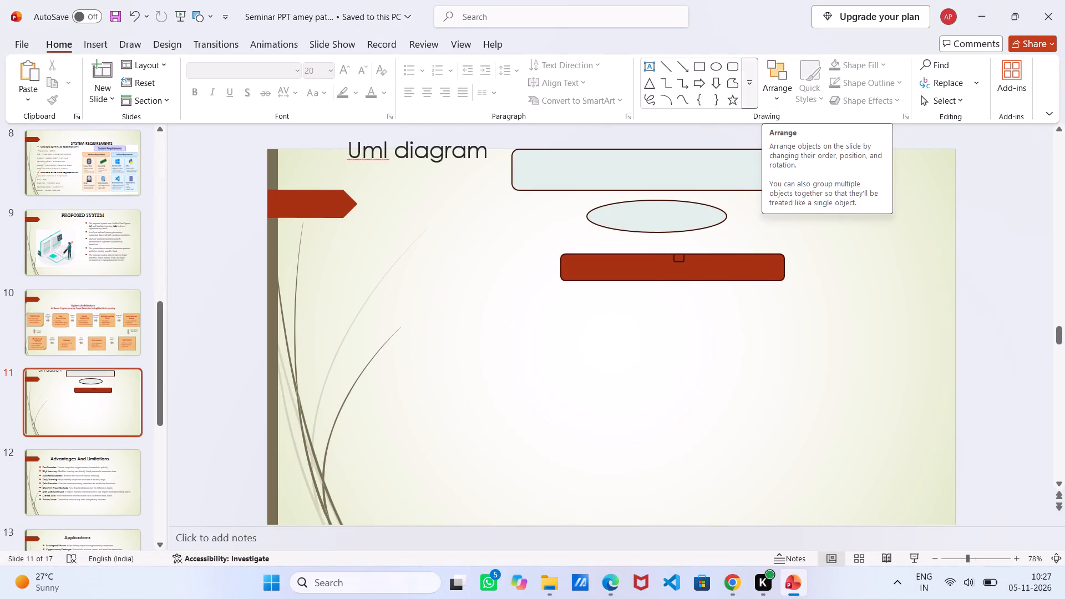
Fill the red rounded rectangle below the ellipse with the lightest tint of the teal theme colour.
click(683, 263)
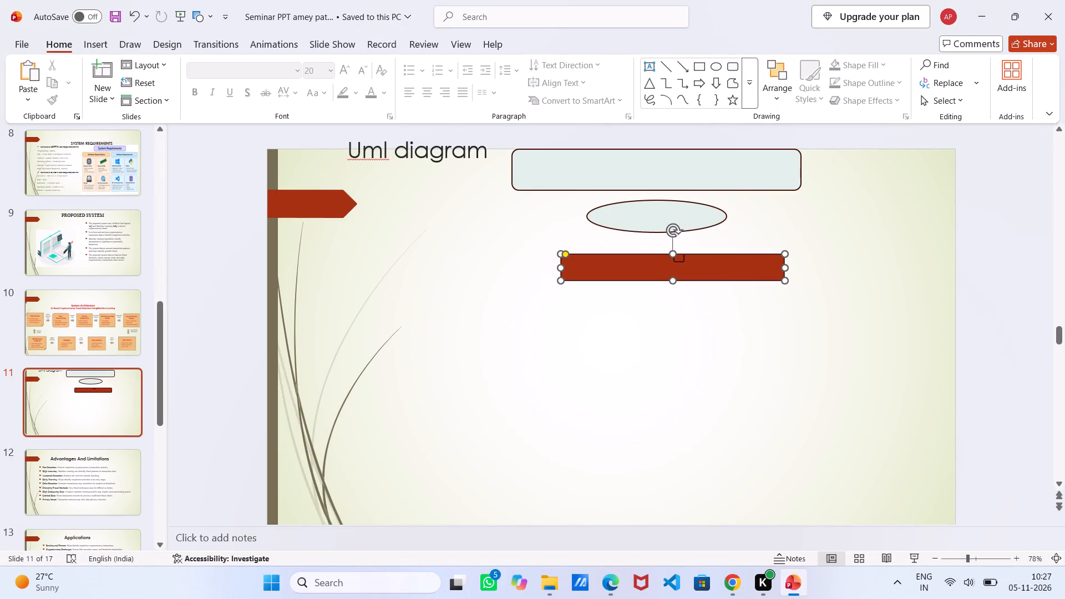
right_click(713, 264)
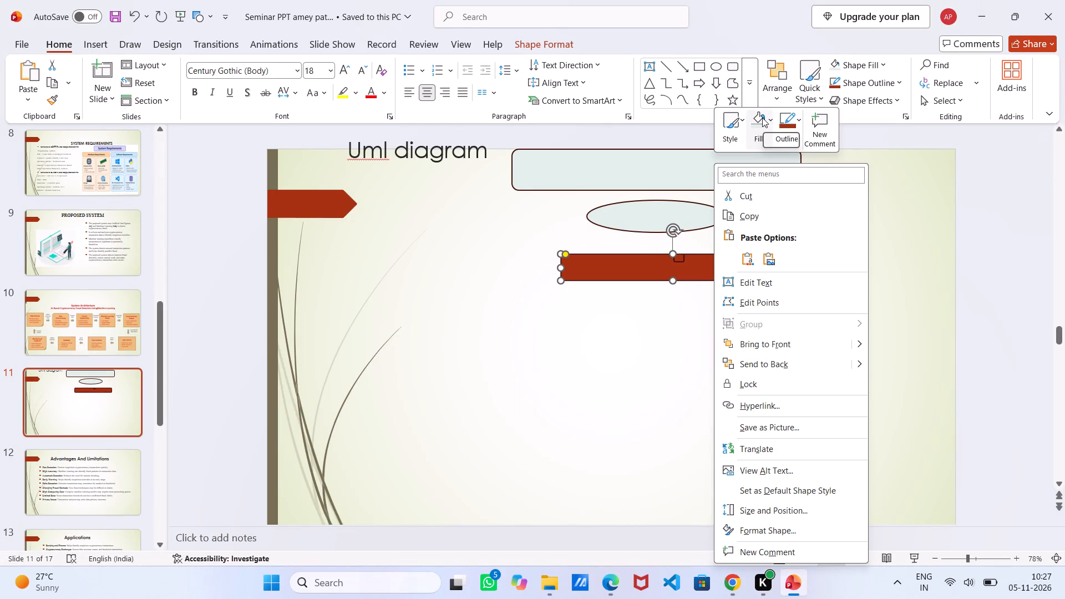
click(762, 118)
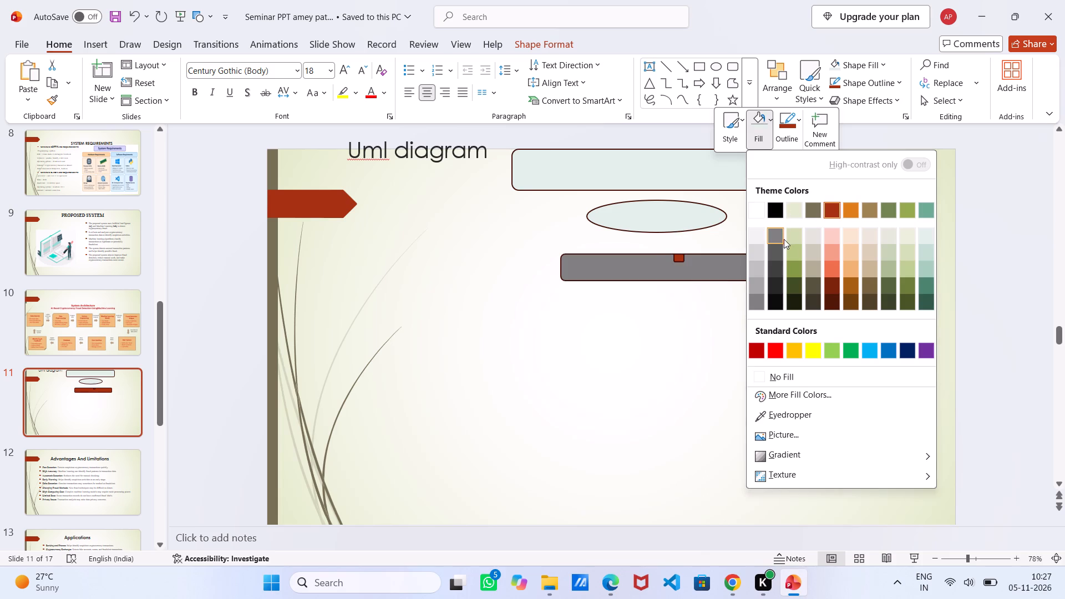
click(921, 236)
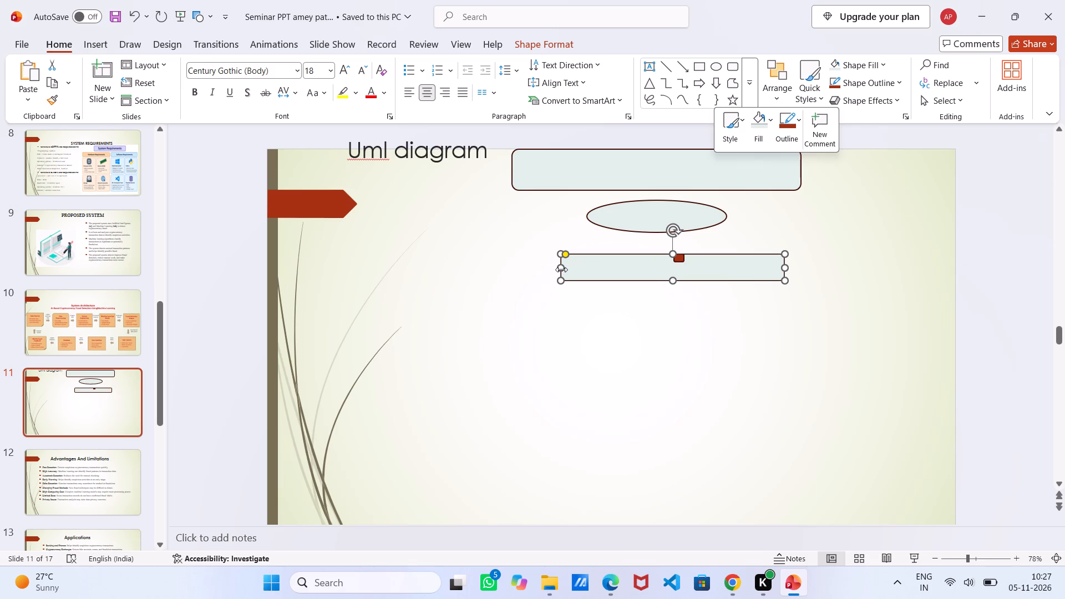
Widen the lower rounded rectangle slightly past both ends of the top one, and shift its top and bottom edges up close beneath the ellipse.
drag(561, 270, 511, 273)
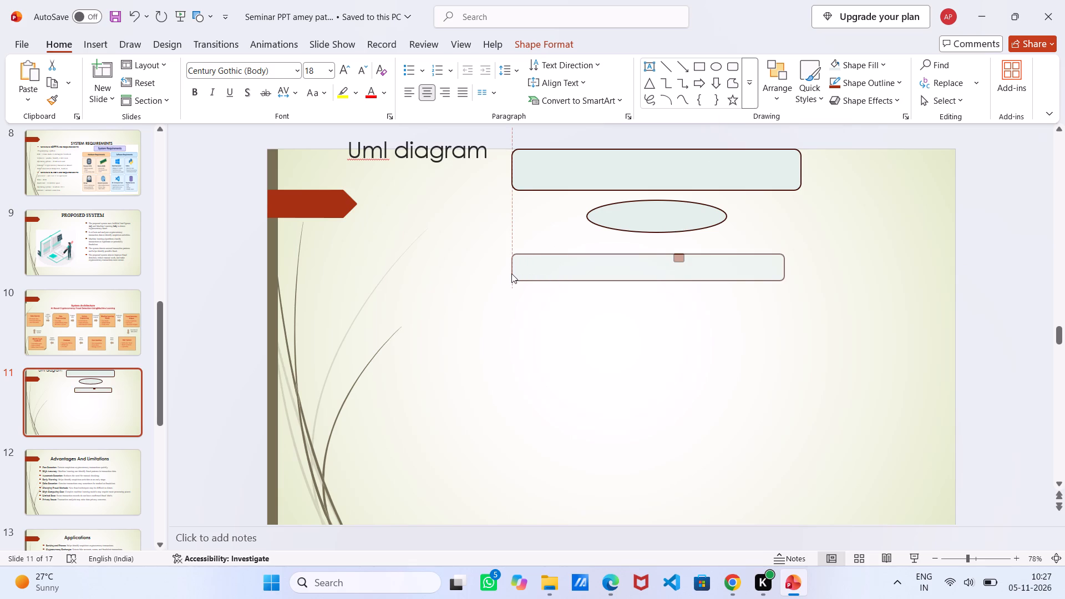
drag(511, 273, 508, 267)
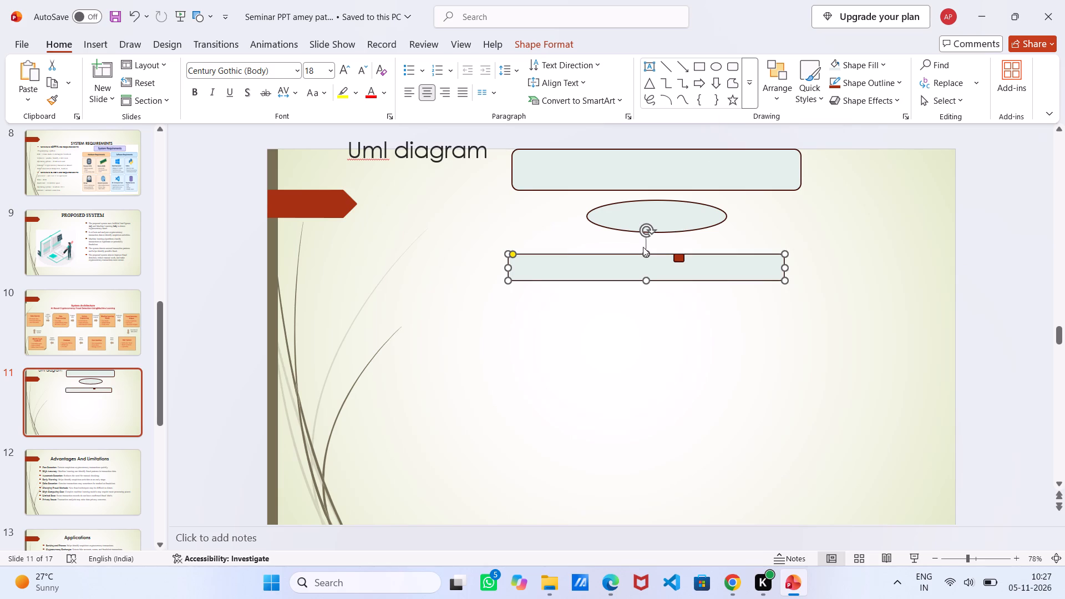
drag(646, 247, 647, 238)
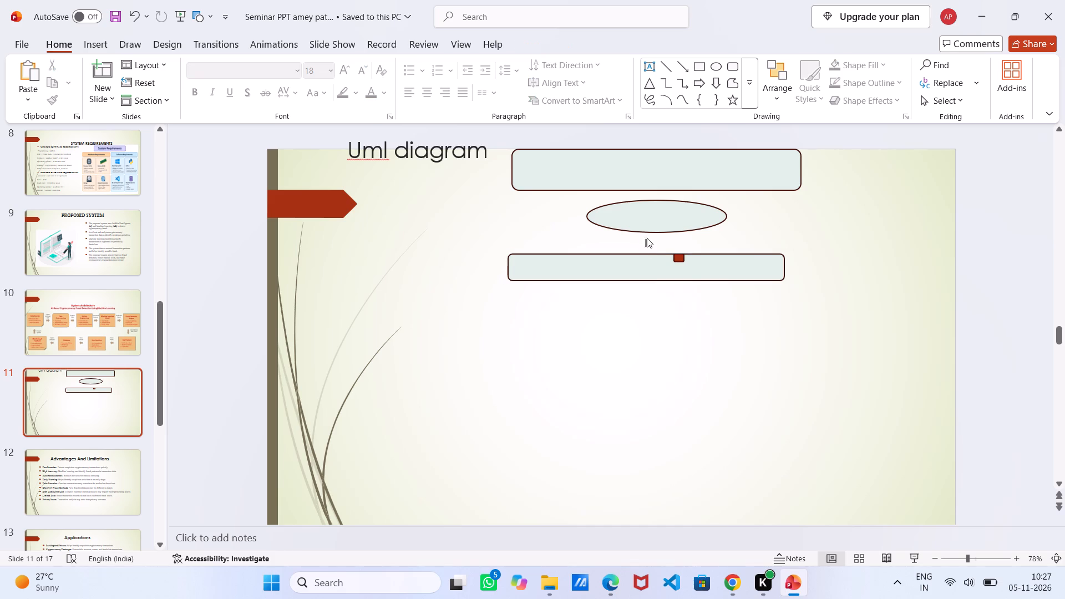
drag(647, 238, 649, 231)
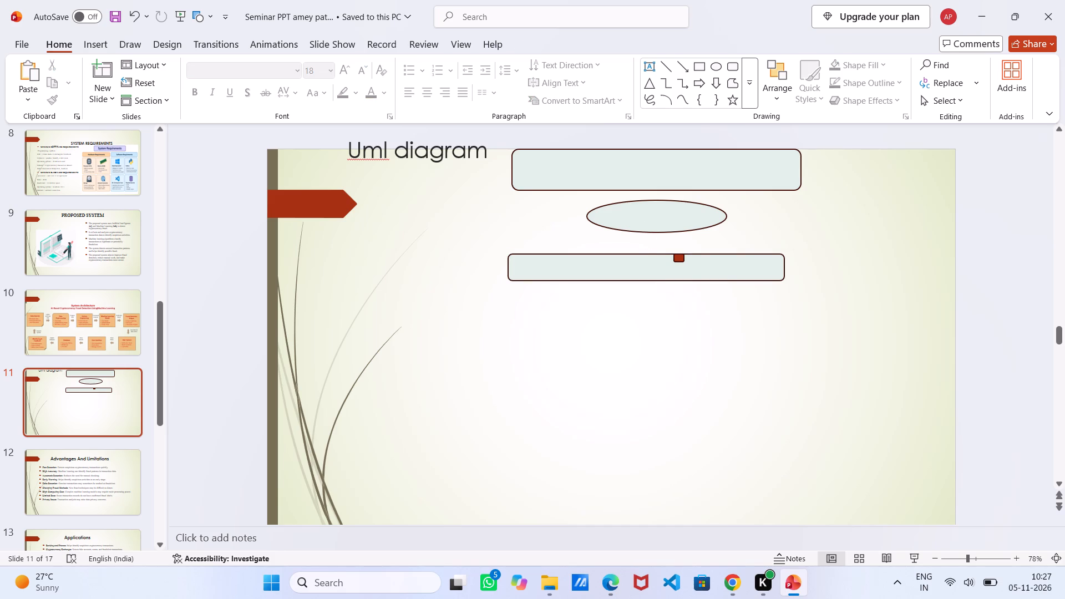
click(653, 253)
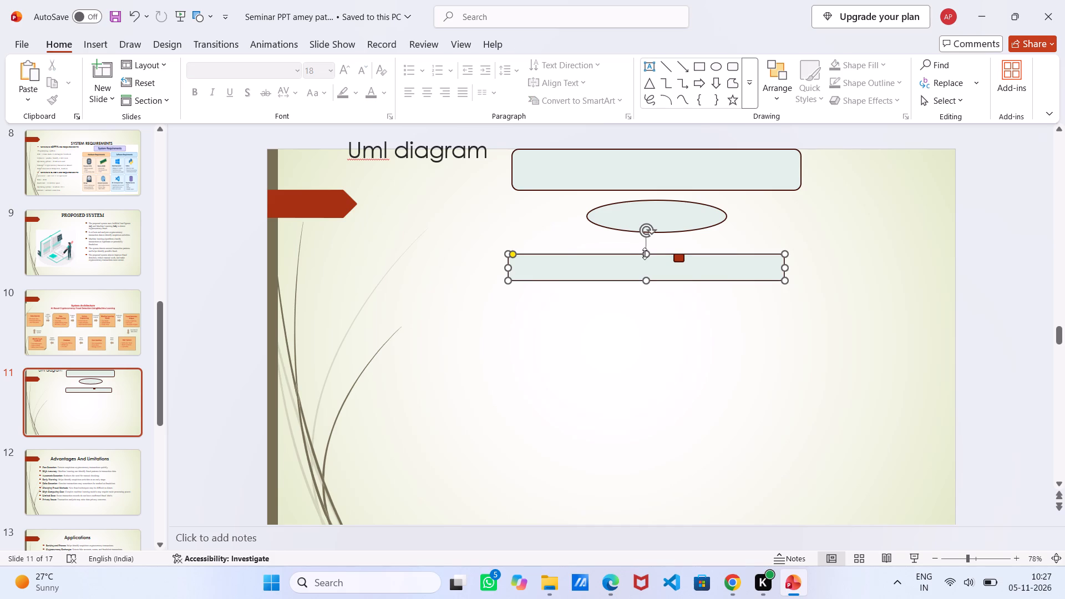
drag(645, 253, 646, 236)
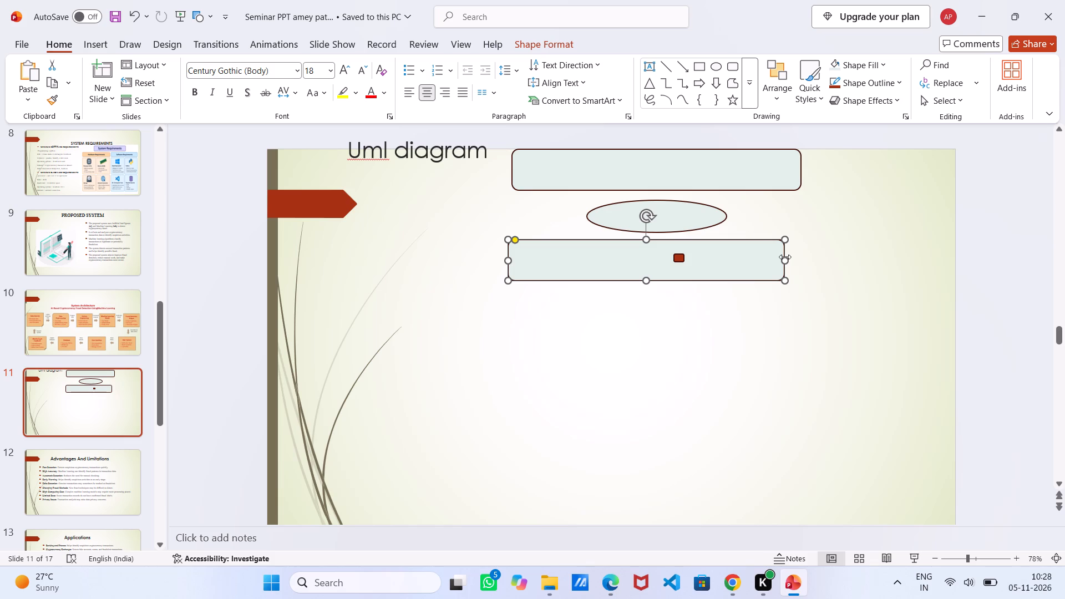
drag(785, 257, 815, 255)
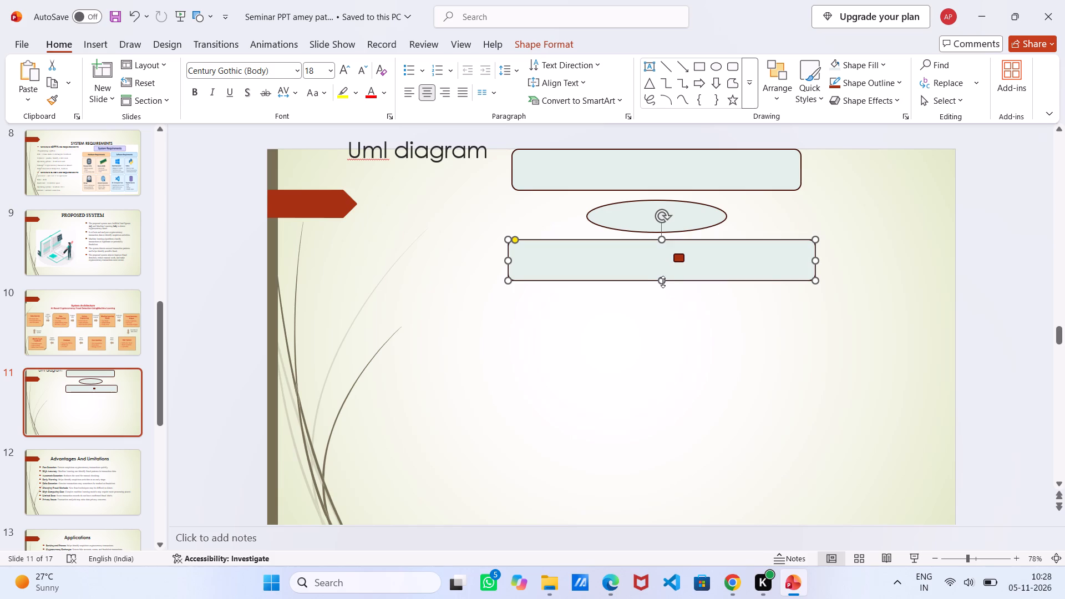
drag(663, 282, 666, 265)
Cut the tiny stray red rounded rectangle lying on the lower pale teal rectangle.
click(683, 260)
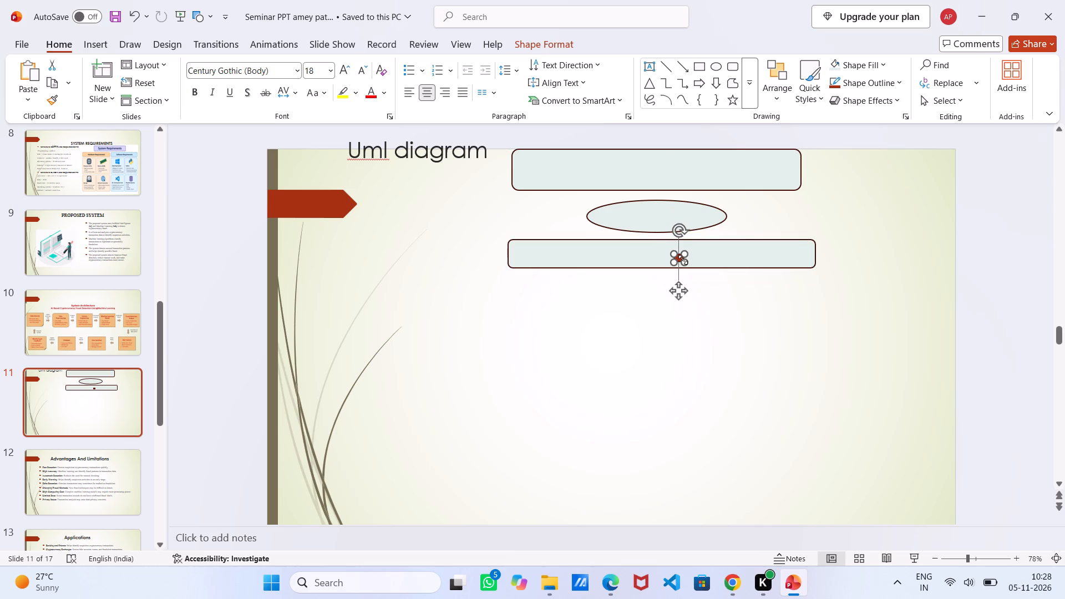
key(ctrl+x)
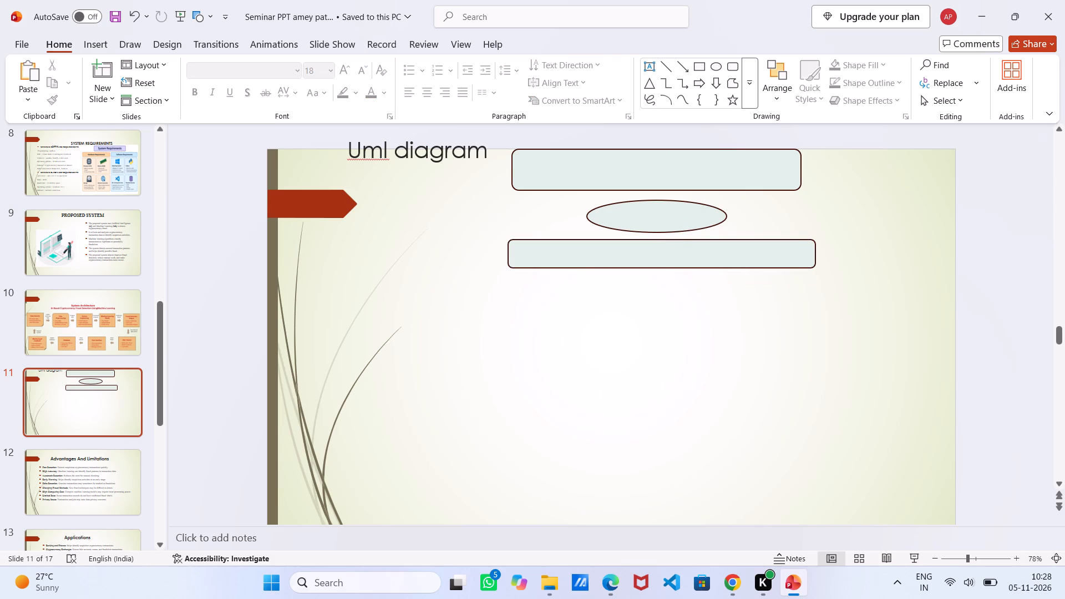
Extend the left edge of the lower rounded rectangle slightly further outward.
scroll(598, 240, right, 1)
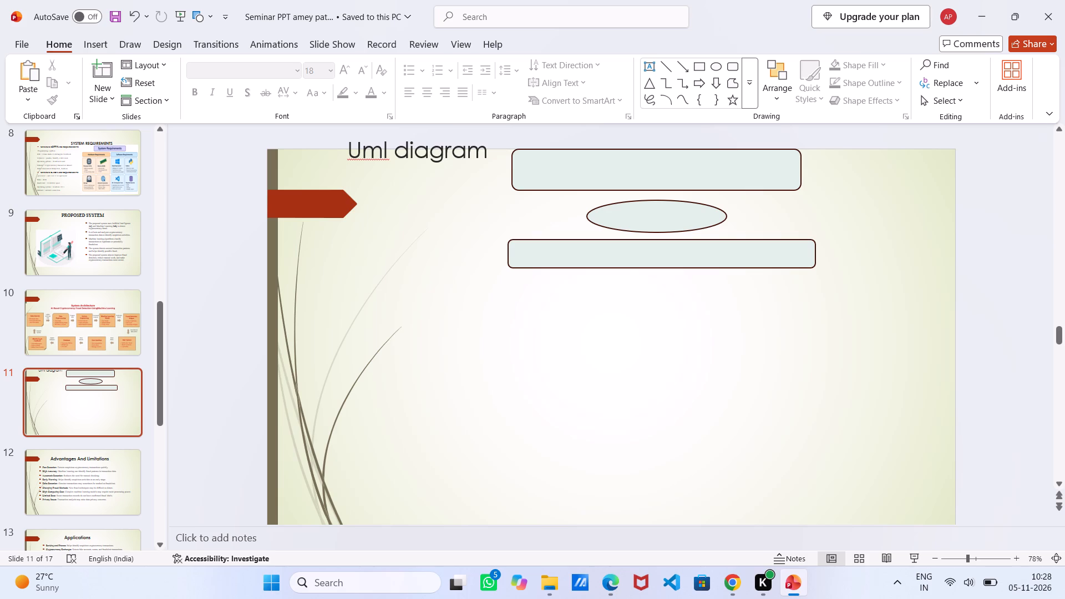
click(510, 255)
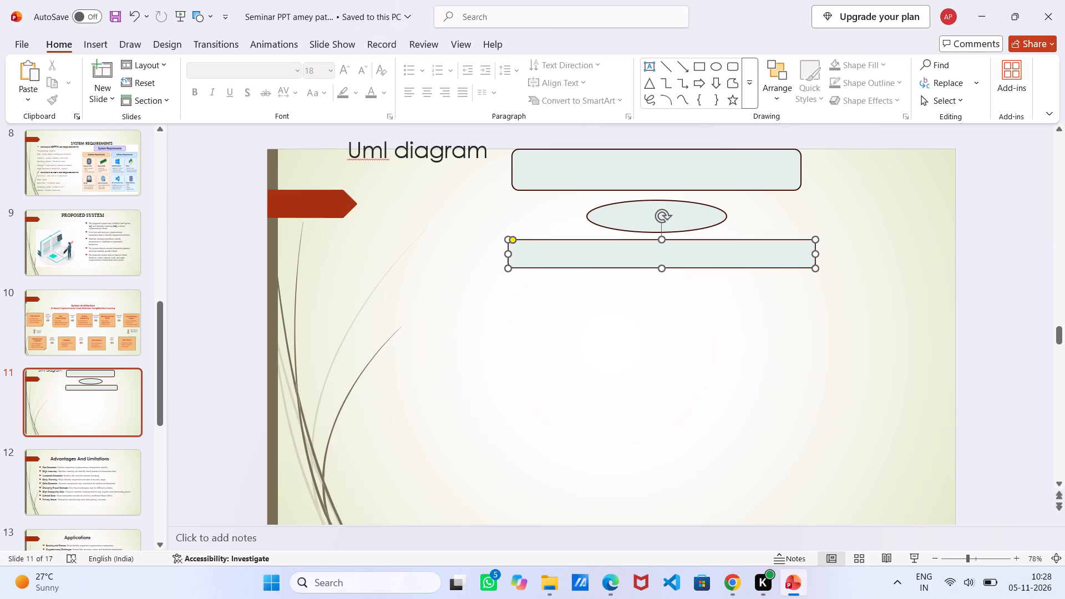
drag(510, 255, 505, 256)
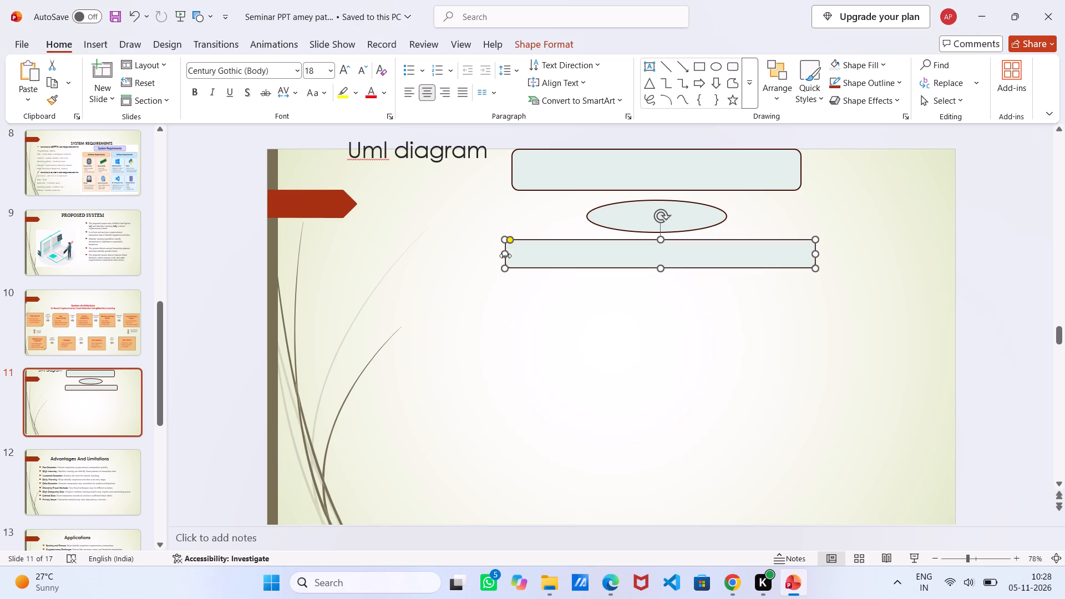
click(505, 256)
click(739, 221)
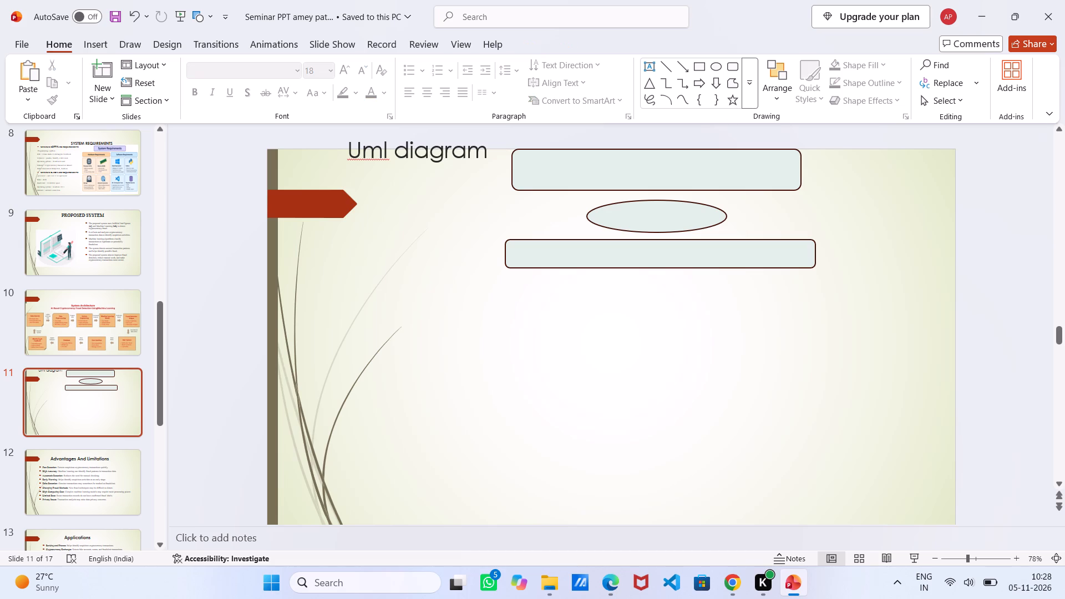
click(540, 256)
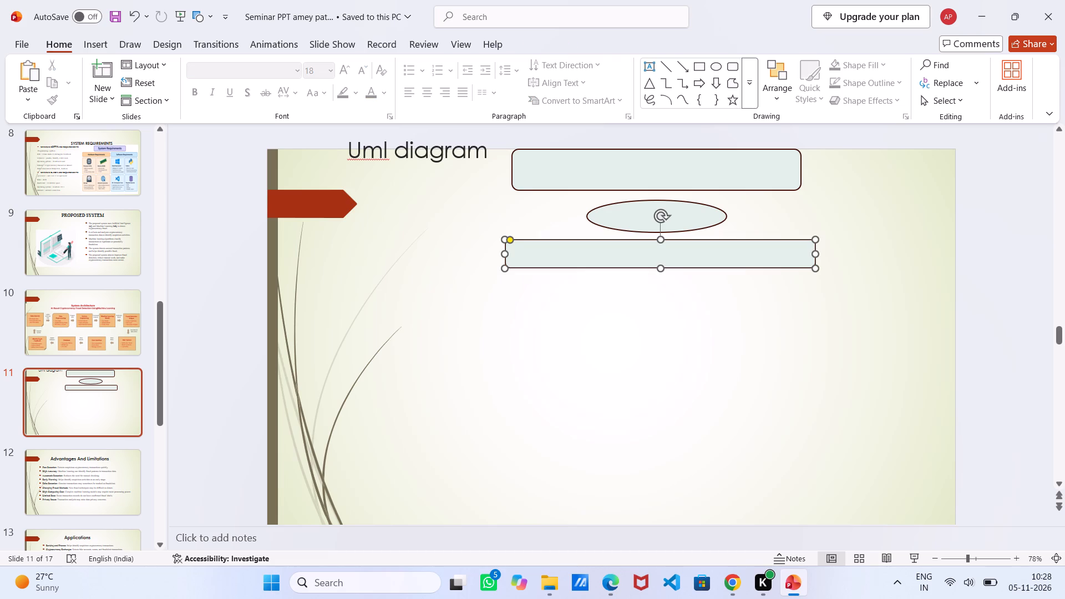
Stretch the ellipse upward until its top meets the bottom edge of the large top rounded rectangle.
click(650, 206)
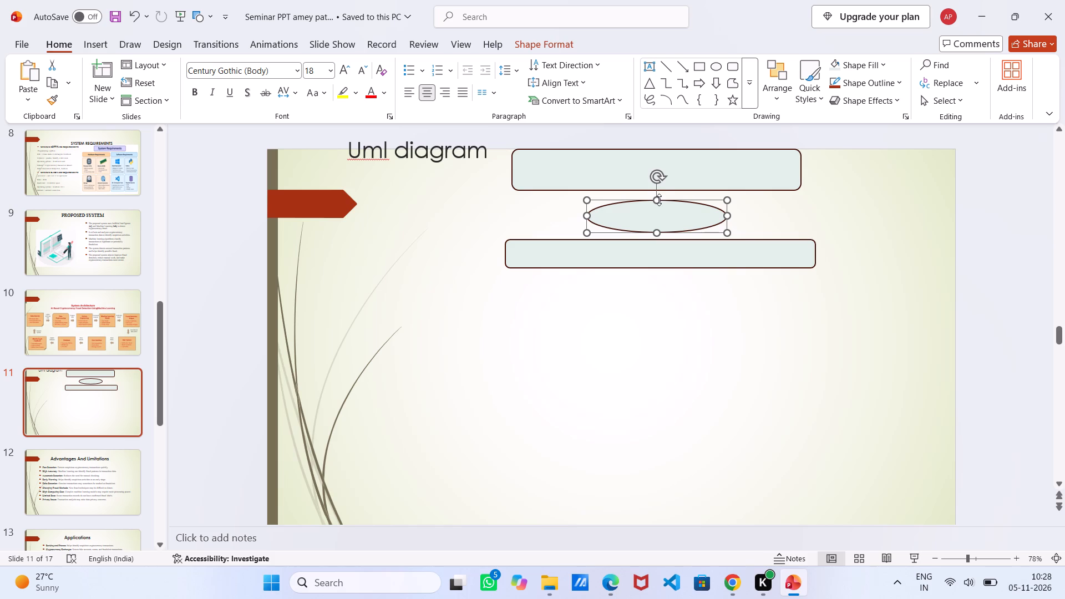
drag(659, 200, 661, 188)
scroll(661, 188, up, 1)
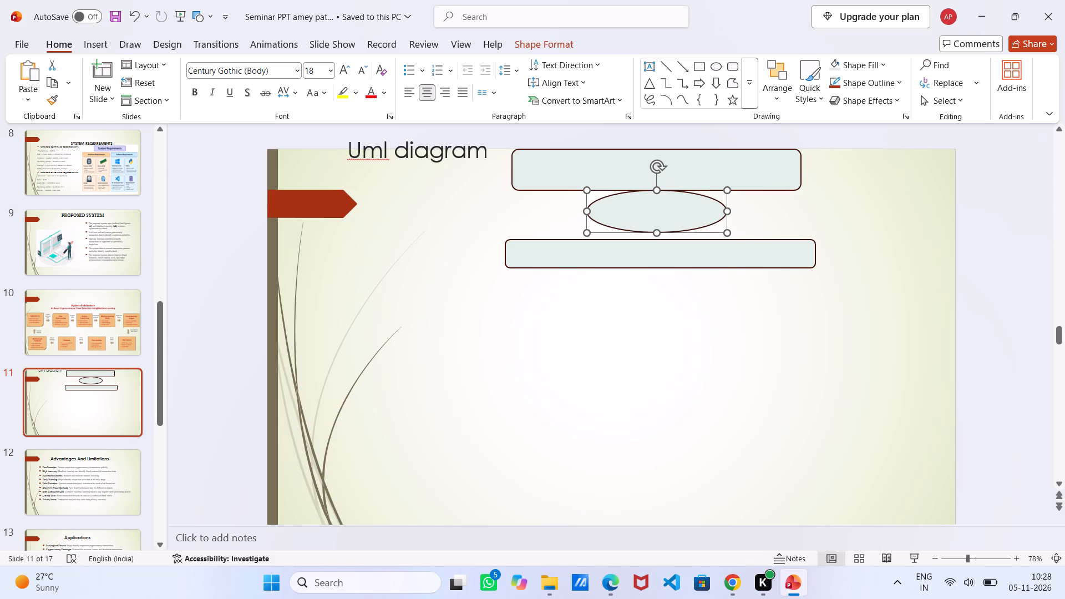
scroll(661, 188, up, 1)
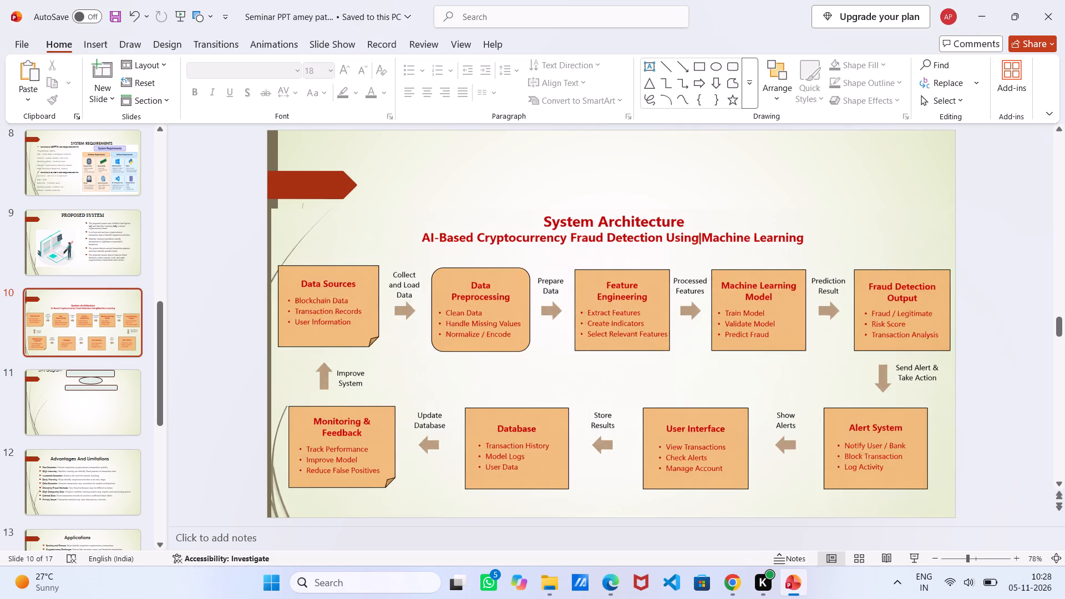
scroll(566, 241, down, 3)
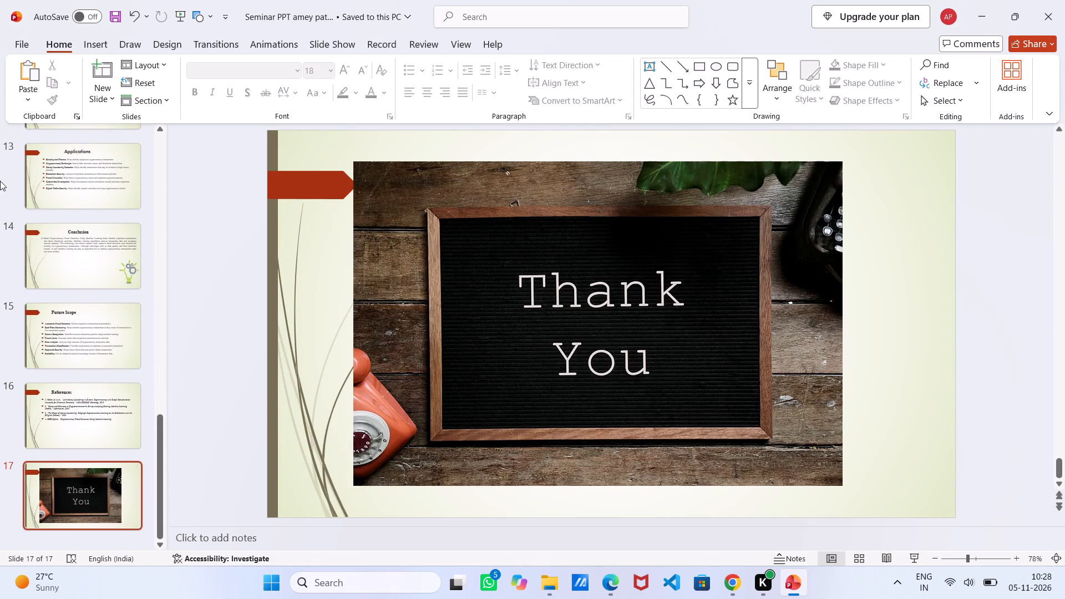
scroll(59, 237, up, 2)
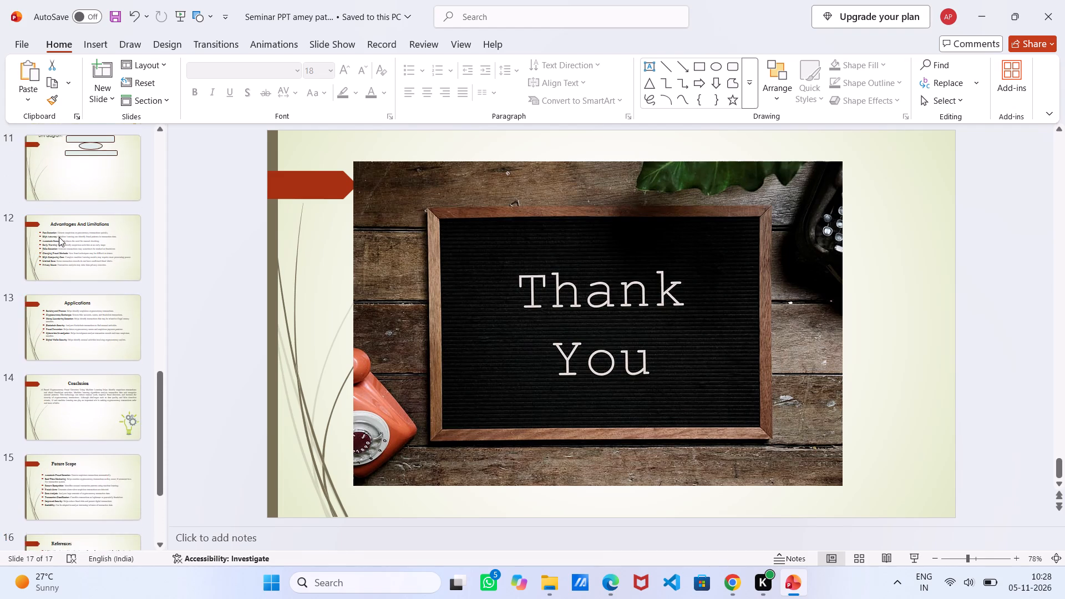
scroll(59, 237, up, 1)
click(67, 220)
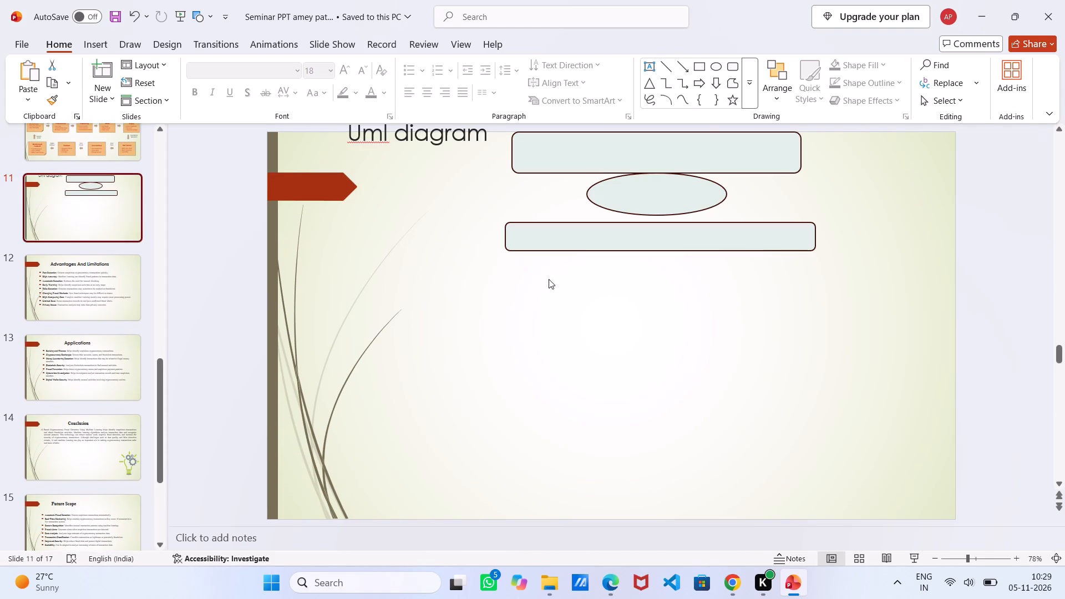
Lower the top edge of the ellipse to leave a small gap beneath the large top rounded rectangle.
click(655, 201)
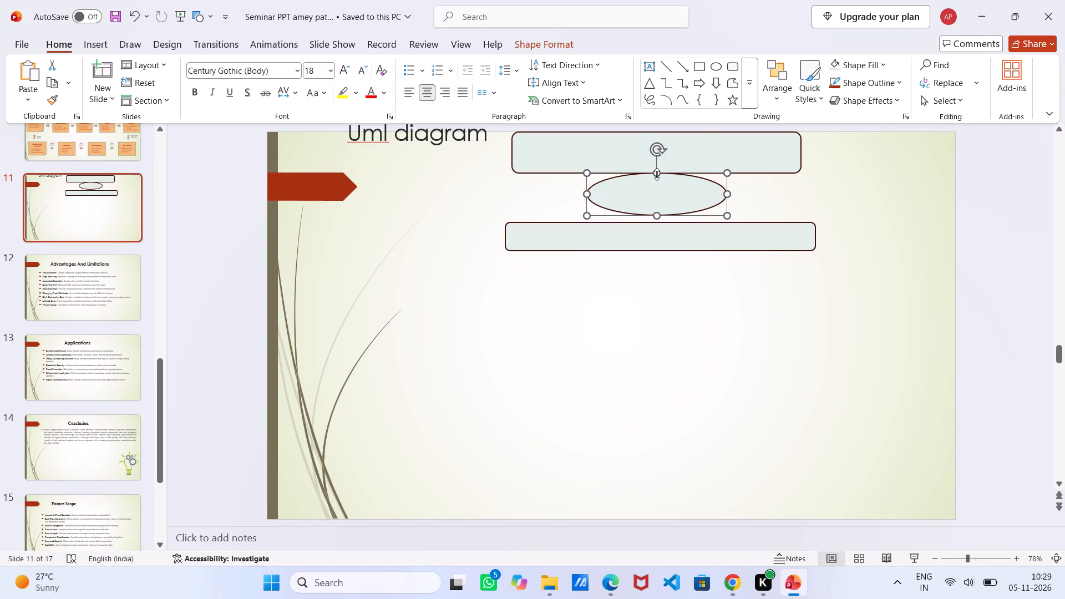
drag(657, 174, 666, 172)
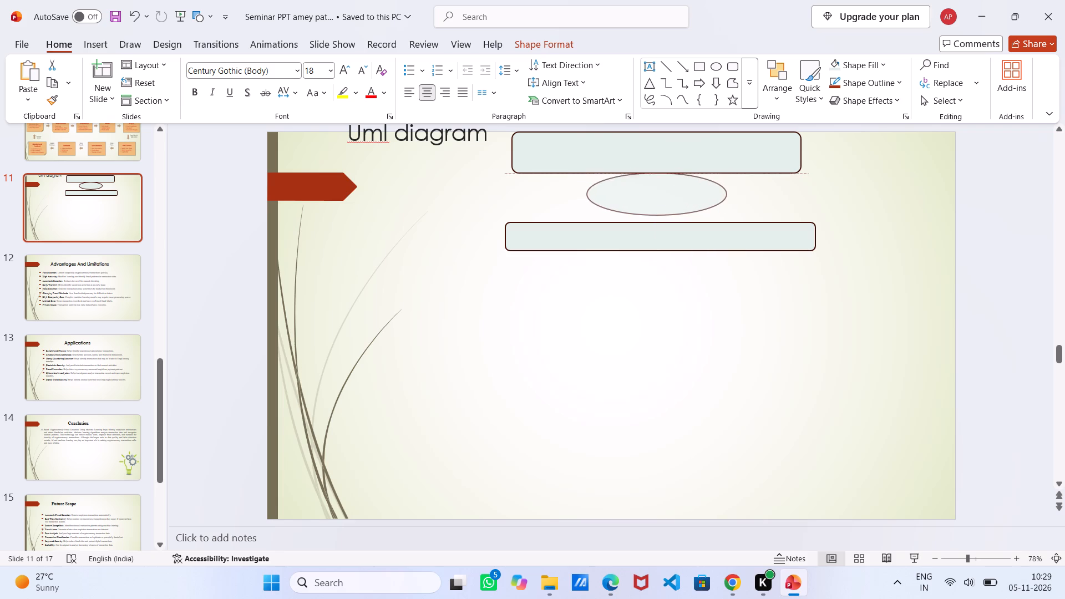
drag(666, 172, 666, 180)
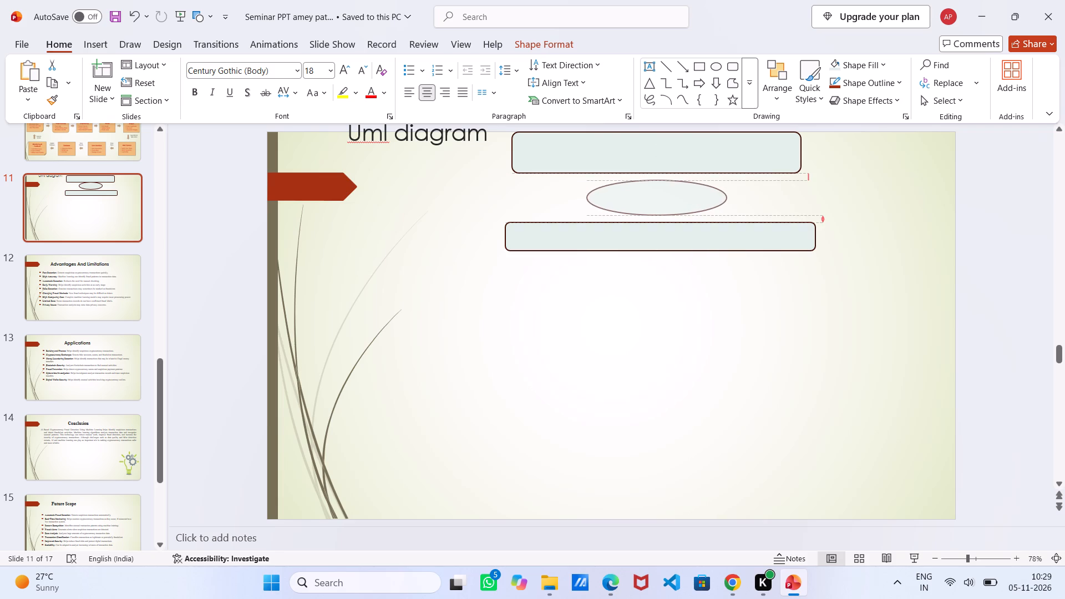
click(805, 217)
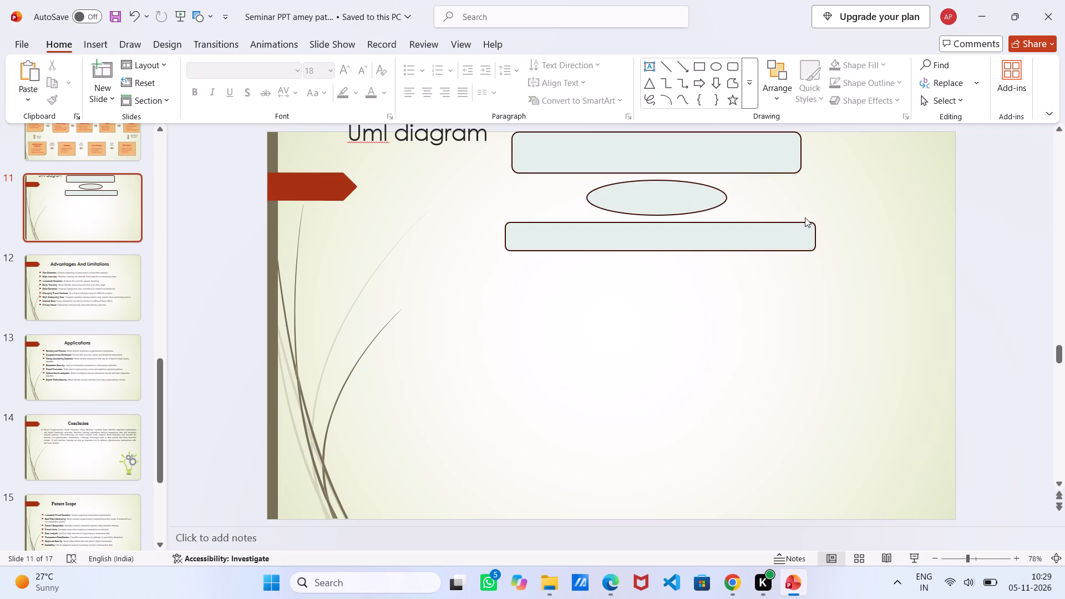
With drawing mode locked, draw three stacked rounded rectangles below the pale teal shapes, about 1.11 × 14.69, 1.5 × 14.69 and 2.12 × 14.5 cm.
right_click(730, 68)
click(771, 79)
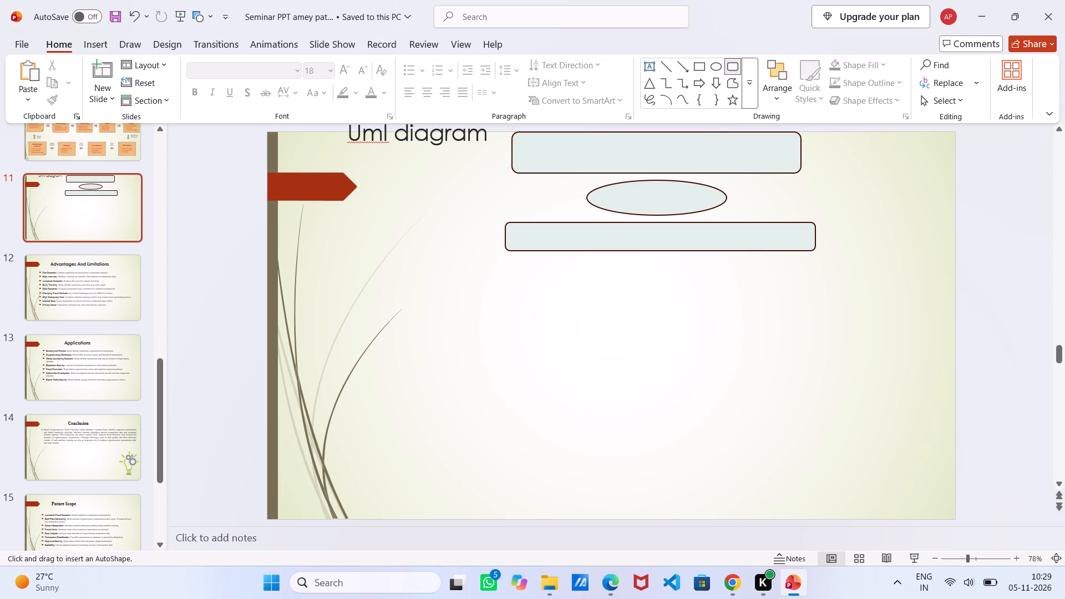
drag(517, 277, 609, 318)
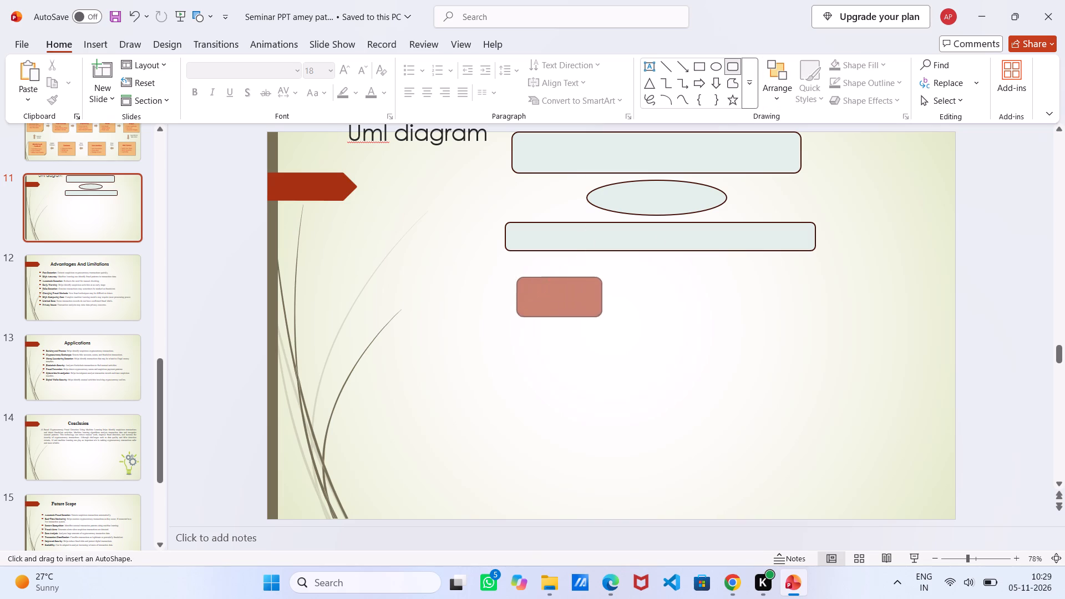
drag(609, 318, 815, 300)
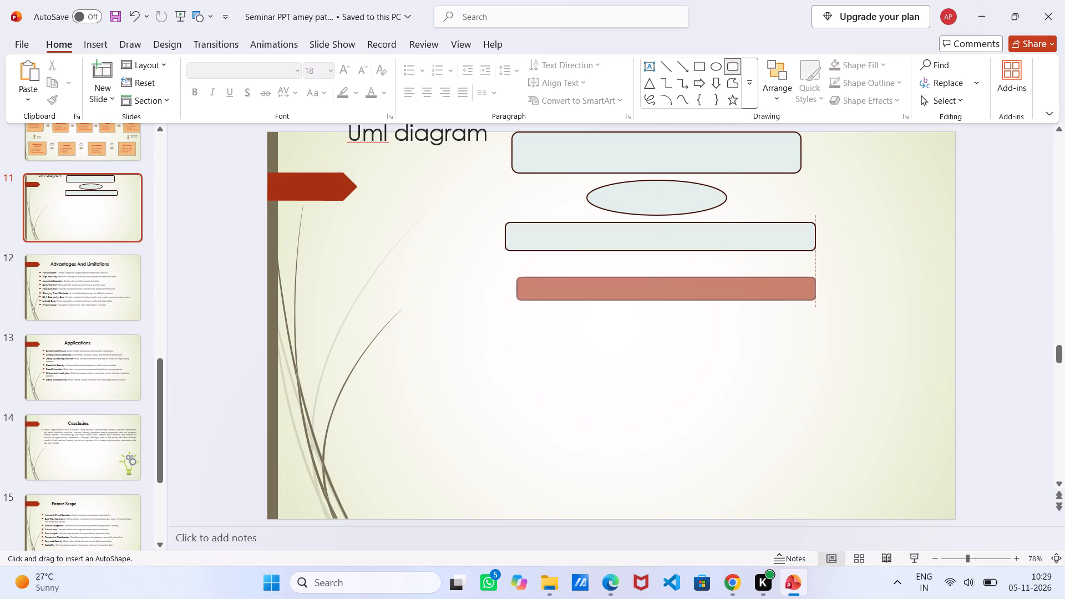
drag(815, 300, 818, 300)
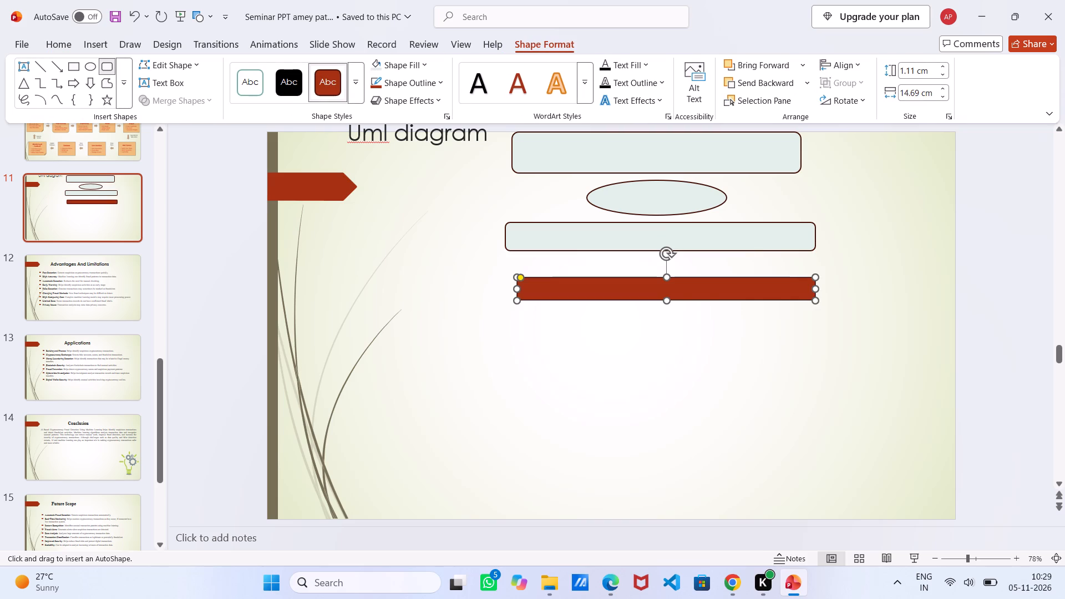
drag(520, 330, 667, 370)
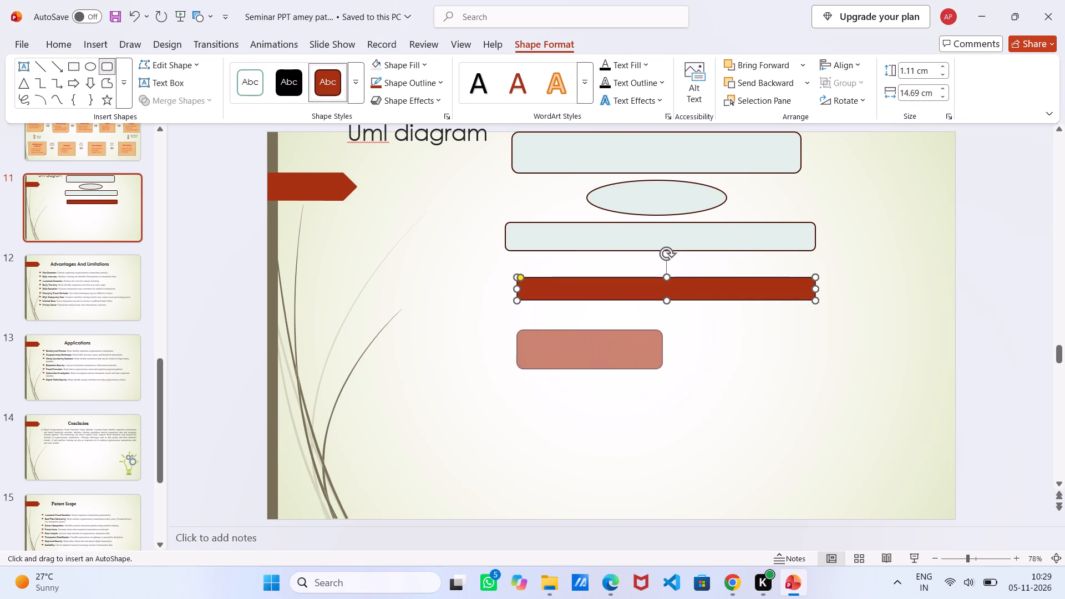
drag(667, 370, 818, 351)
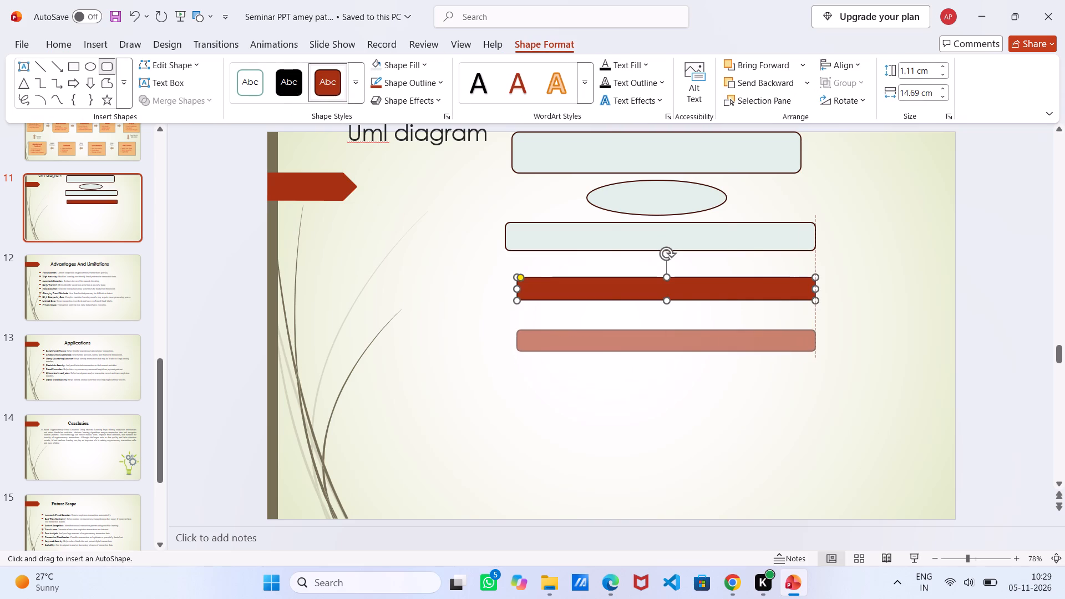
drag(818, 351, 818, 361)
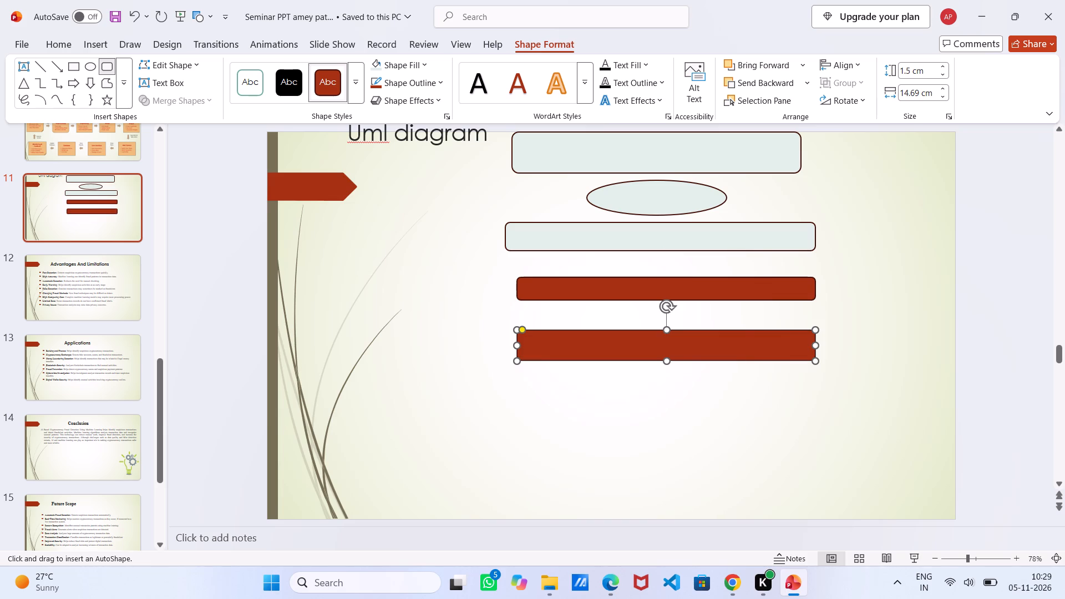
drag(520, 385, 782, 443)
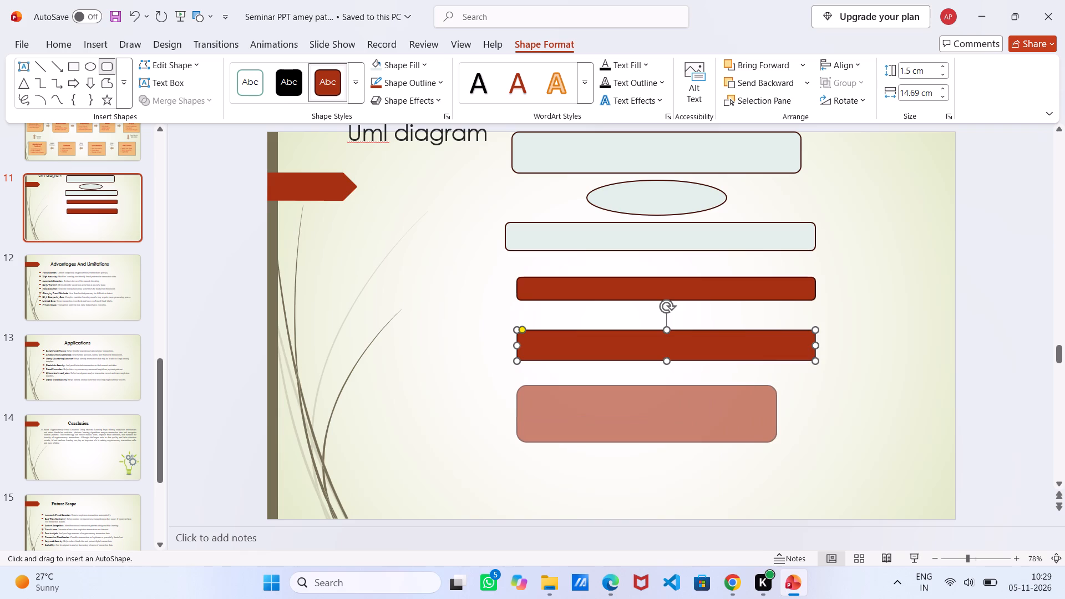
drag(782, 443, 812, 426)
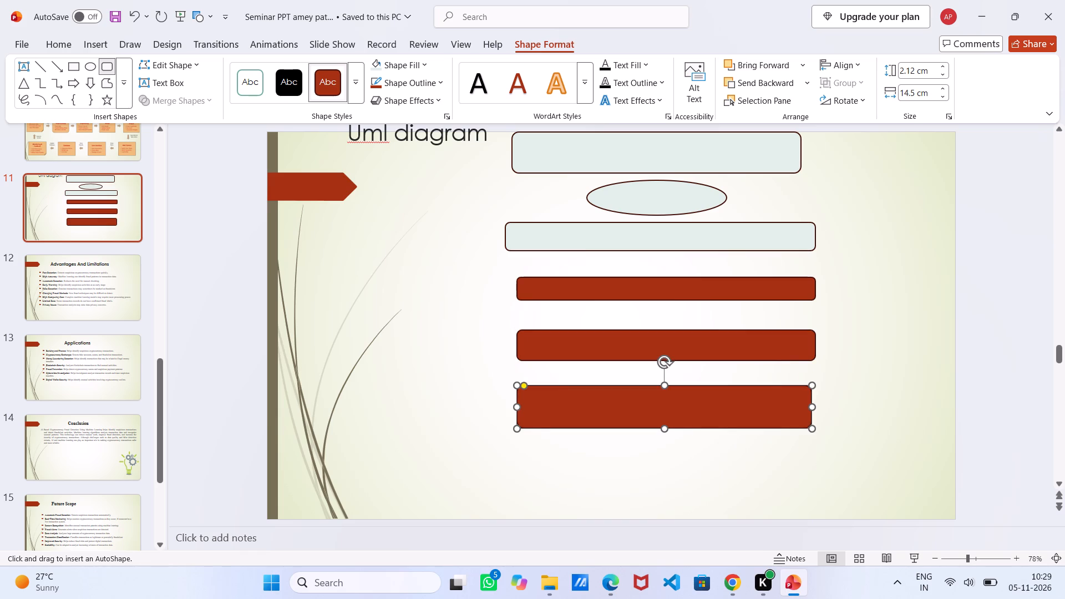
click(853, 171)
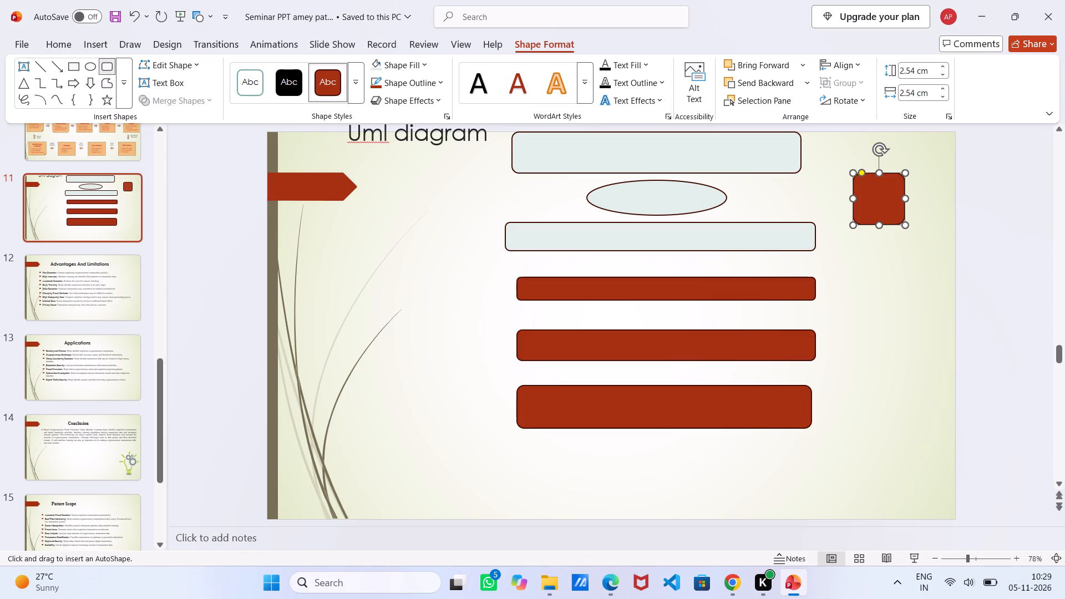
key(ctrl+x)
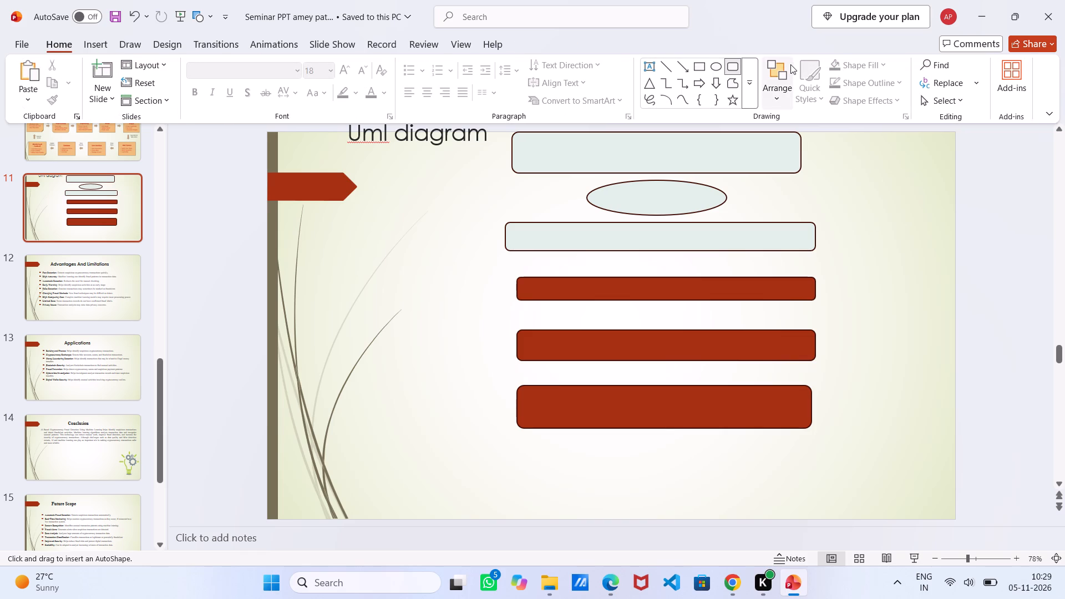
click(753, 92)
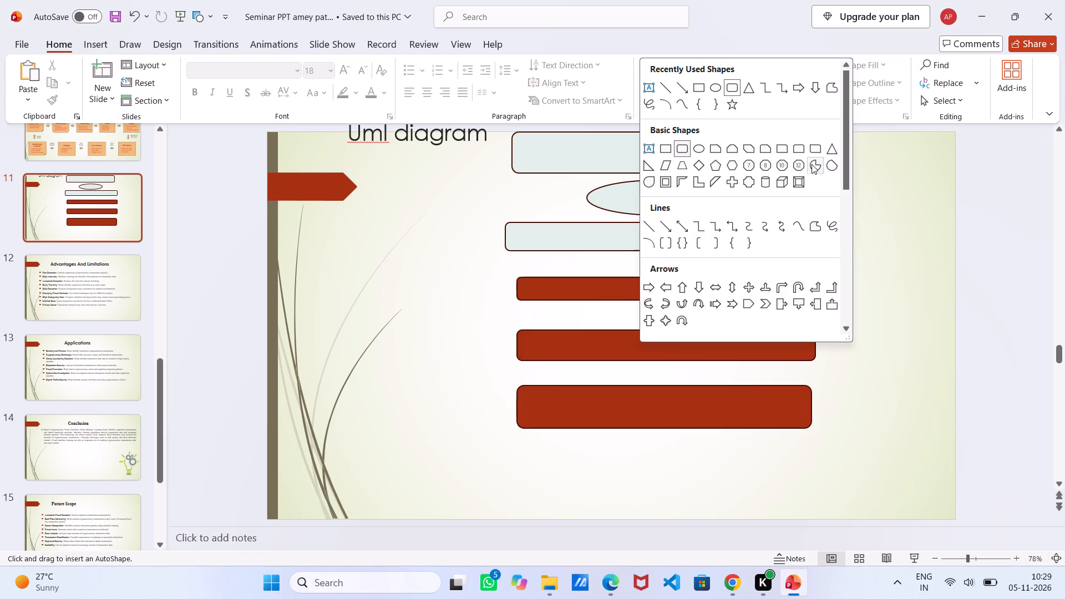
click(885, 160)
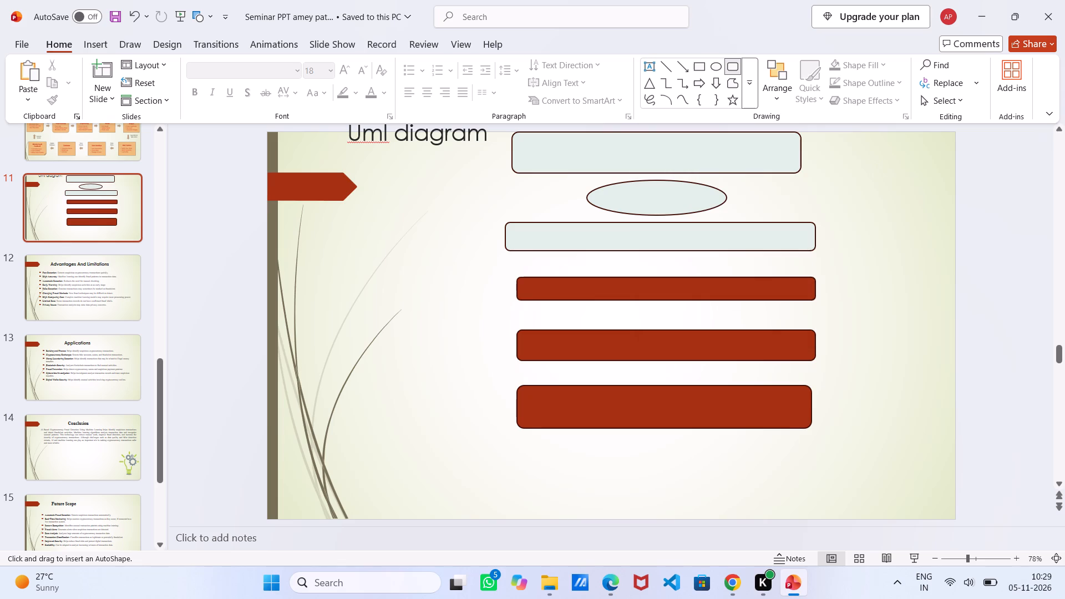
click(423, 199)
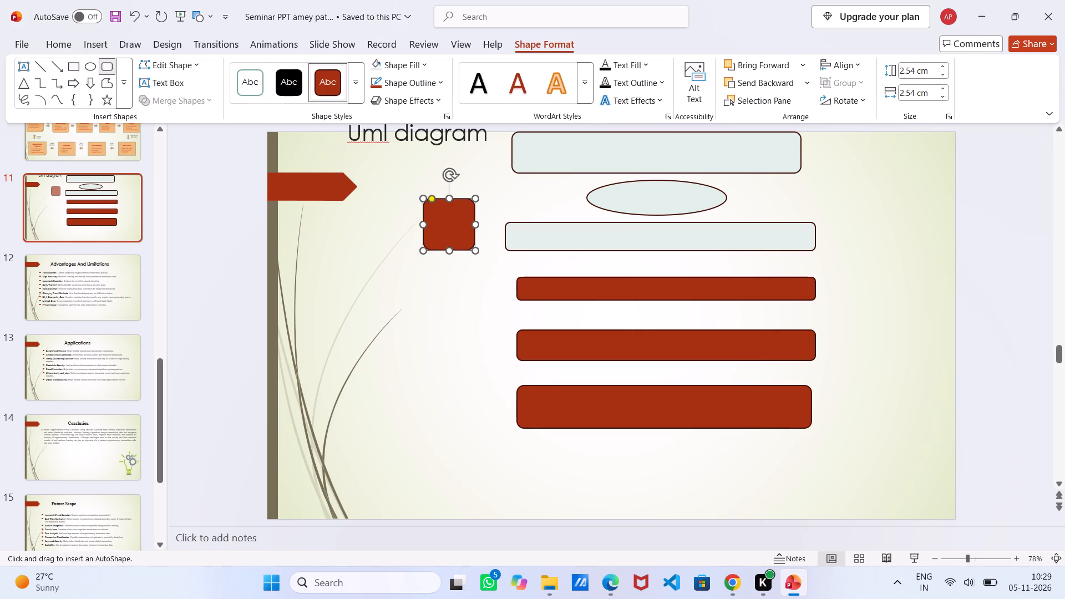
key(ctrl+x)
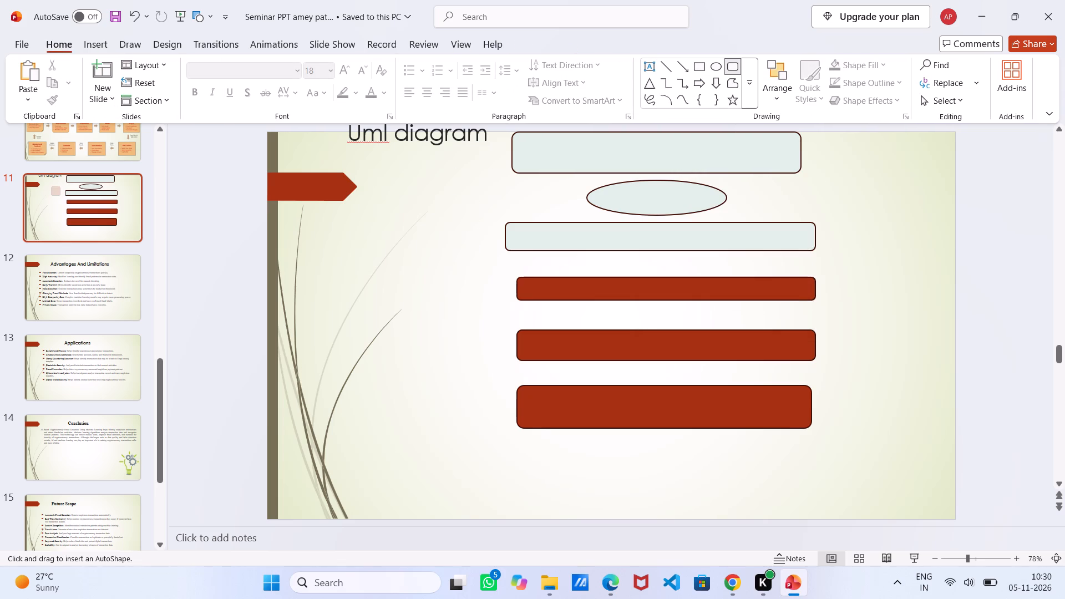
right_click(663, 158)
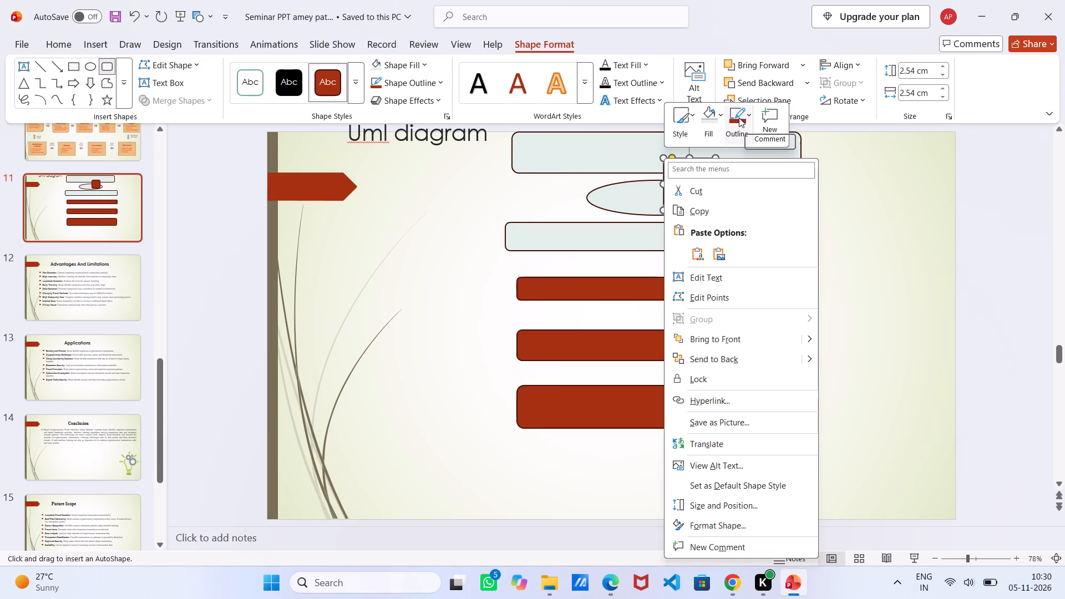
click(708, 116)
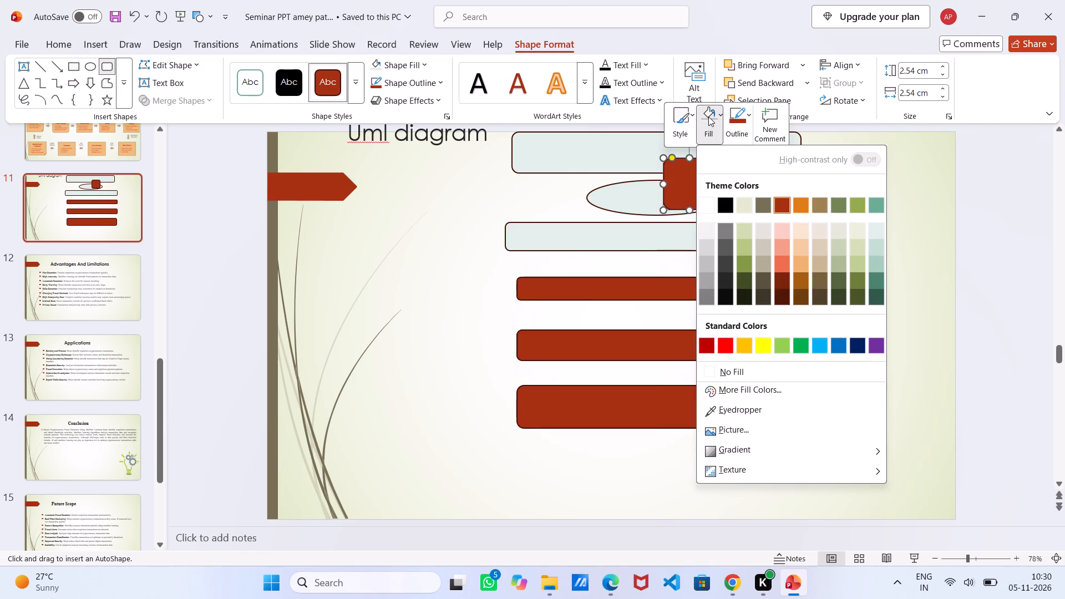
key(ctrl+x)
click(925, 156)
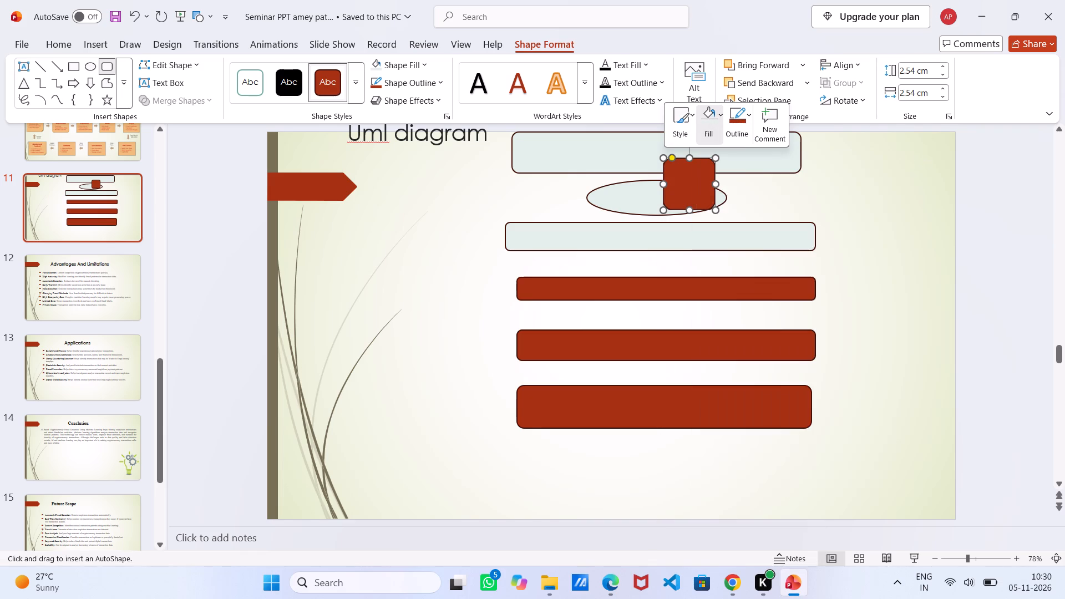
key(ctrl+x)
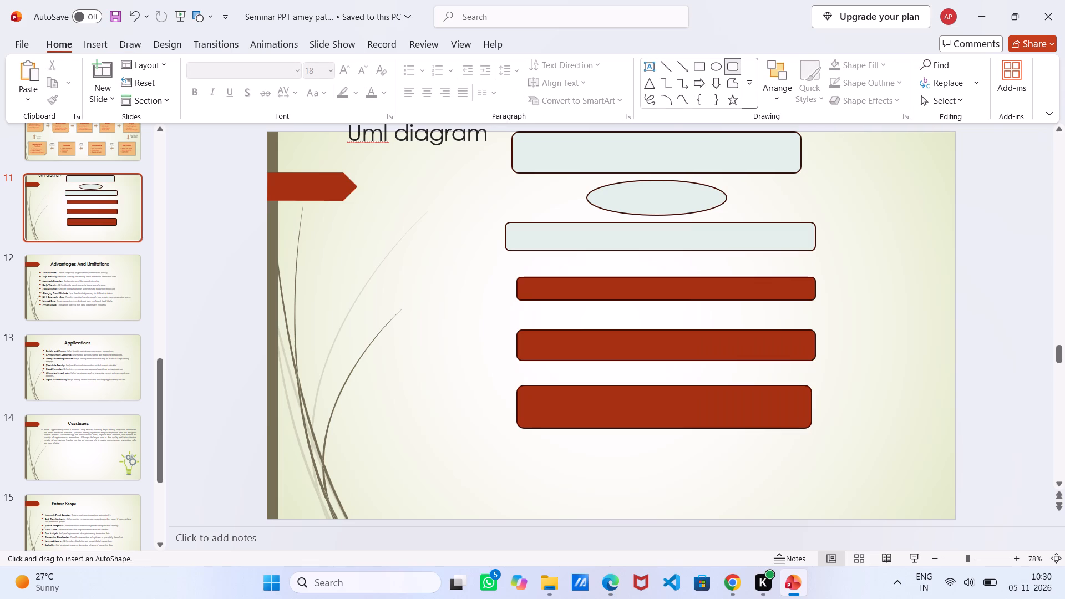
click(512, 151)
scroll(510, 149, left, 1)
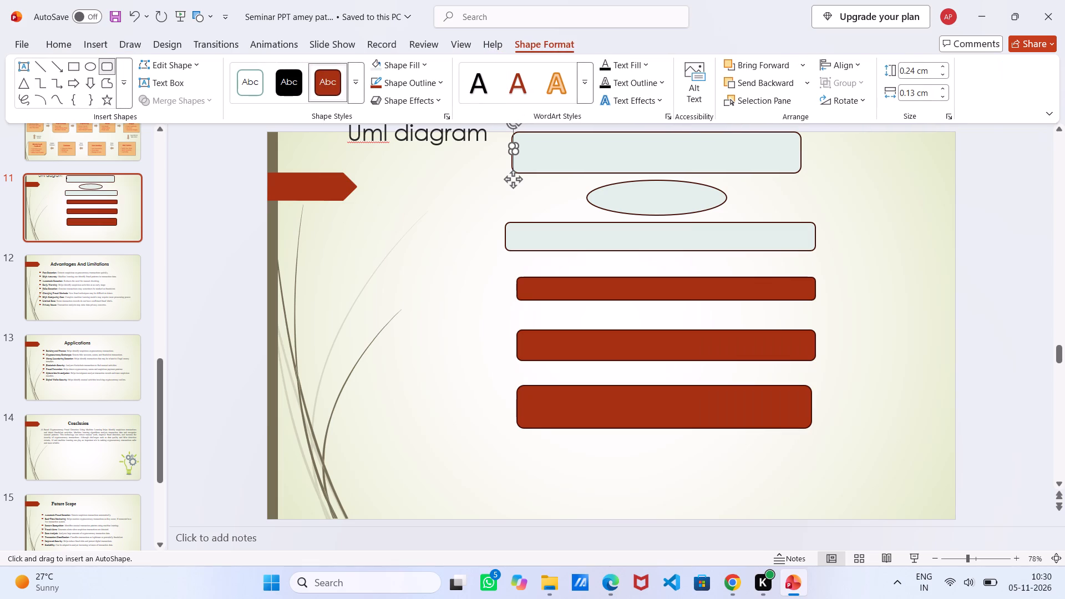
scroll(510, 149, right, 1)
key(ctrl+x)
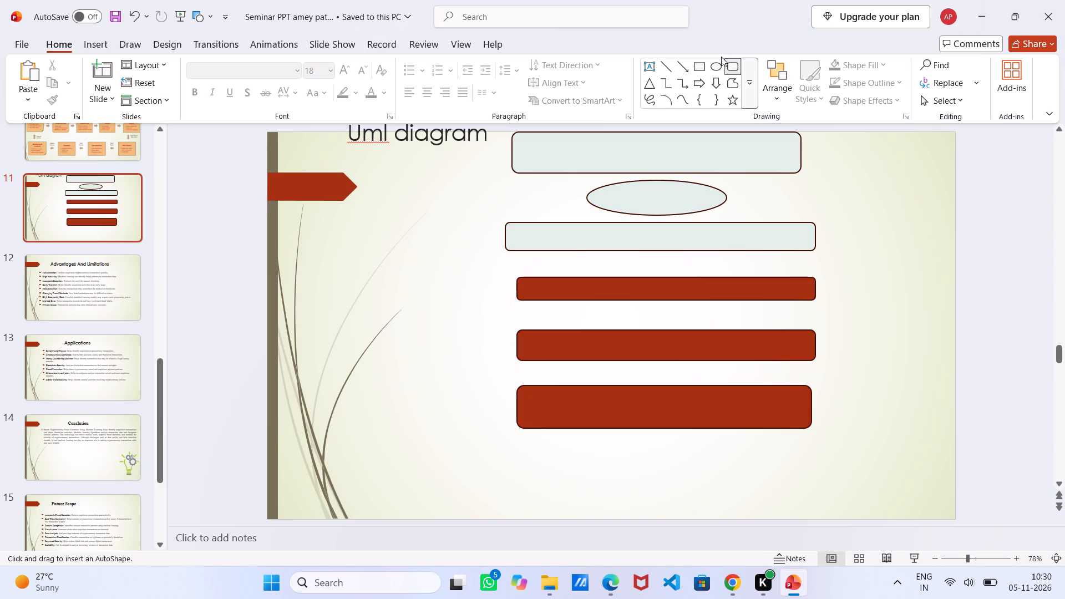
Switch off the locked drawing mode for the rounded rectangle shape.
right_click(730, 68)
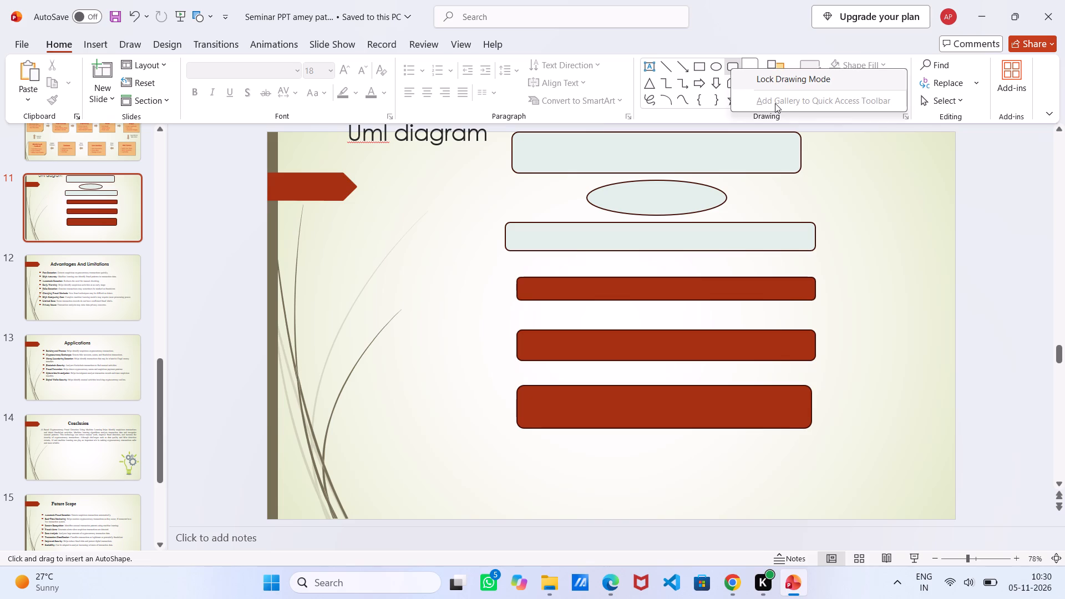
click(775, 103)
click(780, 97)
click(843, 157)
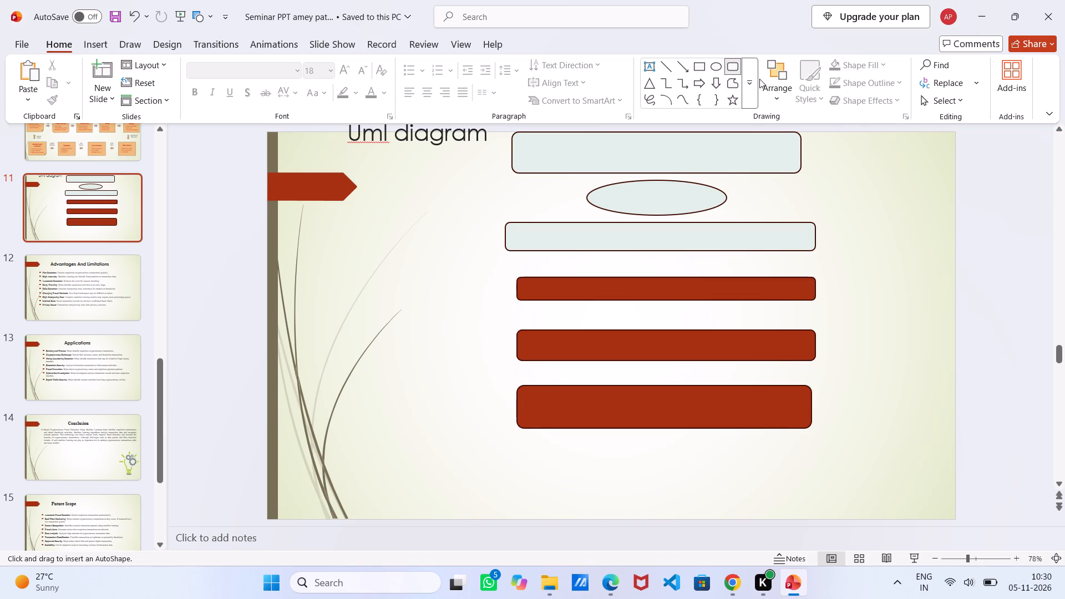
right_click(732, 61)
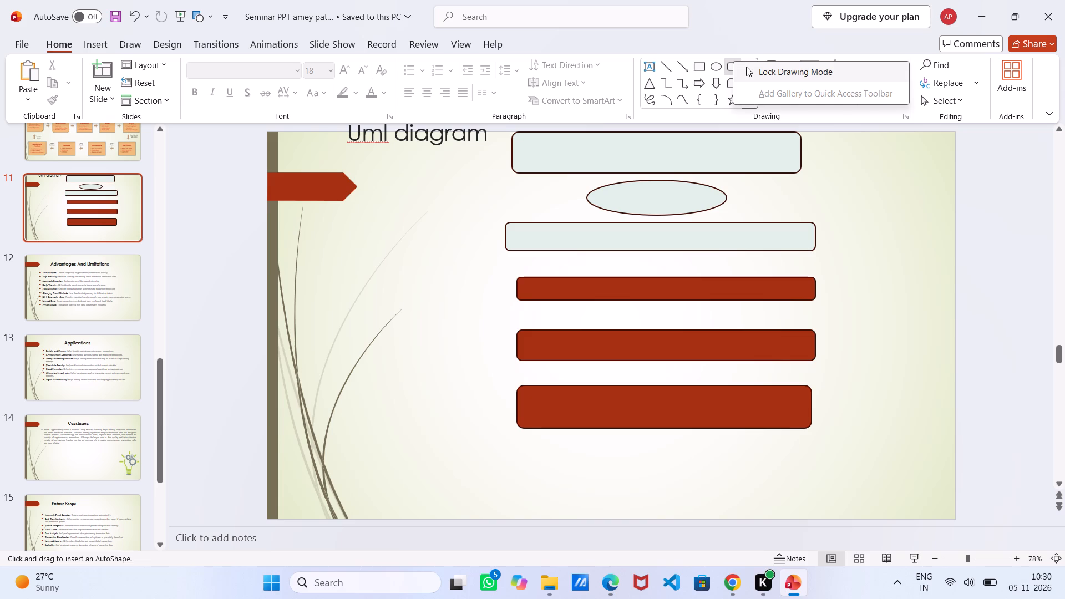
click(750, 68)
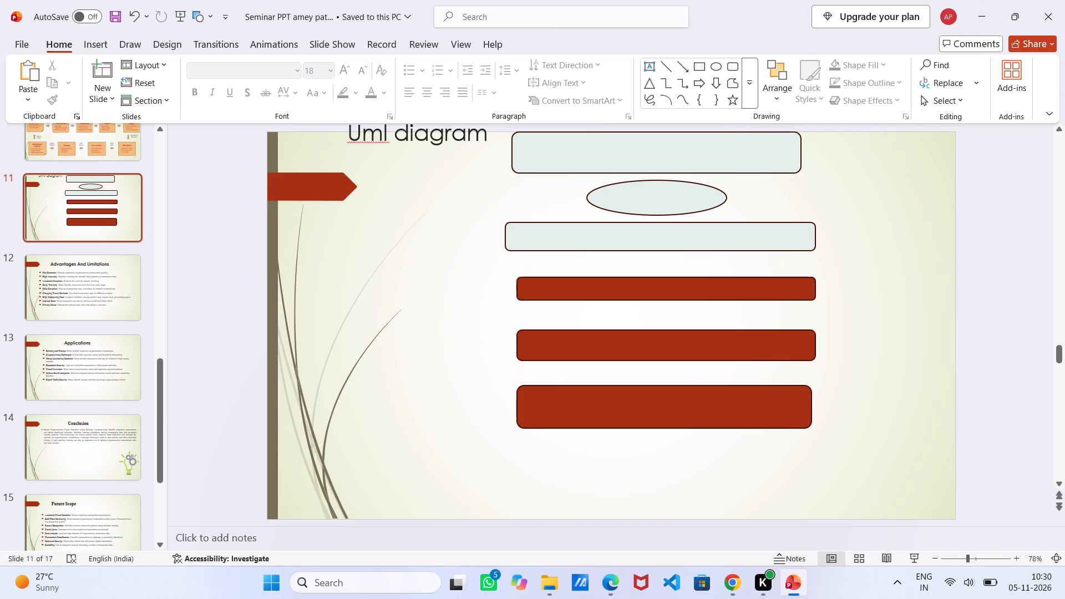
Stretch the large top rounded rectangle upward and widen it on both sides, leaving a small gap above the ellipse.
drag(514, 152, 506, 159)
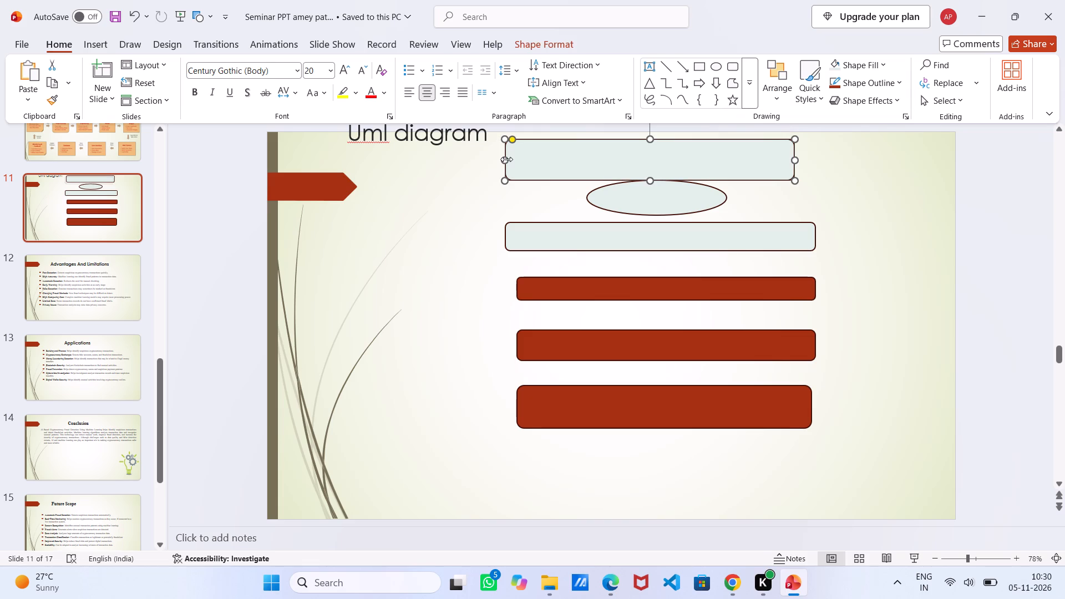
drag(506, 159, 510, 138)
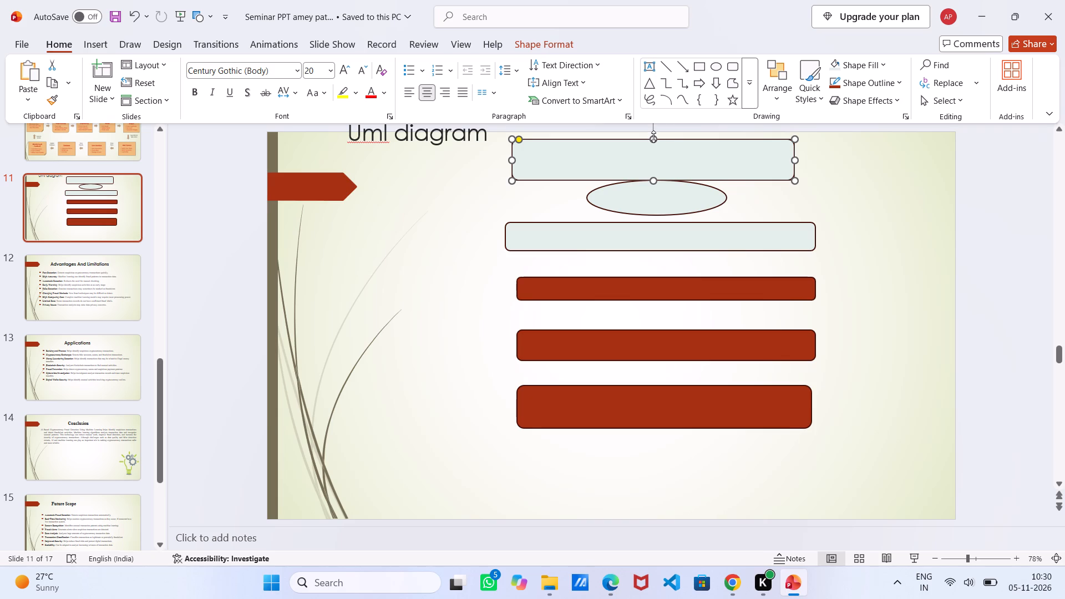
drag(653, 136, 660, 141)
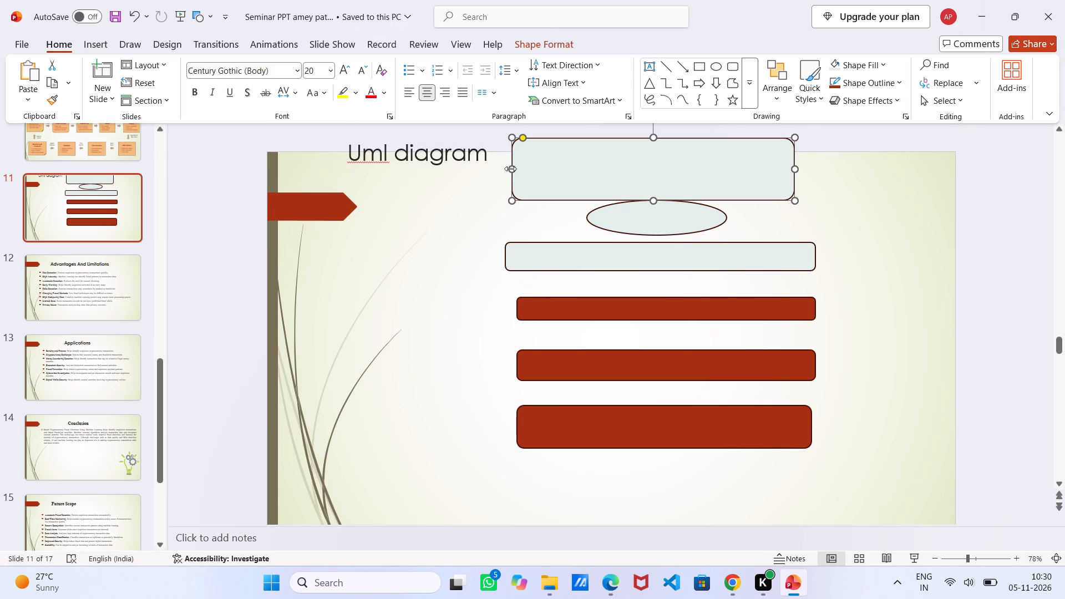
drag(510, 168, 459, 184)
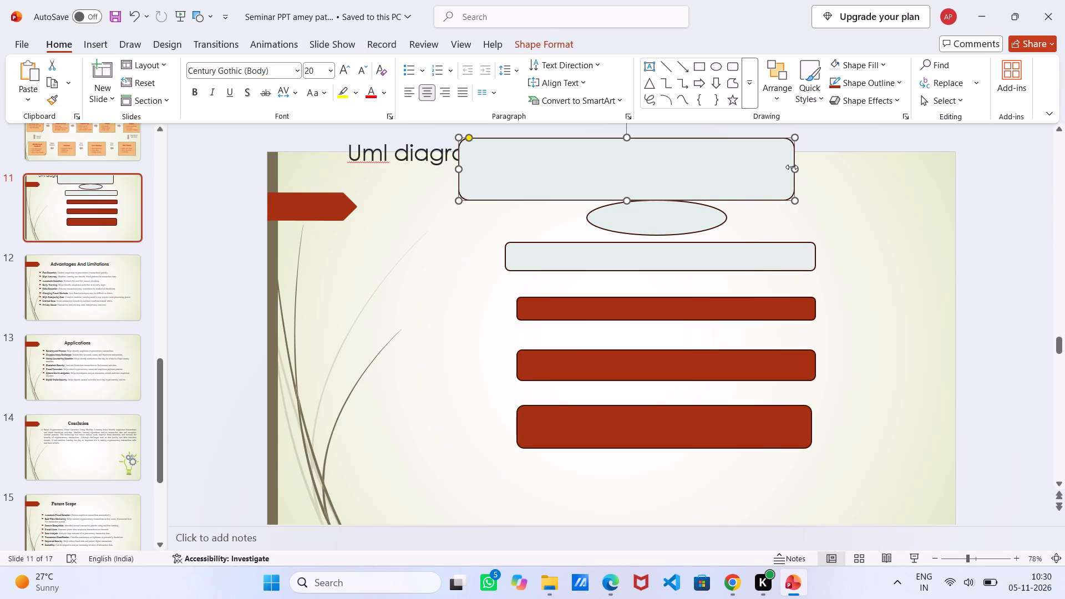
drag(792, 167, 853, 160)
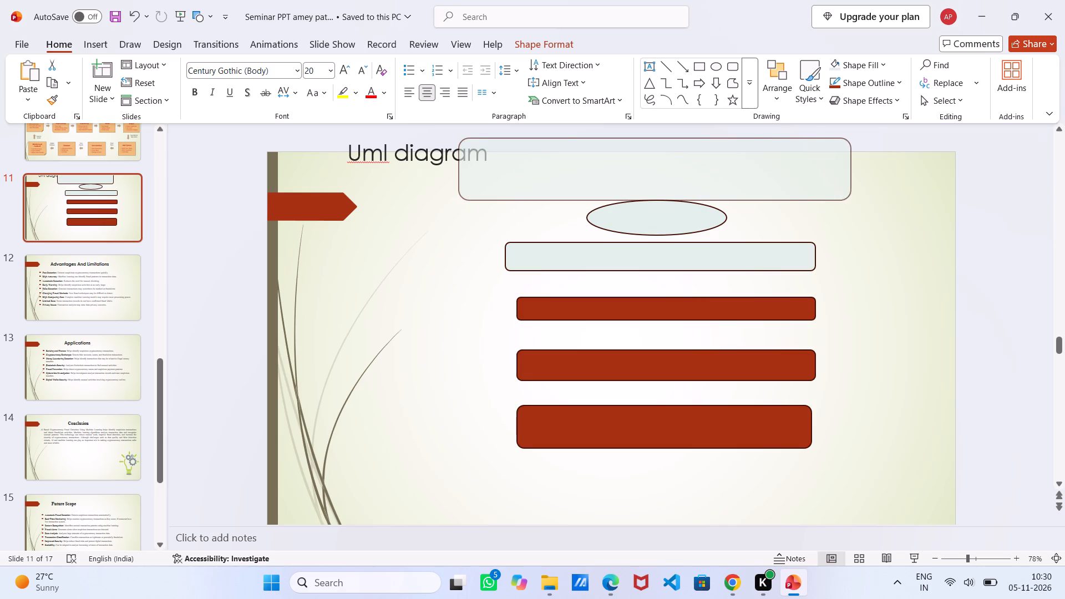
drag(853, 160, 875, 163)
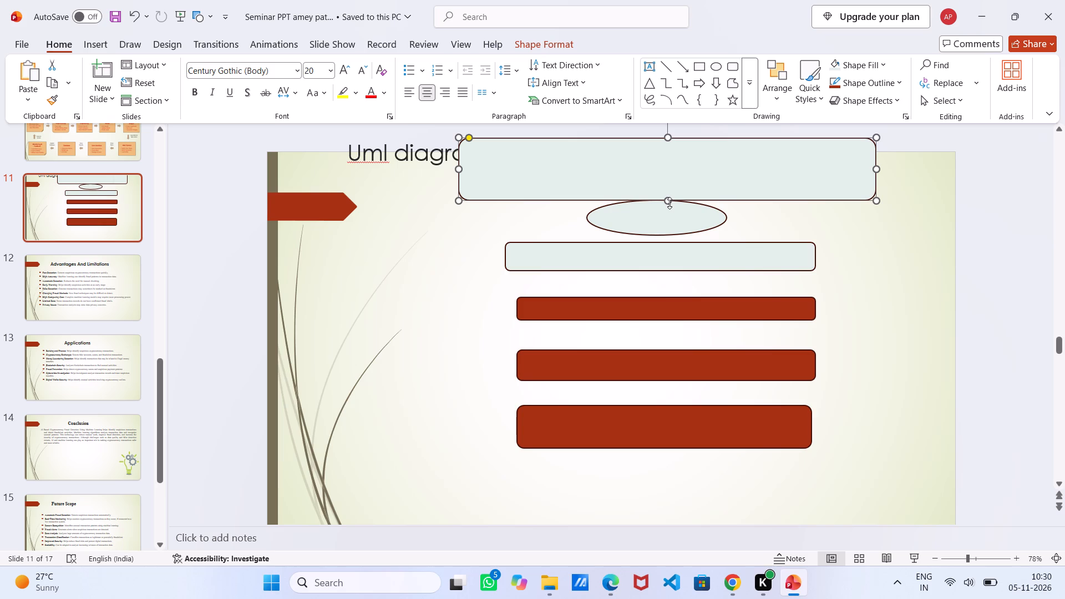
drag(670, 203, 670, 188)
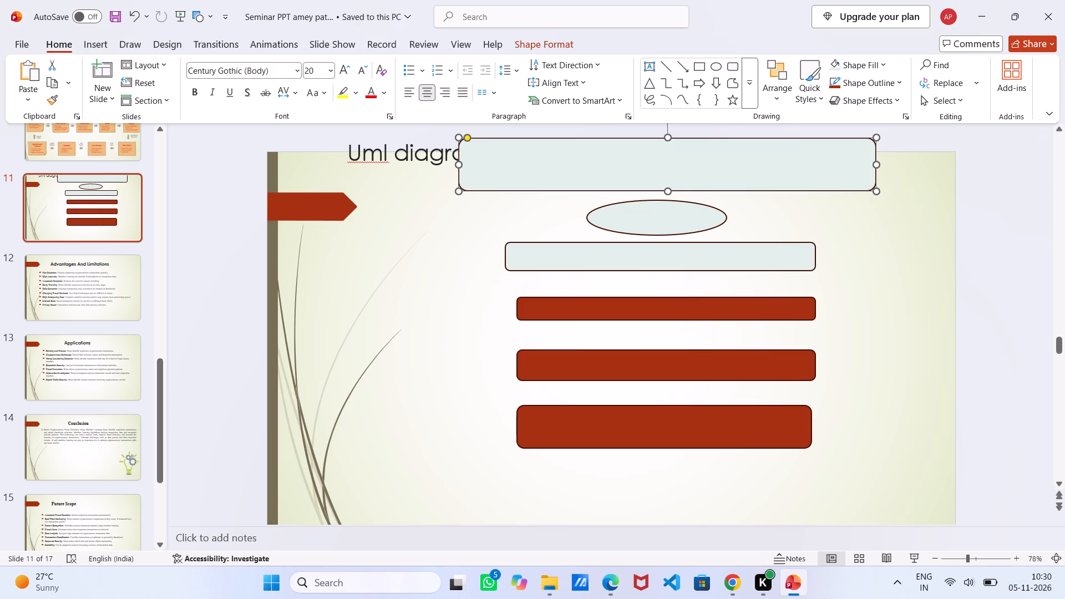
Cut the pale ellipse from beneath the large top rounded rectangle.
right_click(653, 222)
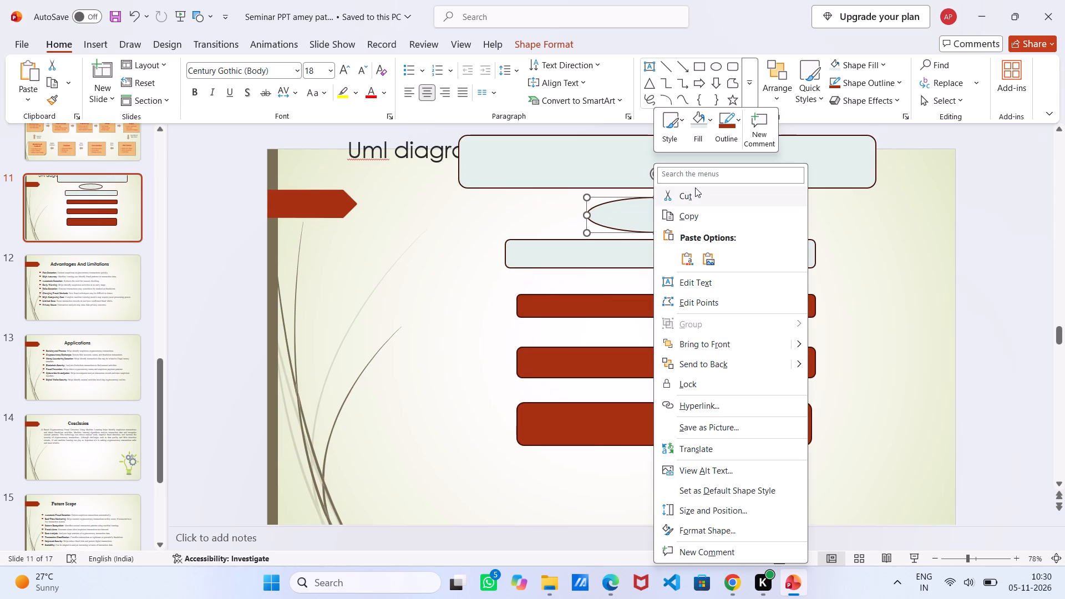
click(695, 187)
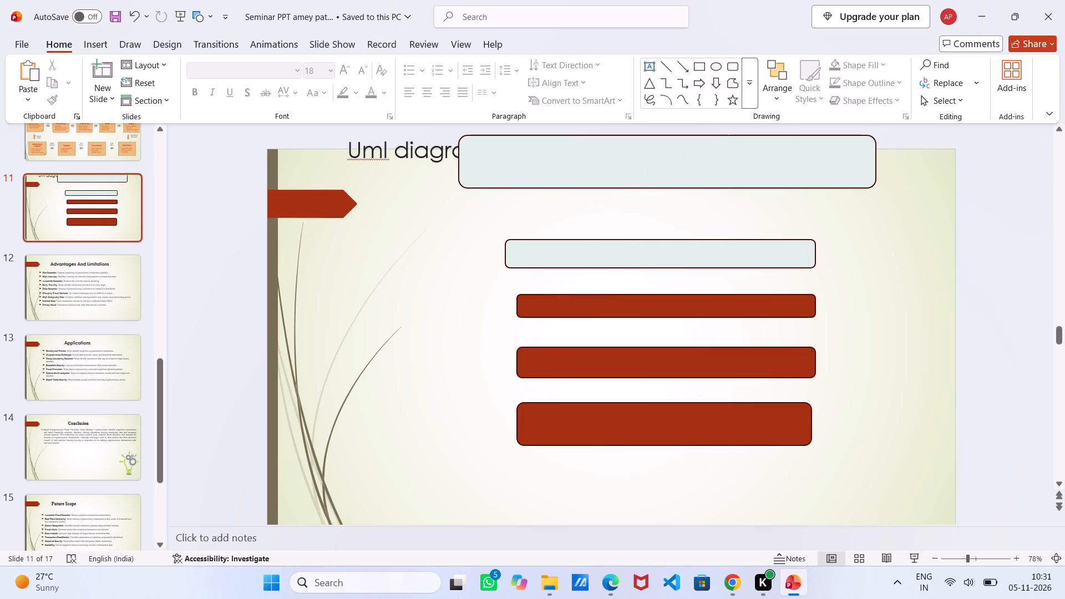
Move the narrow pale rounded rectangle up into the ellipse's former place, just beneath the large top rectangle.
click(637, 256)
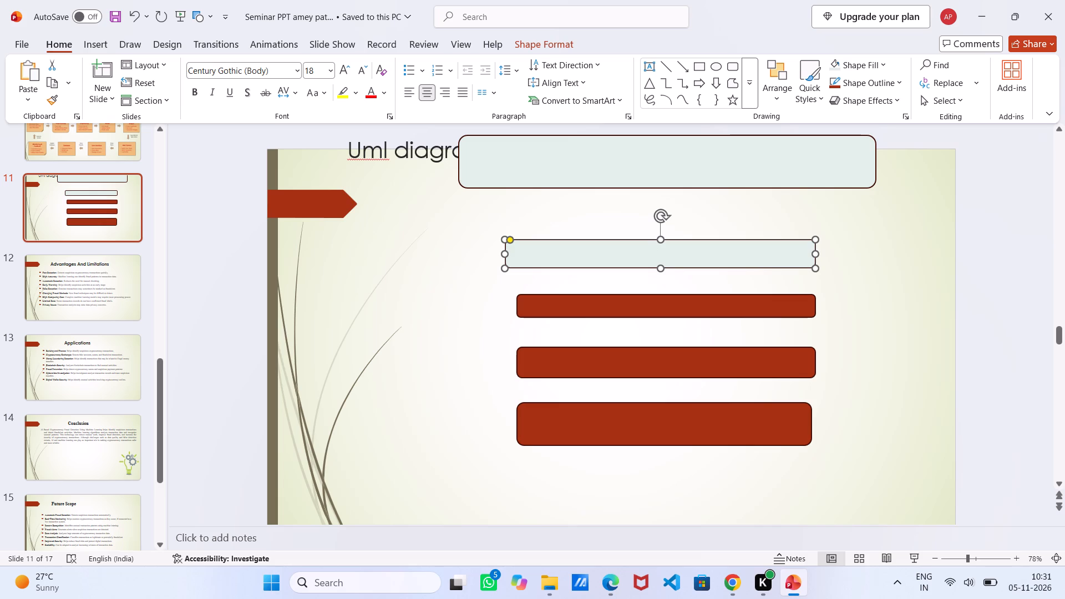
drag(657, 260, 668, 221)
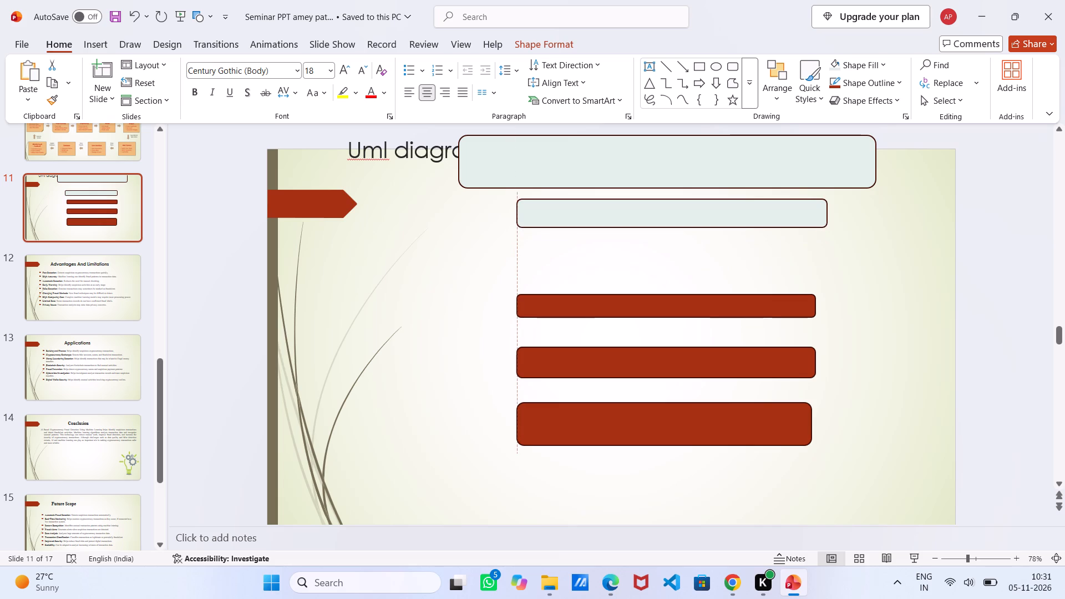
drag(668, 221, 668, 219)
drag(668, 219, 668, 220)
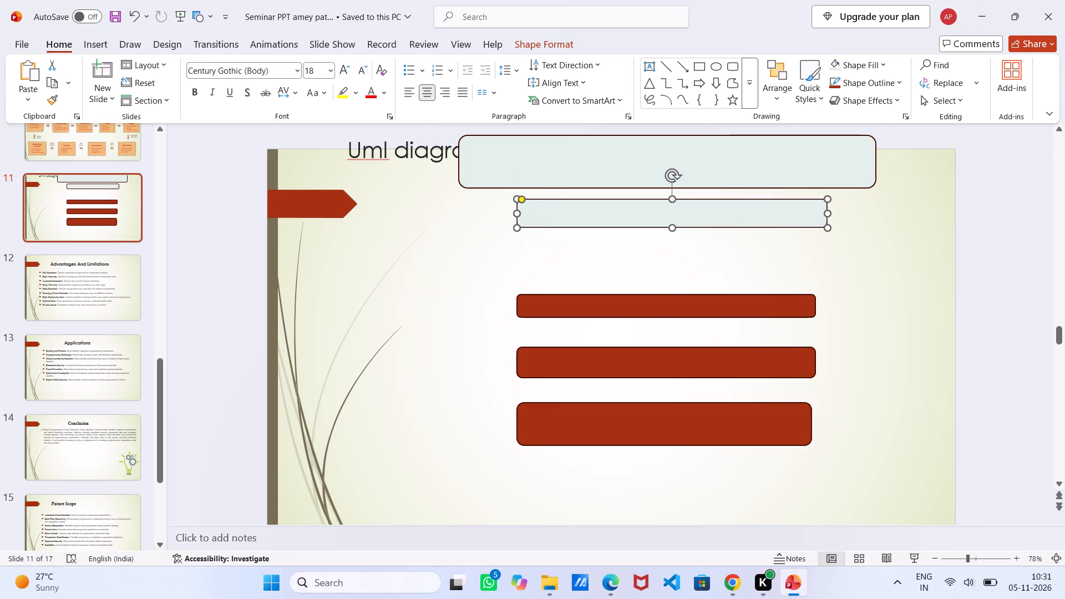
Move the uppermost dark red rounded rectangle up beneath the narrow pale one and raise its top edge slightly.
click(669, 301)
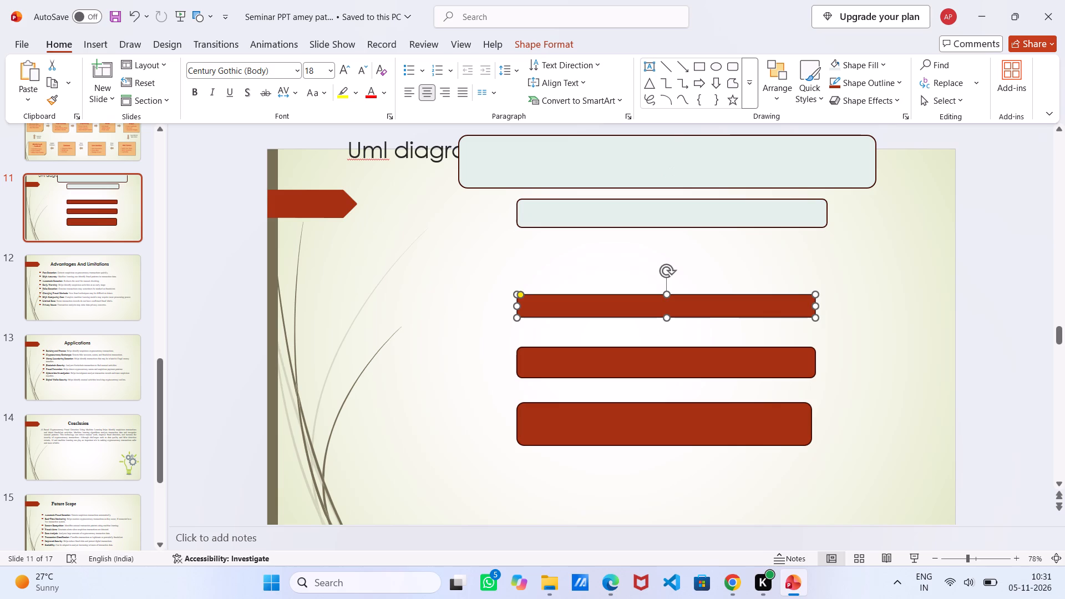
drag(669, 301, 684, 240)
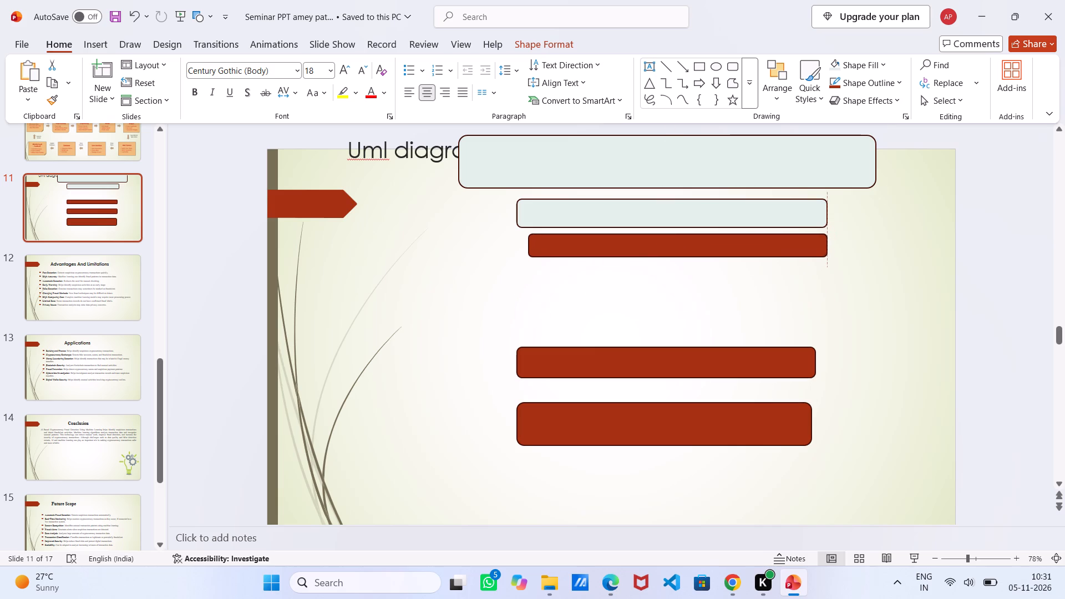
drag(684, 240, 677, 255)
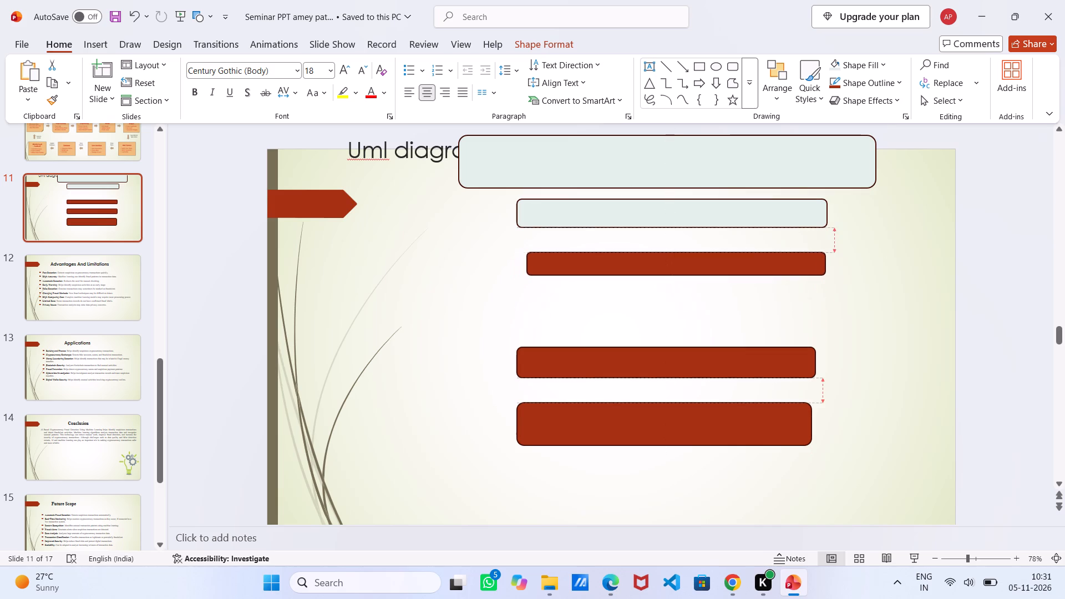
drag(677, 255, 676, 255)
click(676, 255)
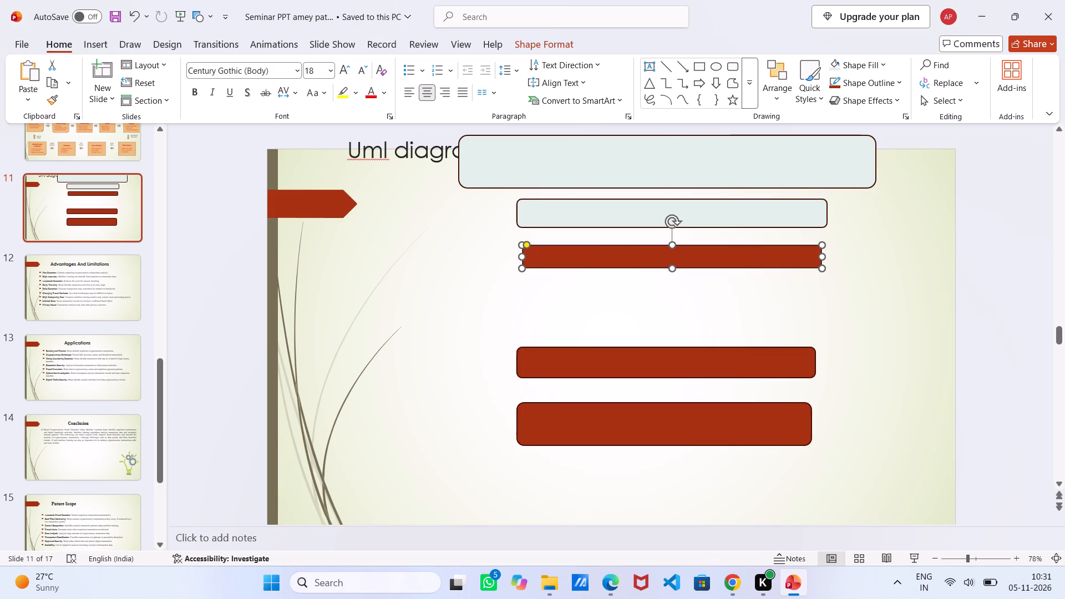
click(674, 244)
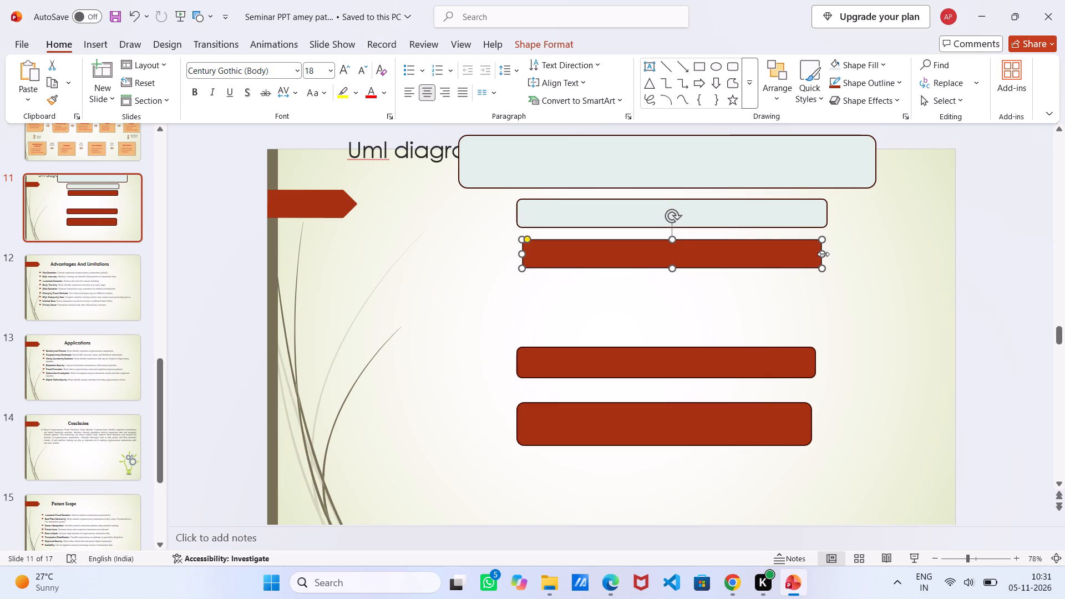
Save the presentation and cut all three dark red rounded rectangles from the slide.
key(ctrl+s)
key(ctrl+x)
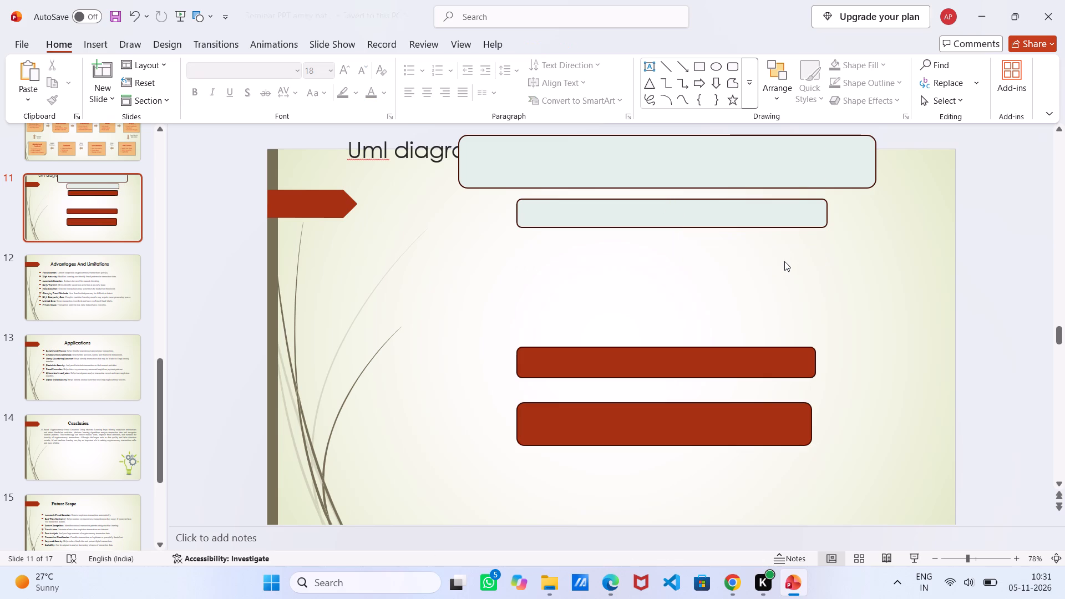
click(713, 368)
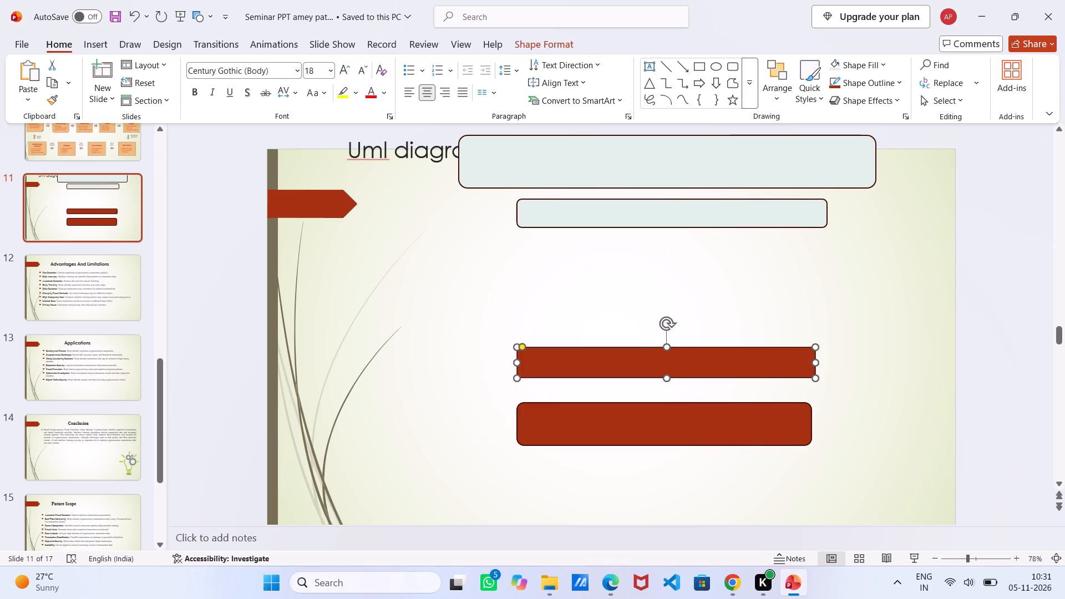
key(ctrl+x)
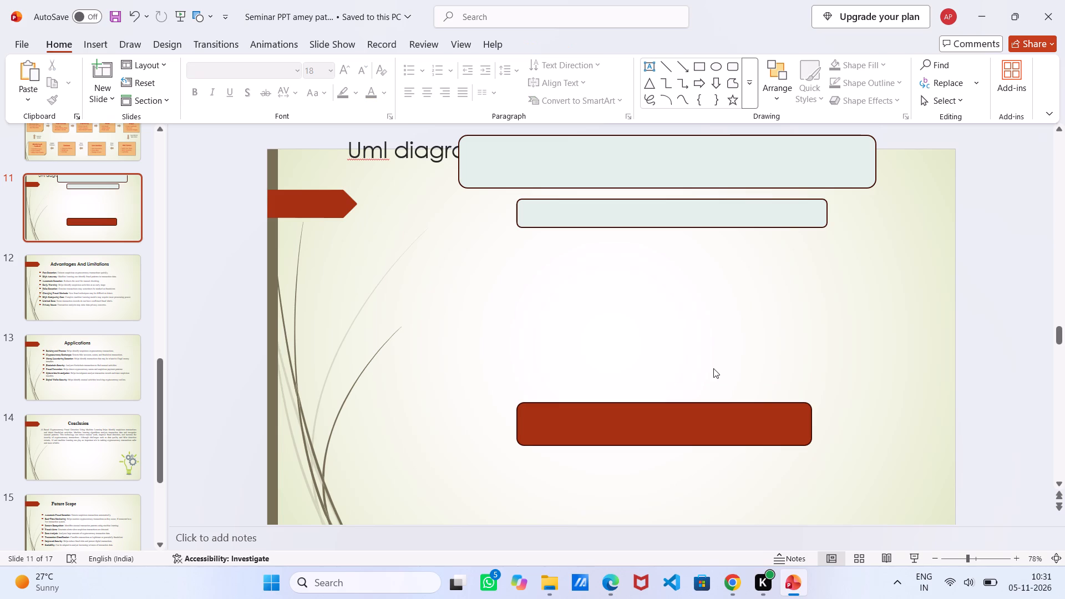
click(678, 436)
key(ctrl+x)
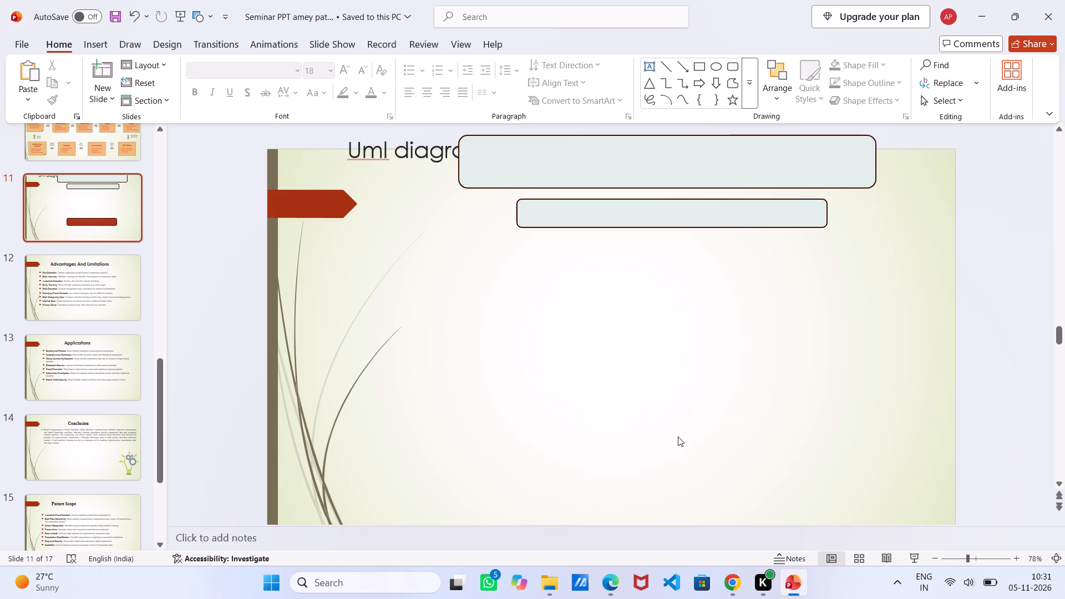
Copy the narrow pale rounded rectangle, paste it as a picture, and align the copy just beneath the original with a small gap.
right_click(713, 211)
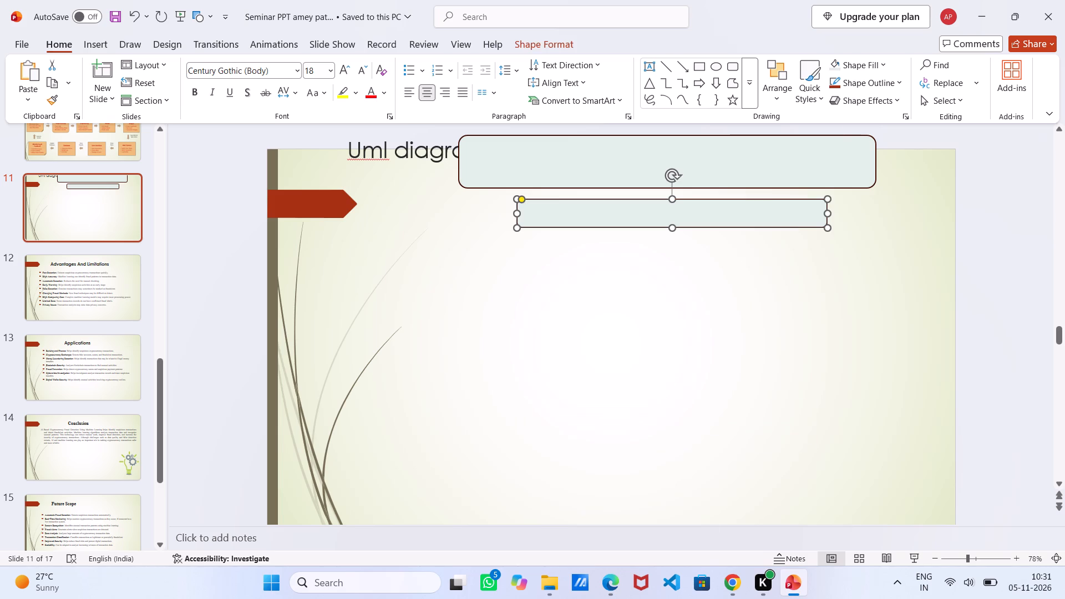
click(768, 221)
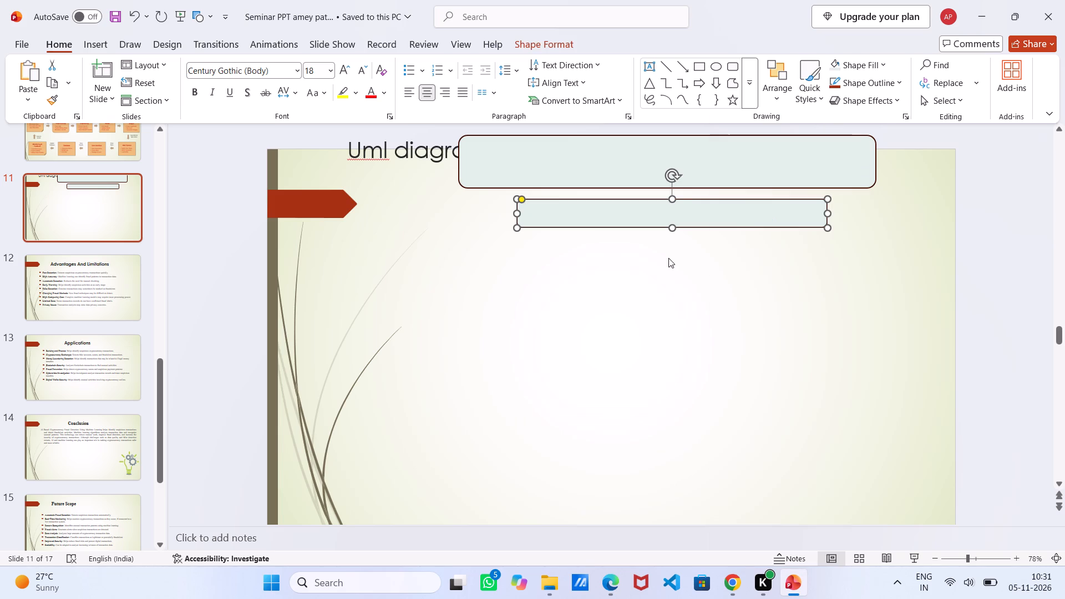
right_click(666, 255)
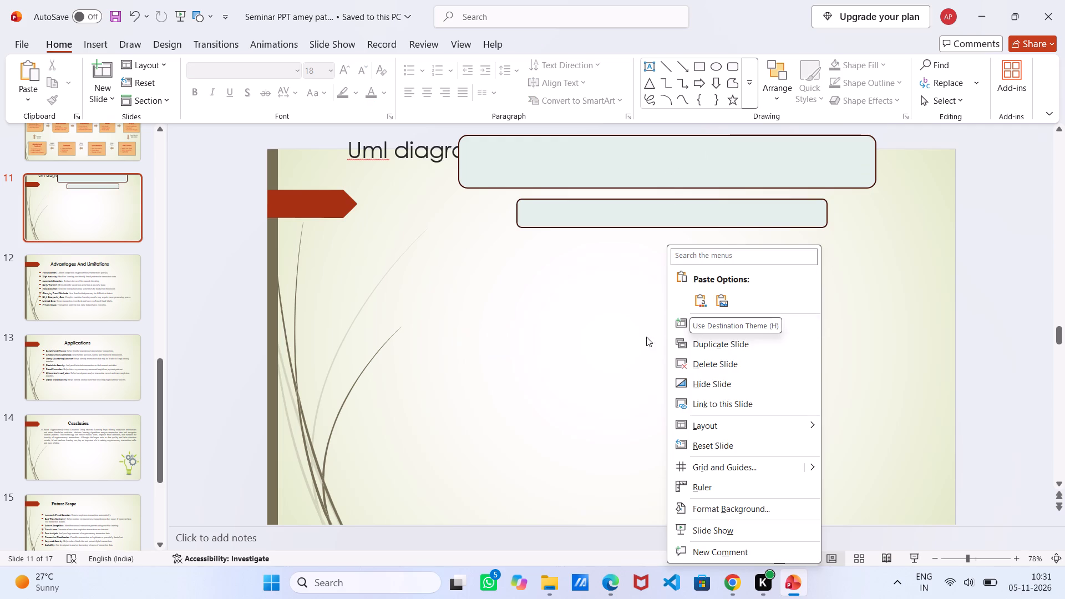
click(724, 301)
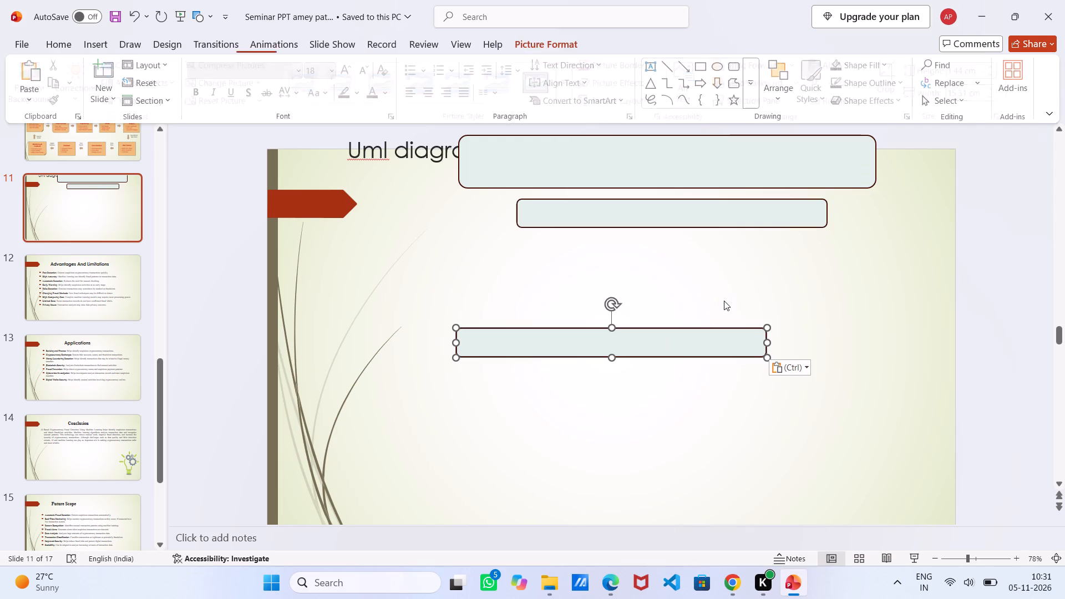
drag(634, 337, 643, 332)
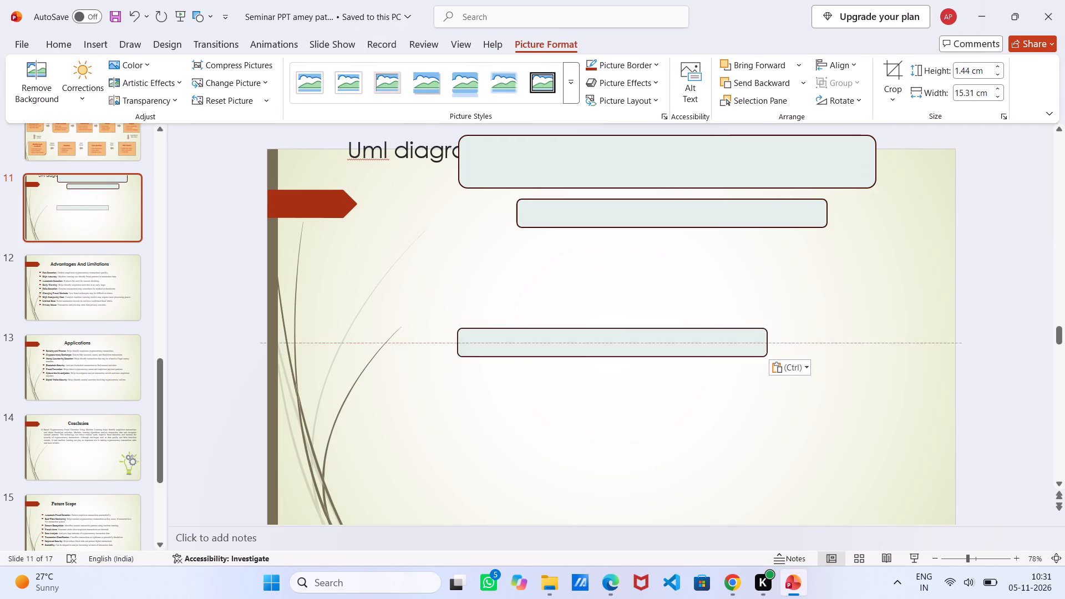
drag(643, 332, 695, 265)
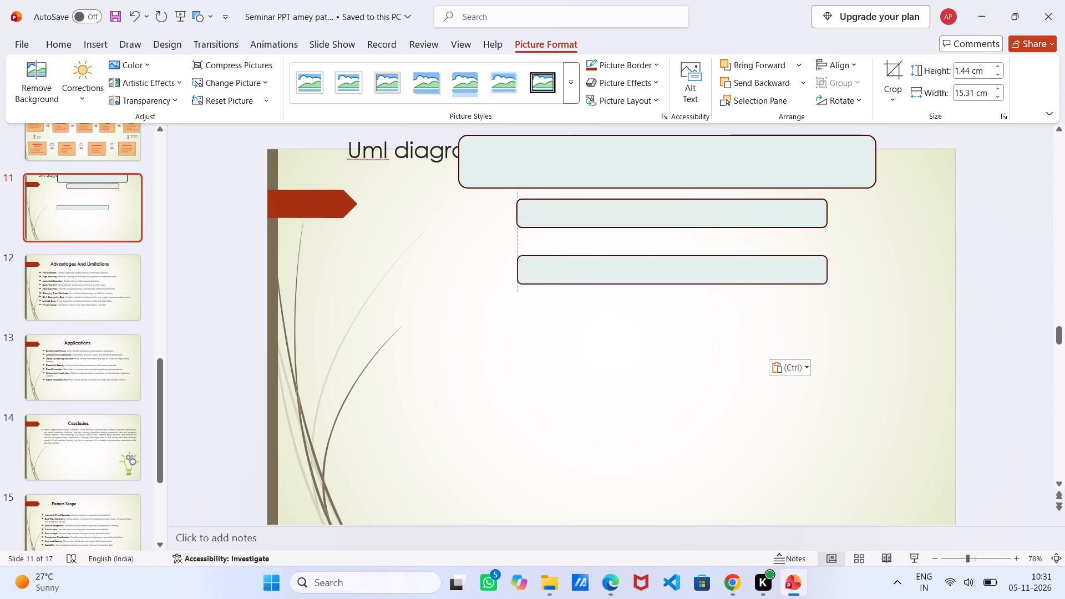
drag(695, 265, 696, 245)
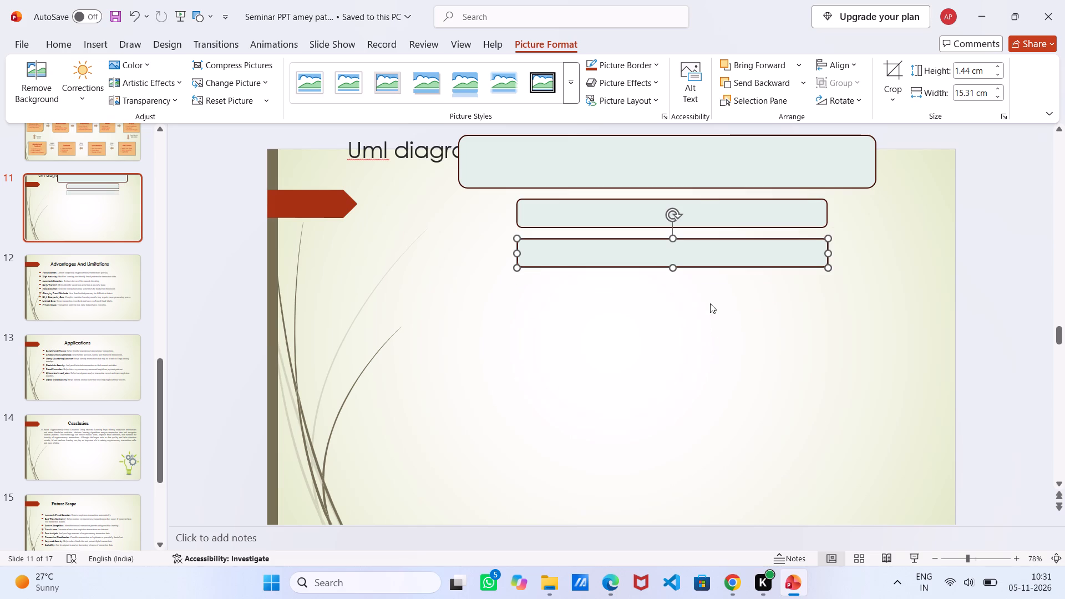
Paste a second picture copy of the narrow pale rectangle and align it beneath the first copy with a similar gap.
right_click(693, 287)
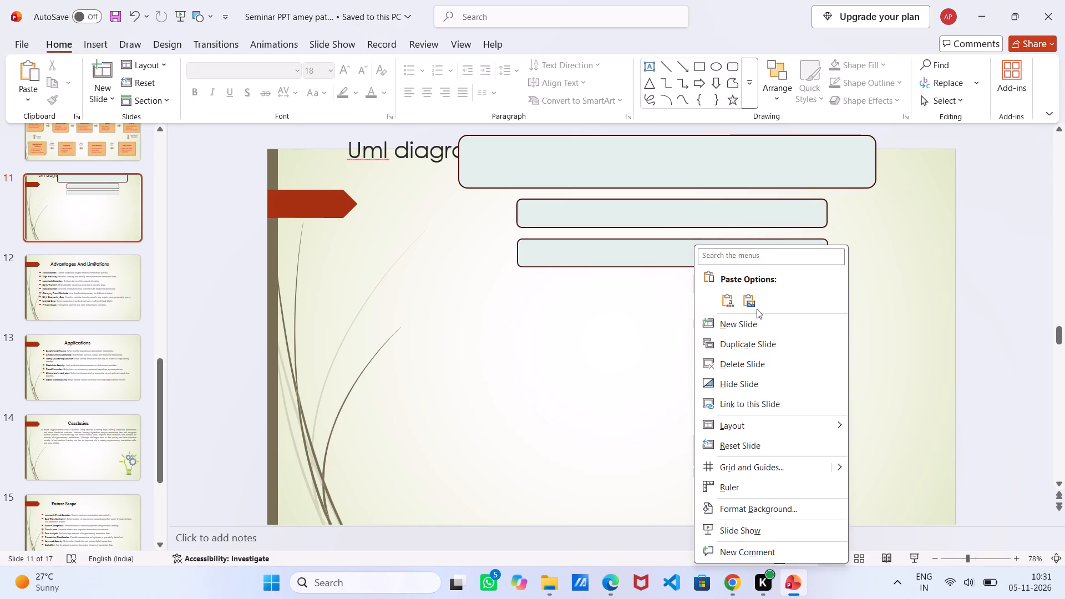
click(752, 300)
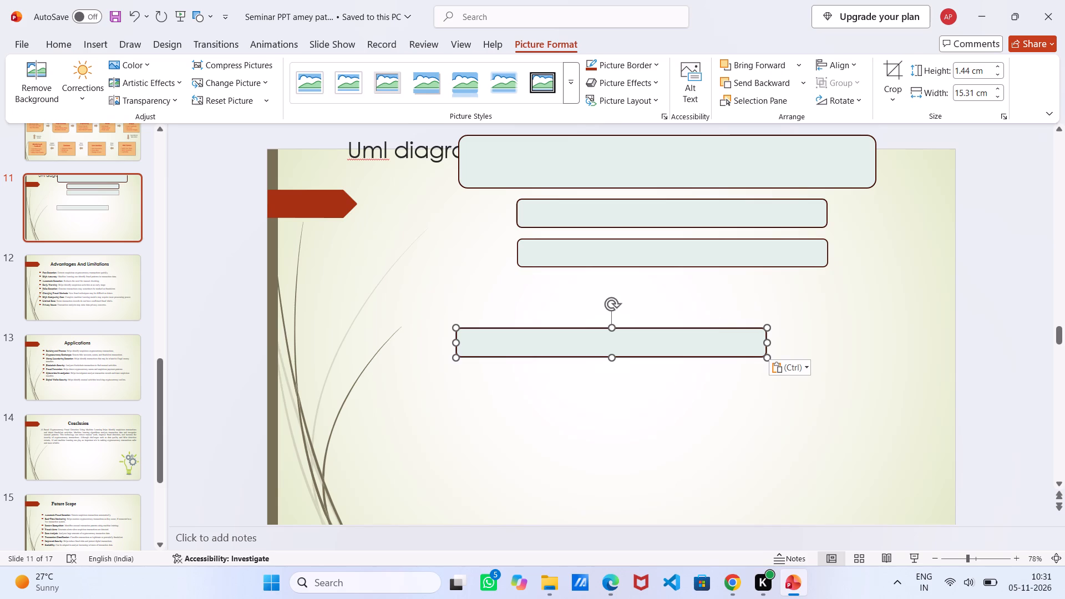
drag(678, 354, 746, 295)
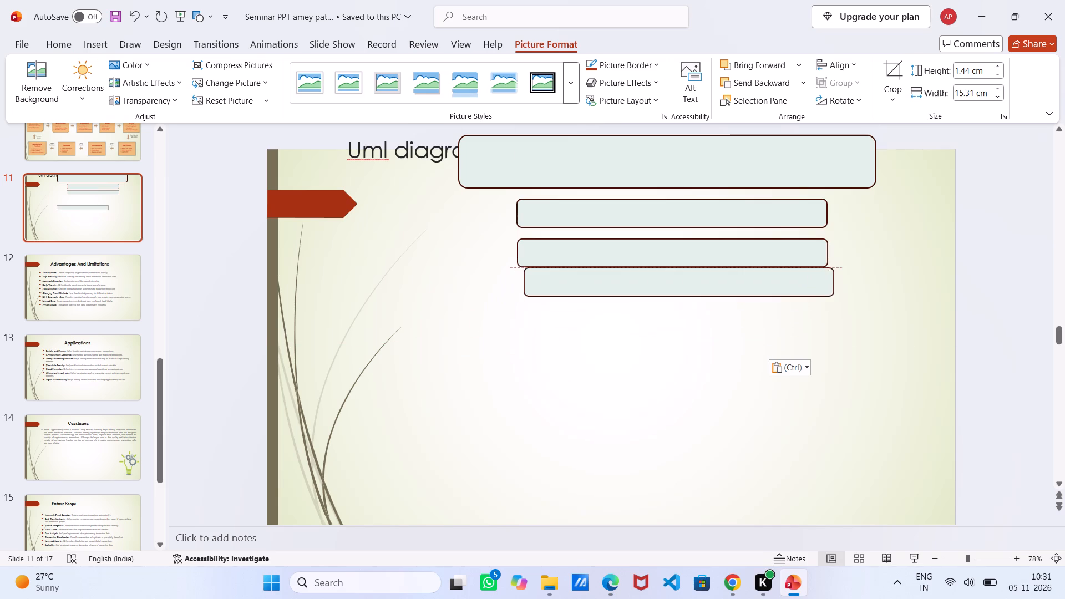
drag(746, 295, 743, 303)
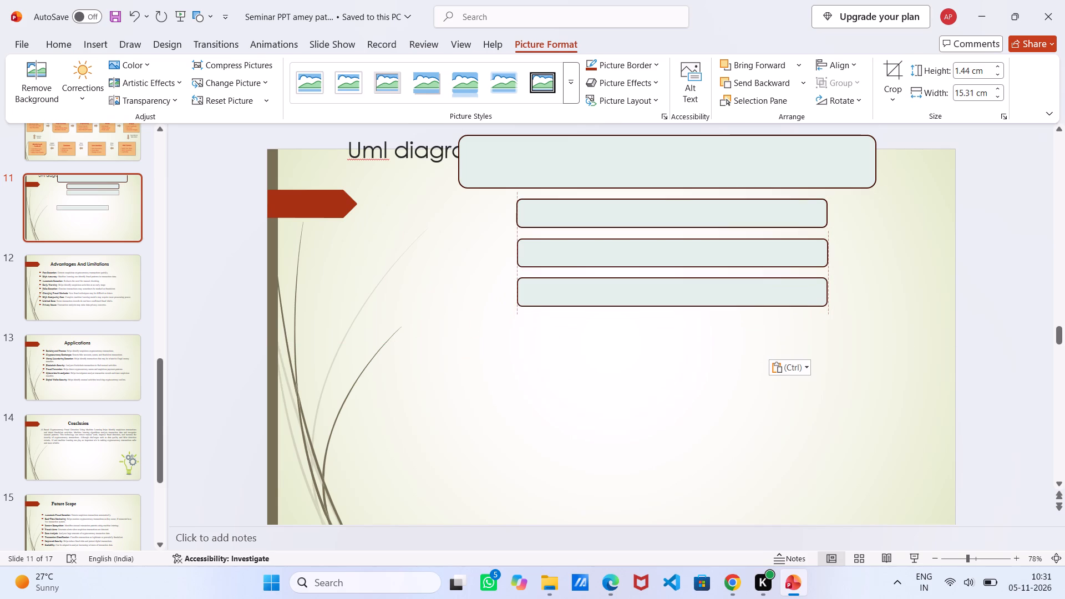
drag(743, 303, 743, 303)
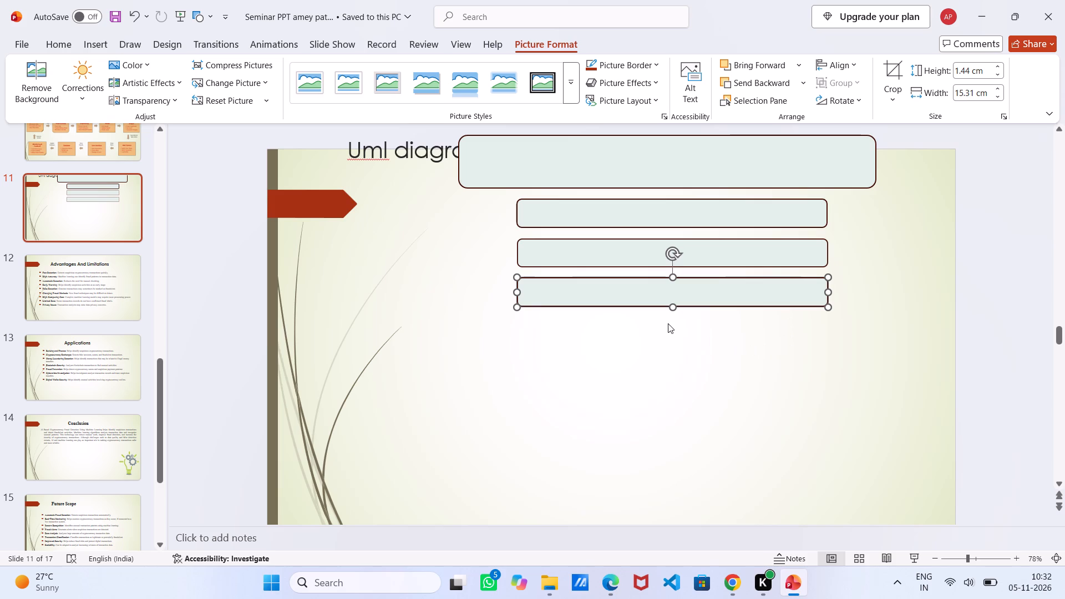
Paste a third picture copy of the narrow pale rectangle and align it beneath the second copy with a similar gap.
right_click(640, 348)
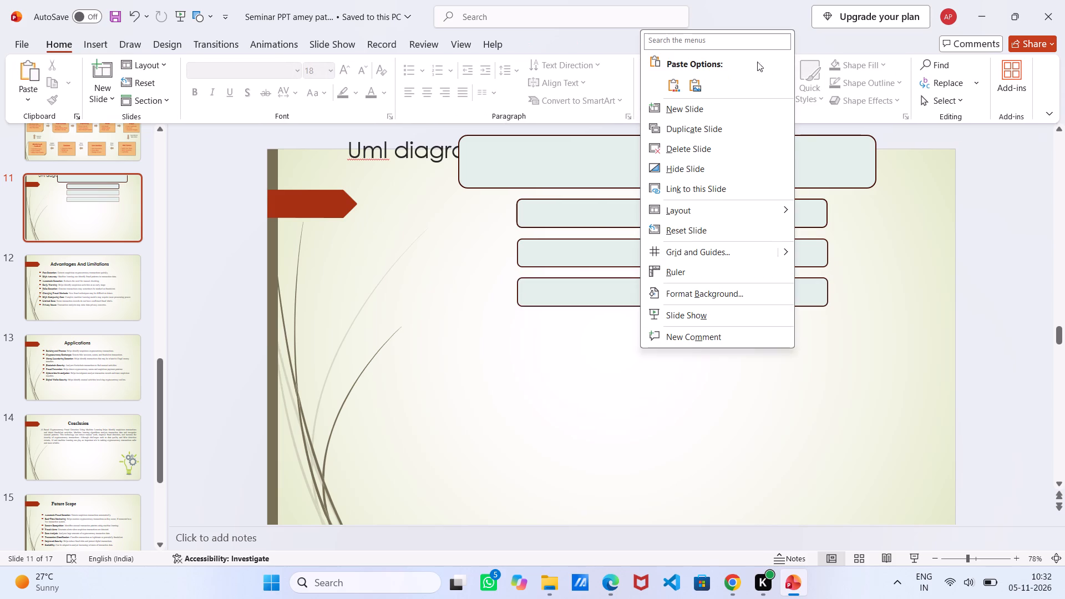
click(689, 90)
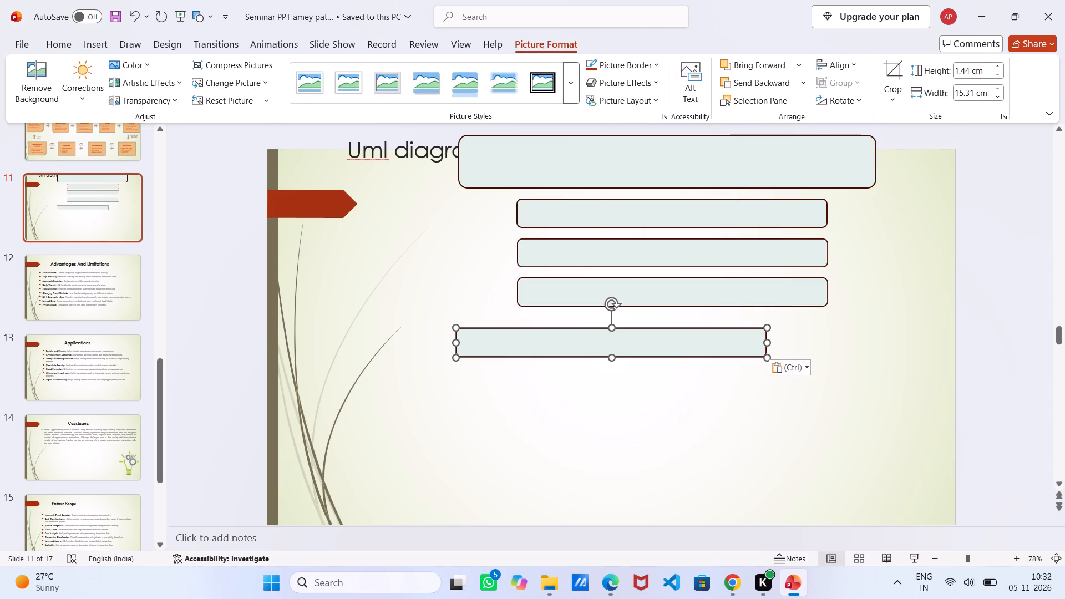
drag(654, 343, 726, 327)
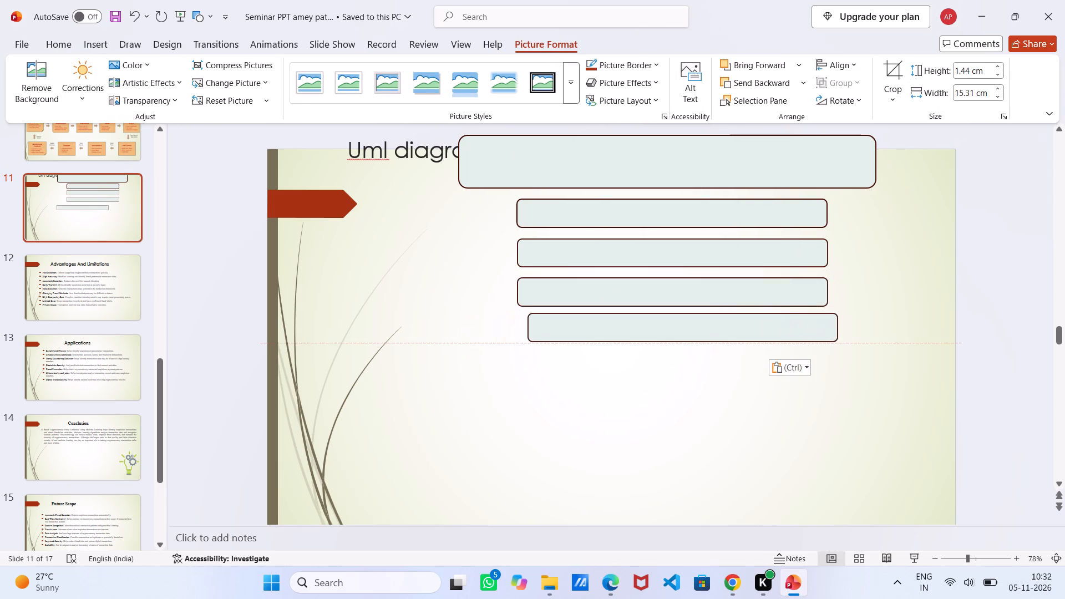
drag(726, 327, 711, 333)
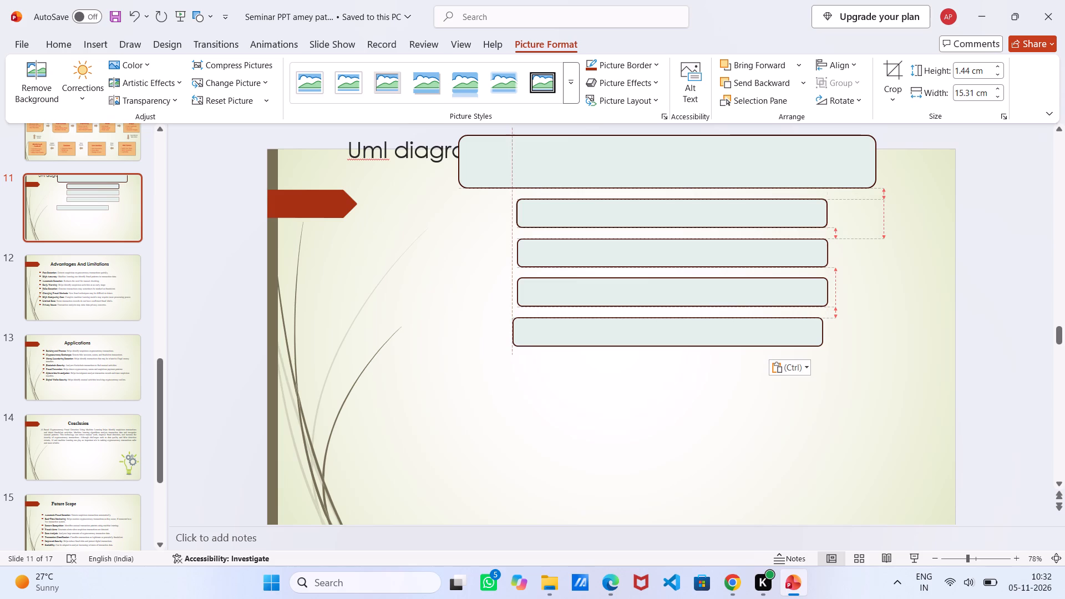
drag(711, 333, 719, 330)
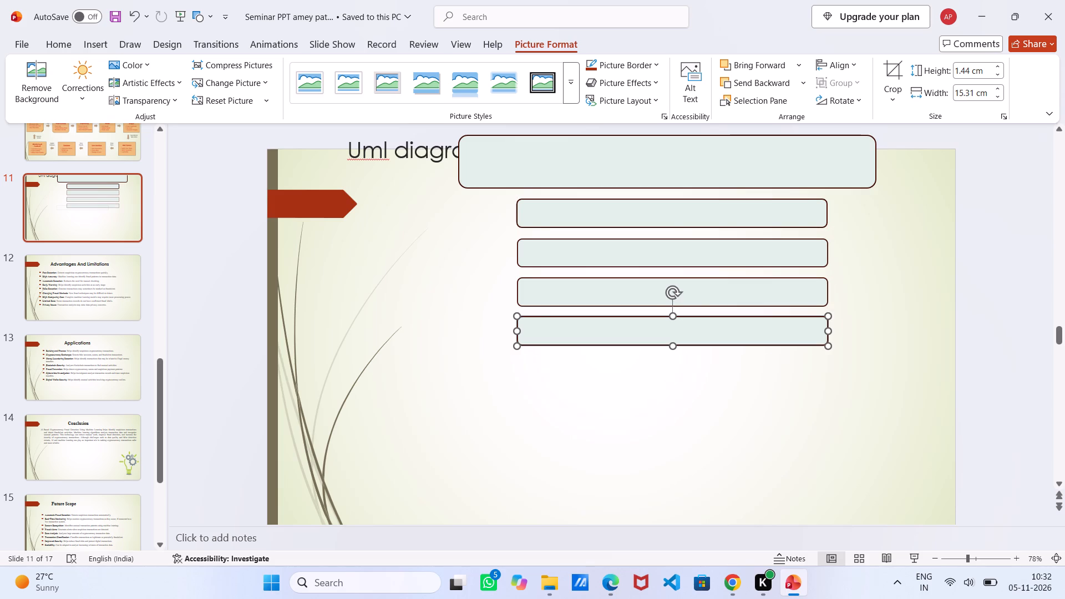
click(739, 364)
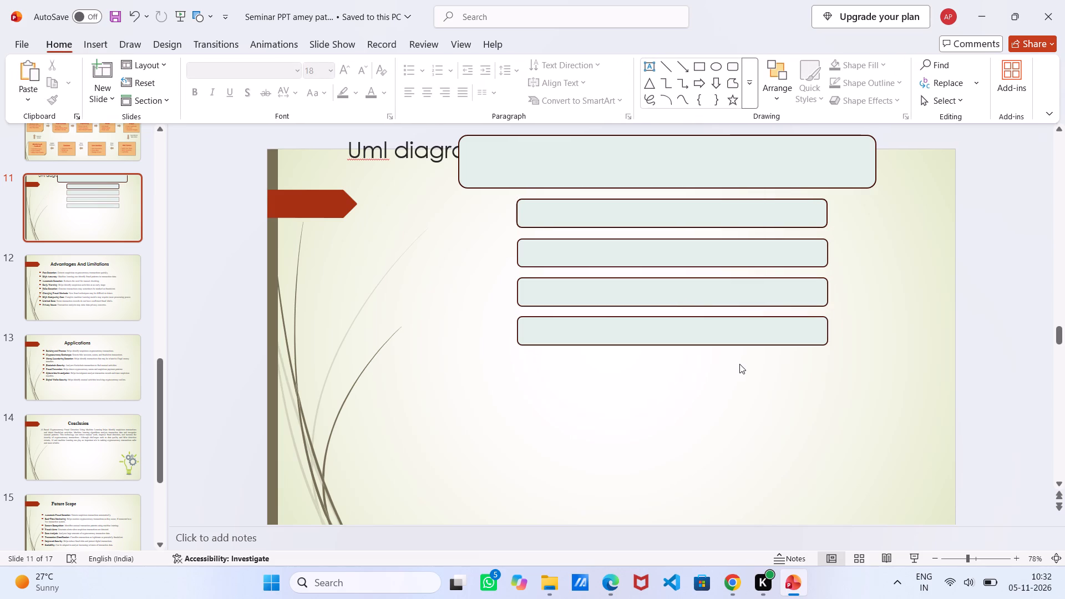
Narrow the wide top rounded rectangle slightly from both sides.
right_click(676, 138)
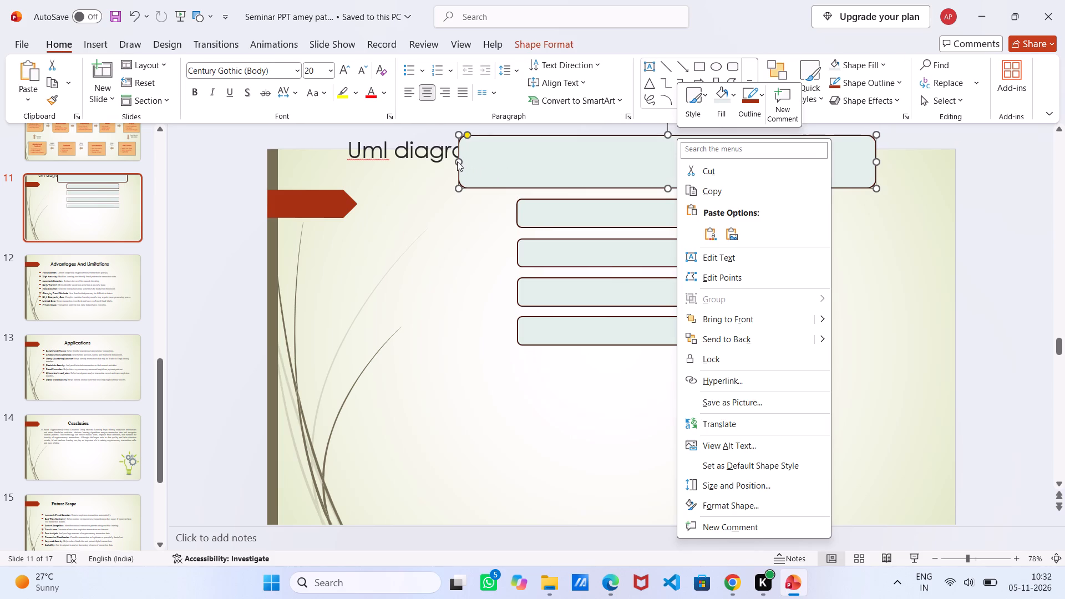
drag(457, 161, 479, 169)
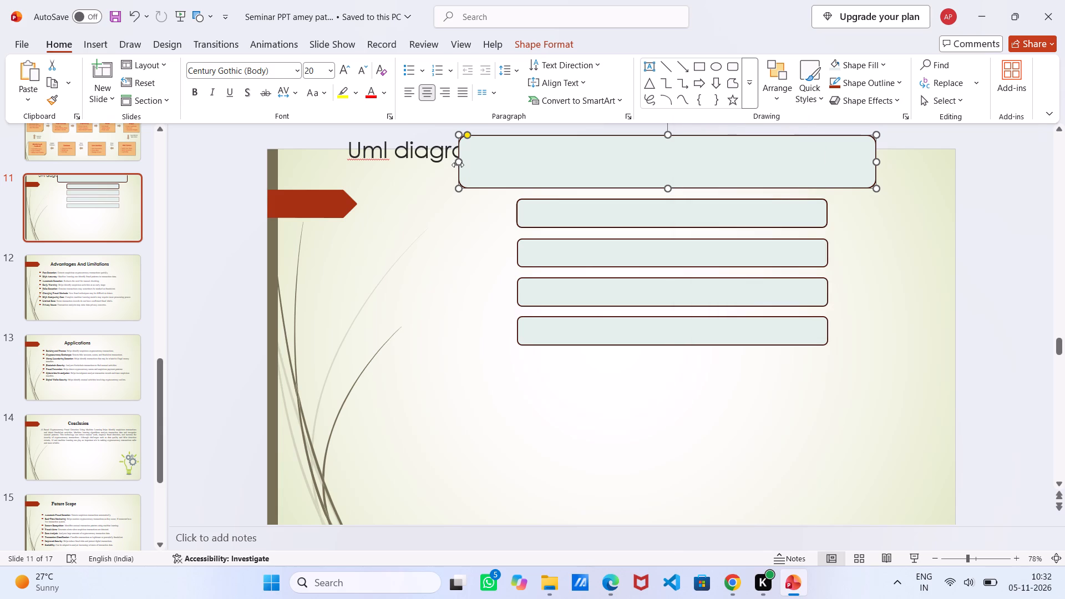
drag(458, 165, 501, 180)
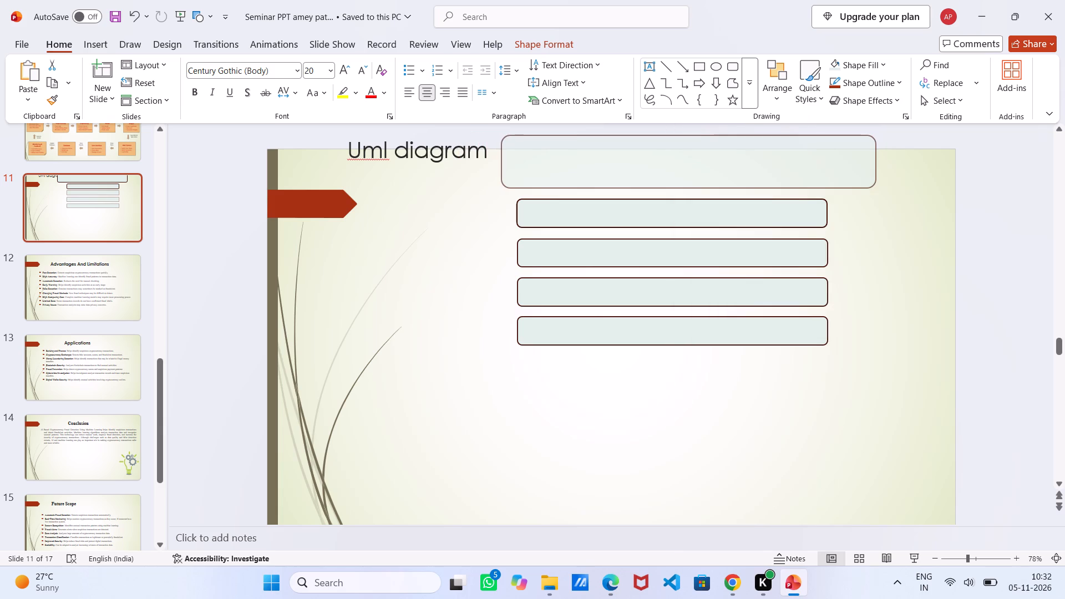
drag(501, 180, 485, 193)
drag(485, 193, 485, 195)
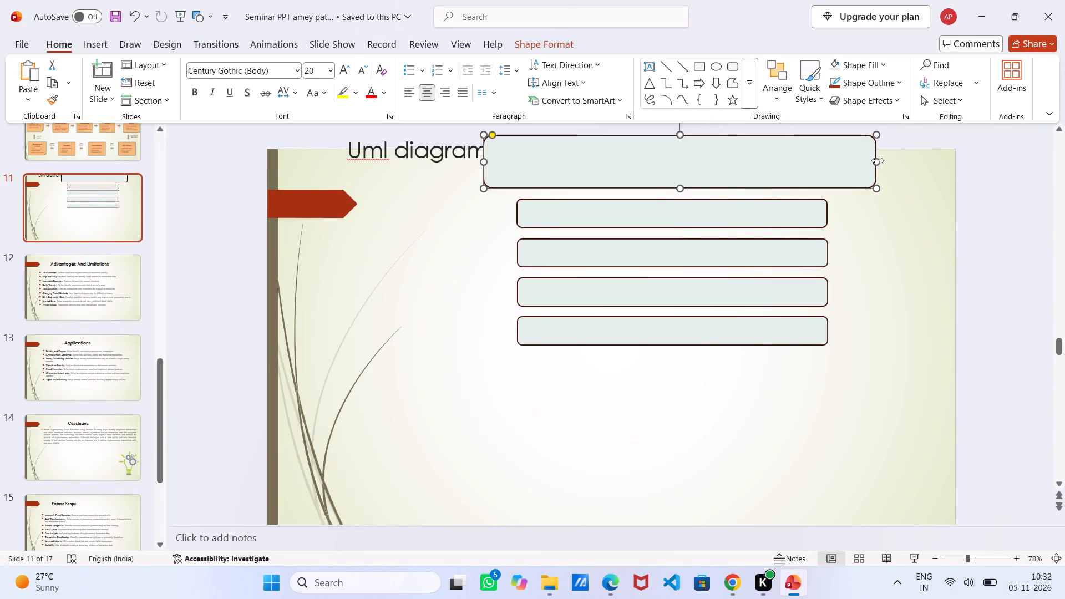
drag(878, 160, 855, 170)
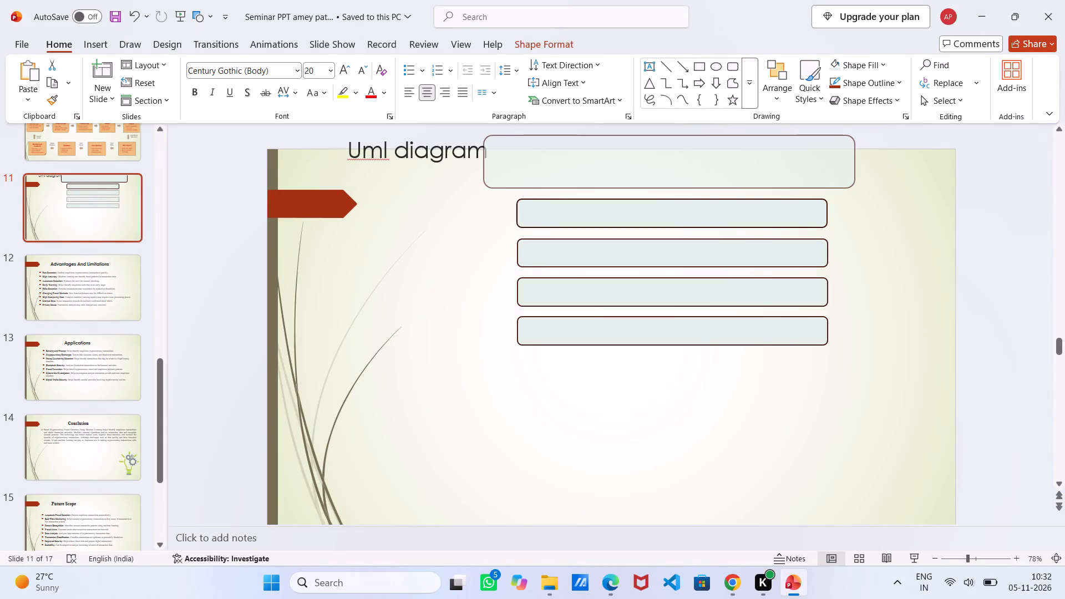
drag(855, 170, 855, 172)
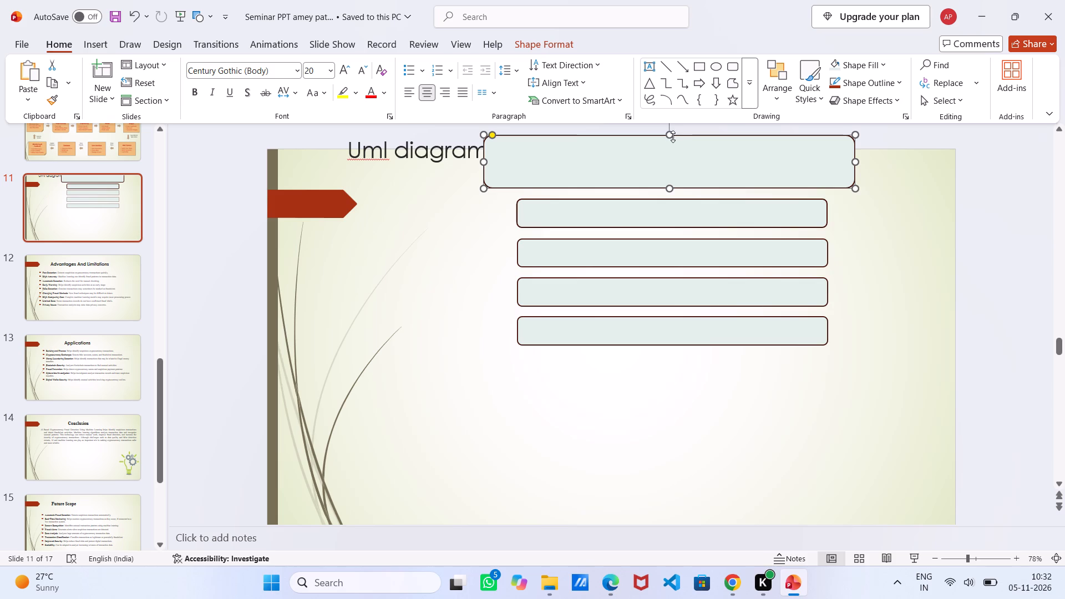
Reduce the top rounded rectangle's height from its bottom edge and centre it just above the stack of narrow rectangles.
drag(685, 136, 688, 140)
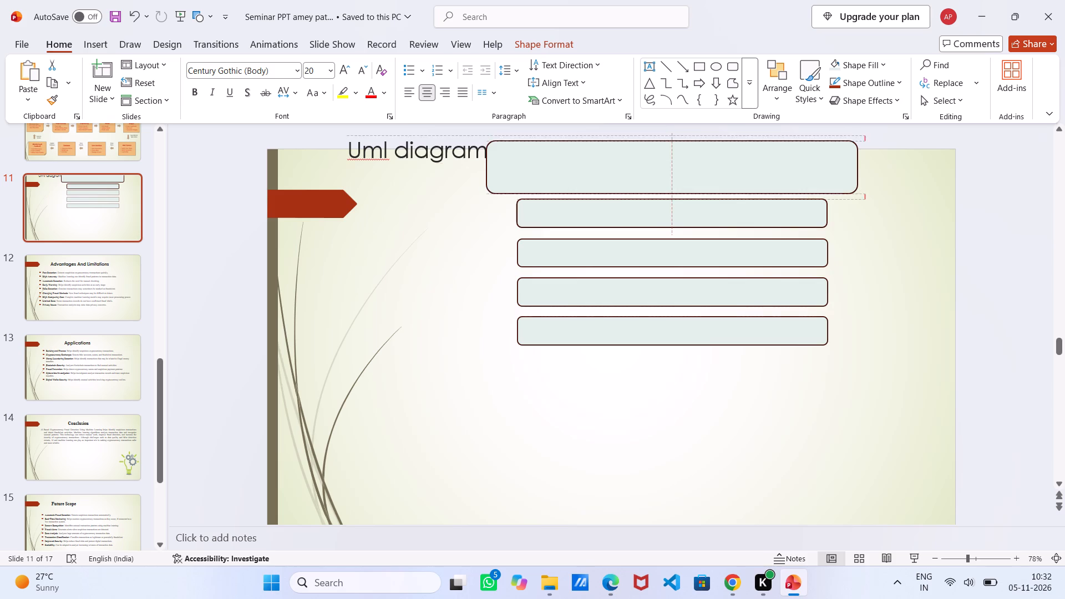
drag(688, 140, 693, 148)
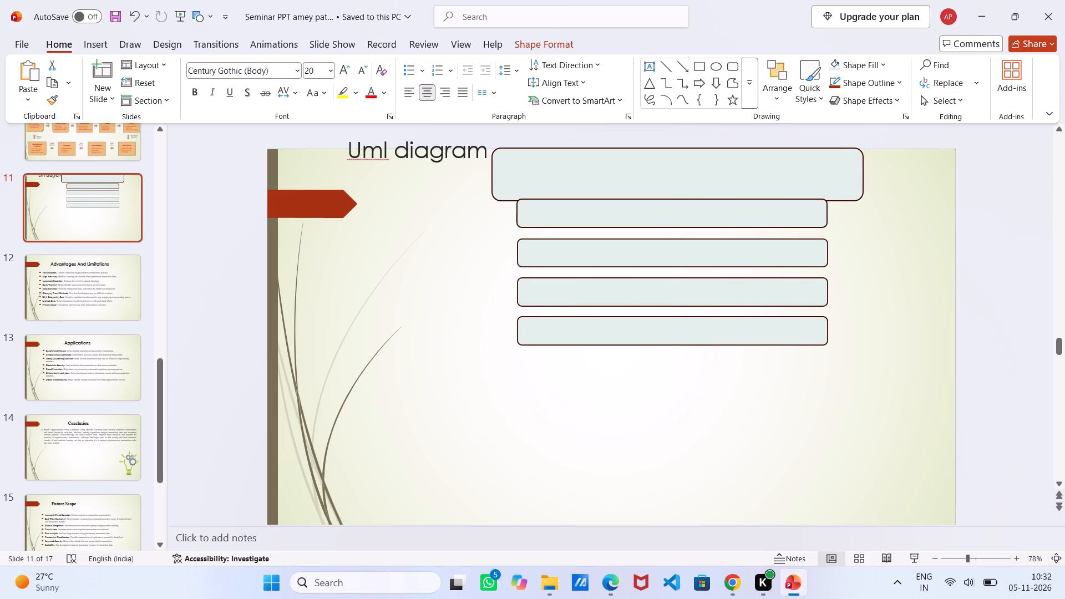
drag(693, 148, 693, 136)
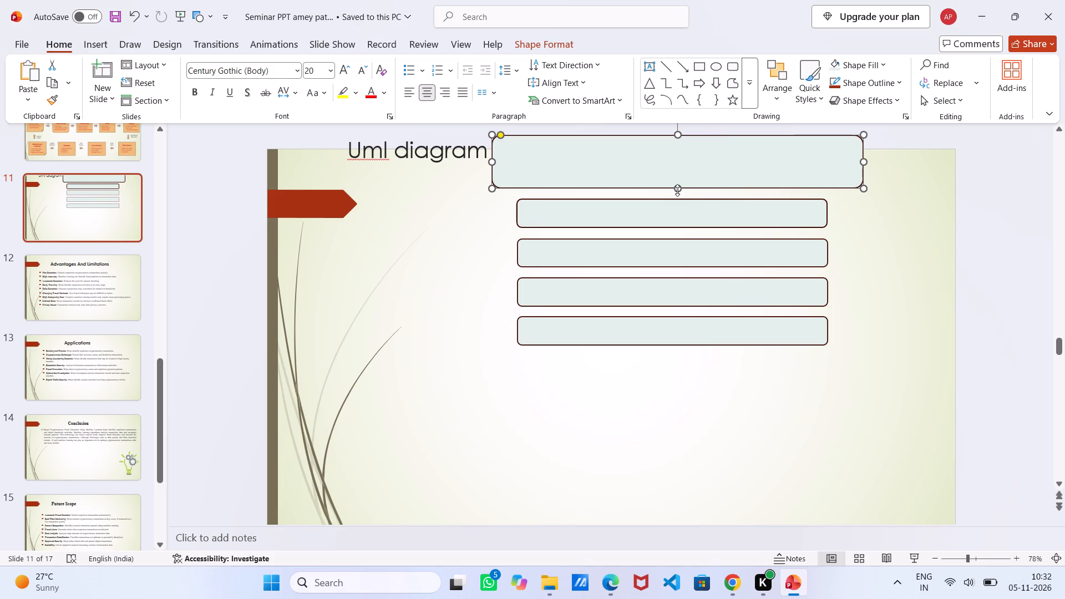
drag(677, 190, 677, 173)
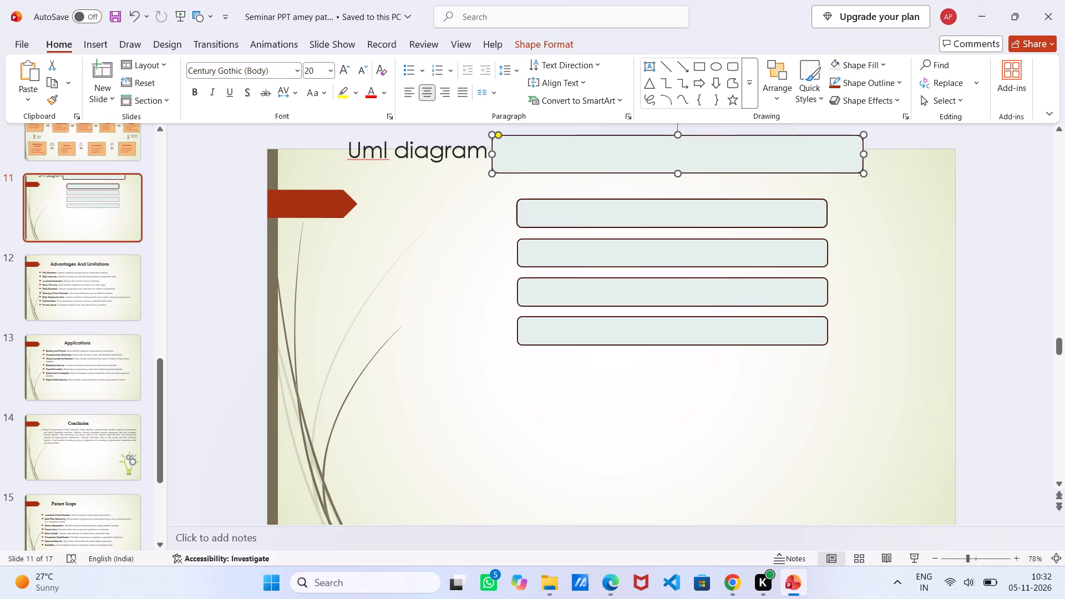
drag(674, 148, 674, 163)
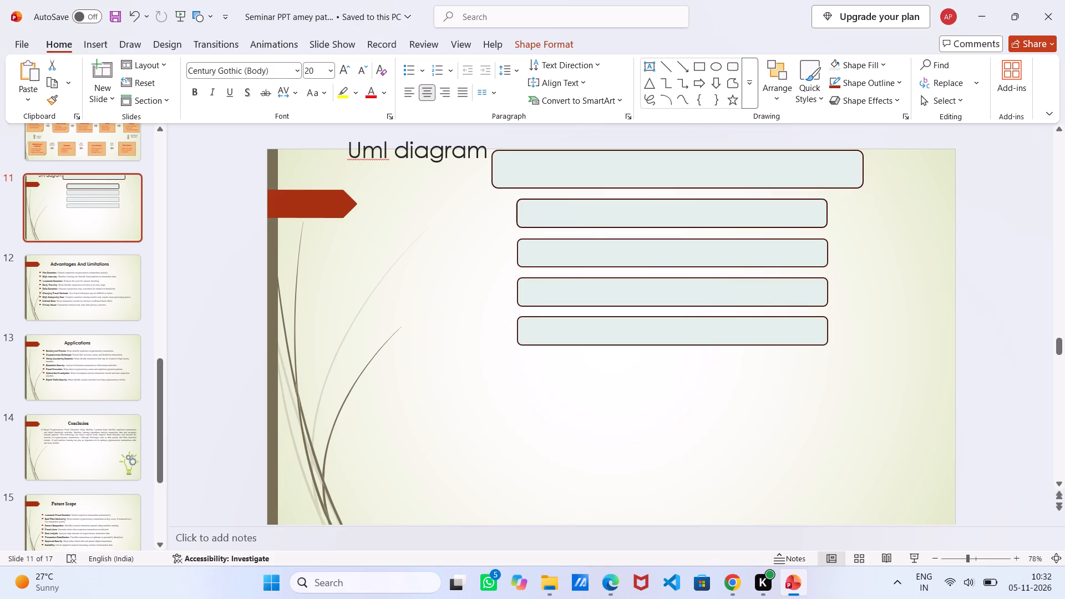
drag(674, 163, 683, 153)
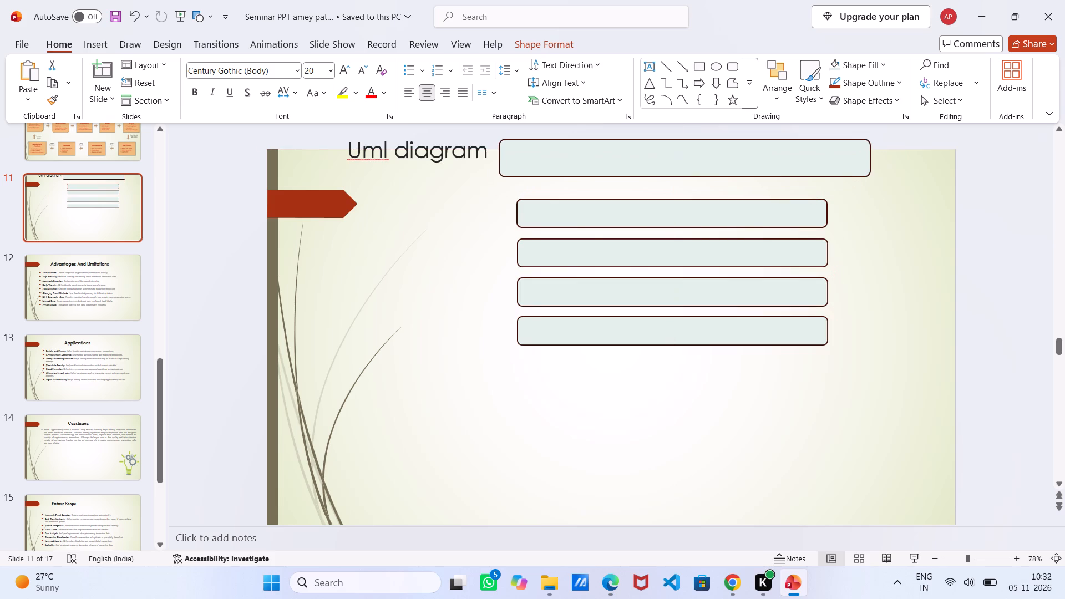
drag(683, 153, 668, 166)
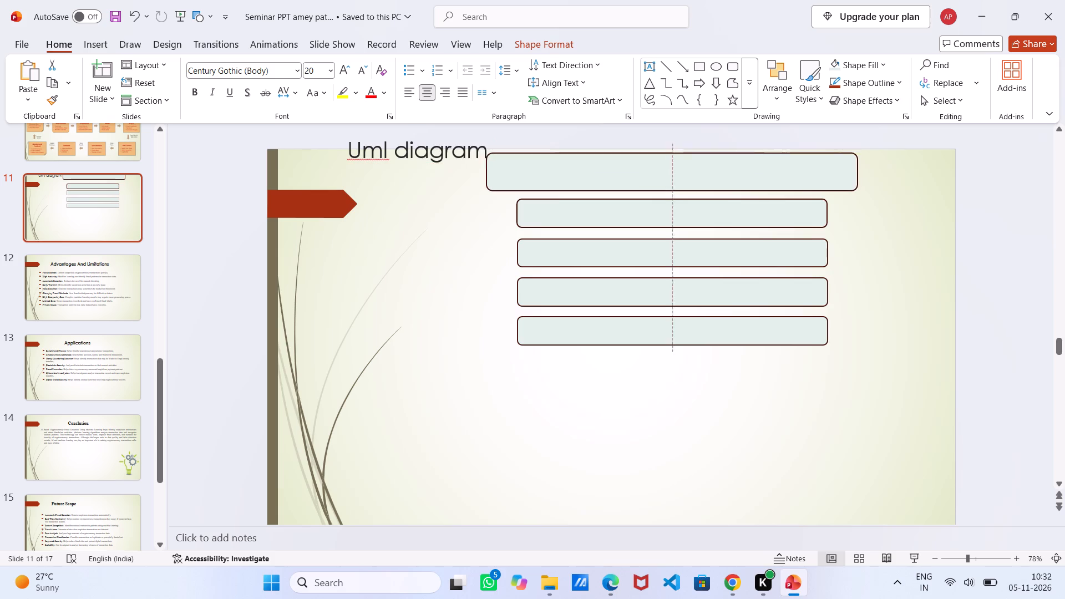
drag(668, 166, 665, 170)
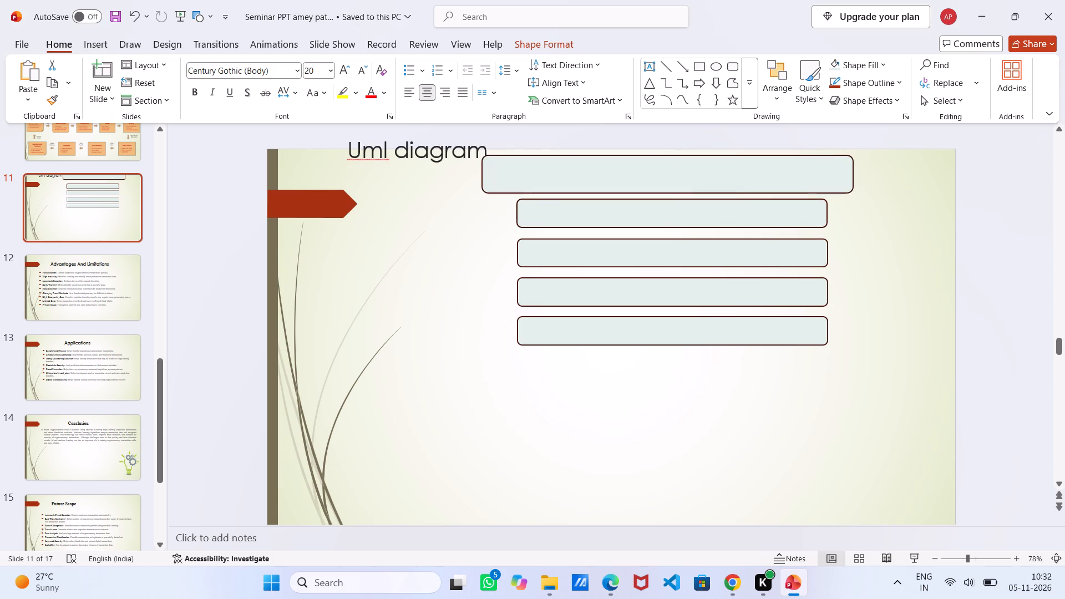
drag(665, 170, 667, 165)
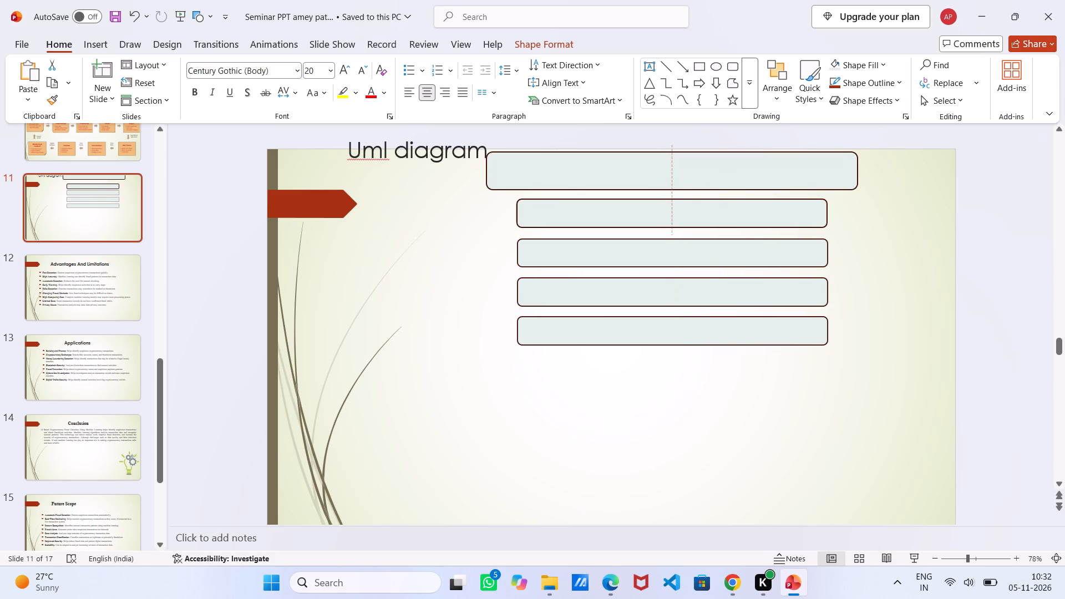
drag(667, 165, 670, 162)
click(860, 255)
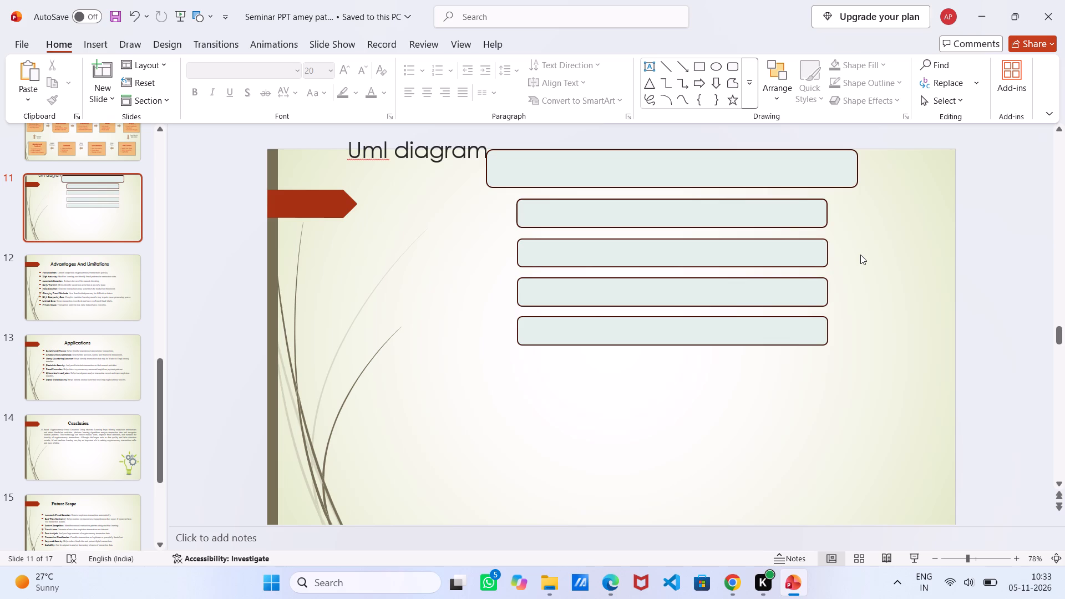
Widen the top rounded rectangle on both sides so it extends well past the narrow rectangles below.
click(856, 171)
drag(856, 171, 894, 164)
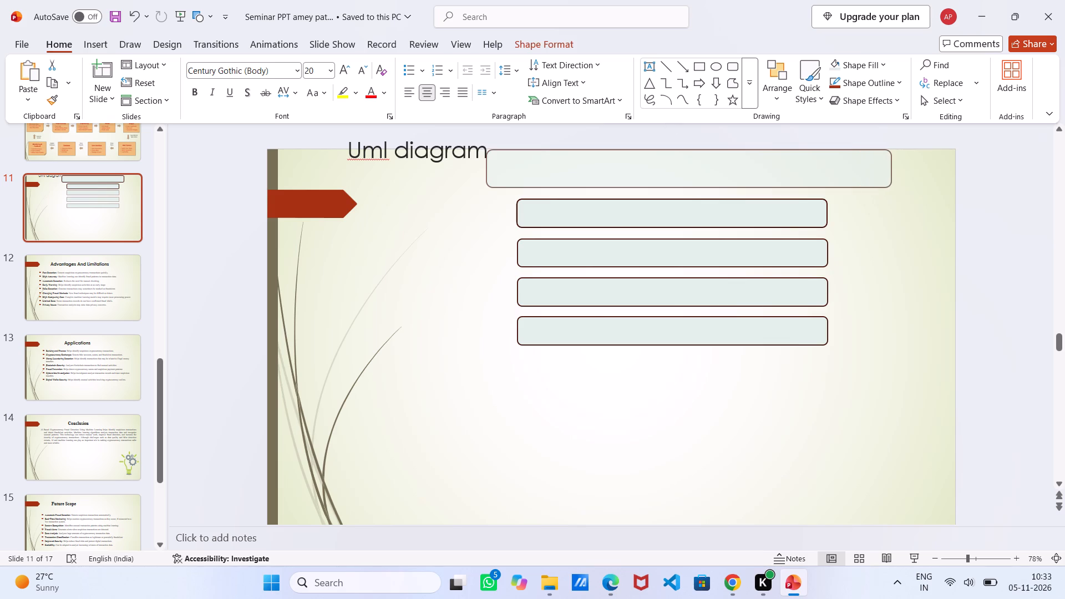
drag(894, 164, 896, 164)
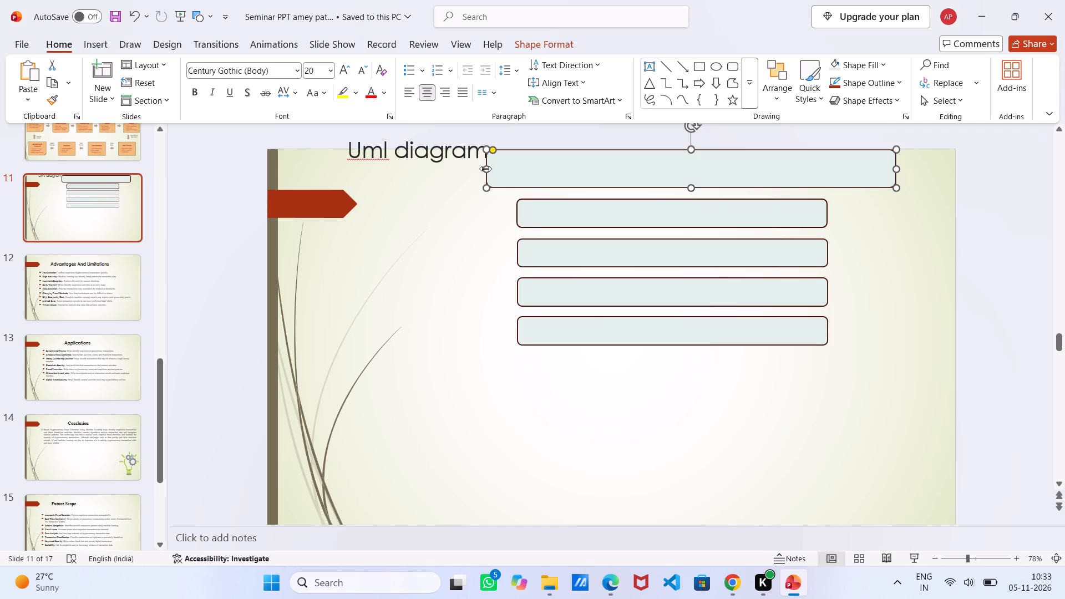
drag(485, 169, 460, 185)
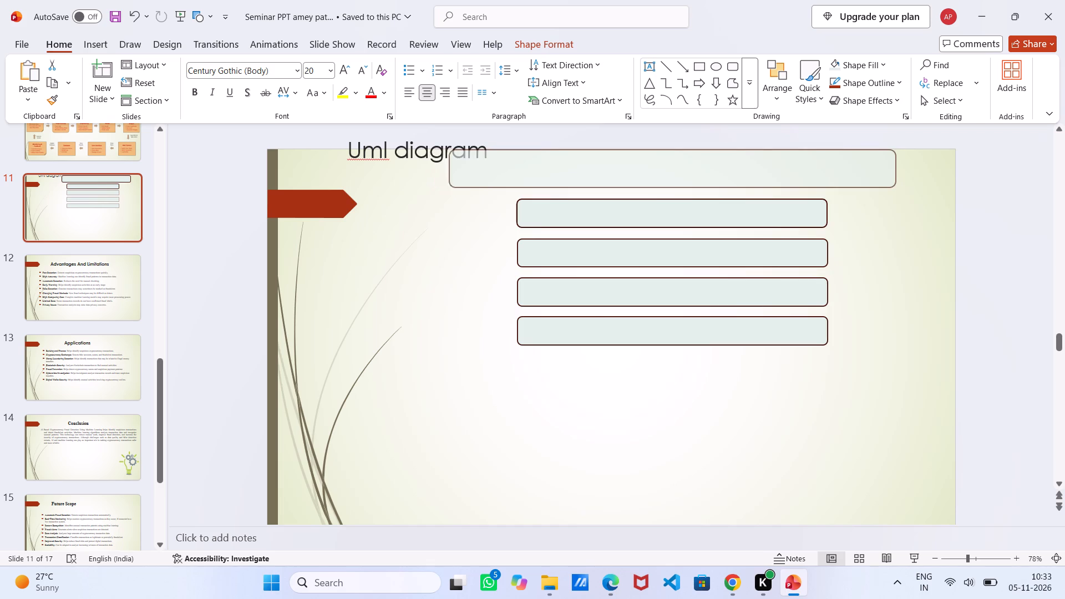
drag(460, 185, 457, 185)
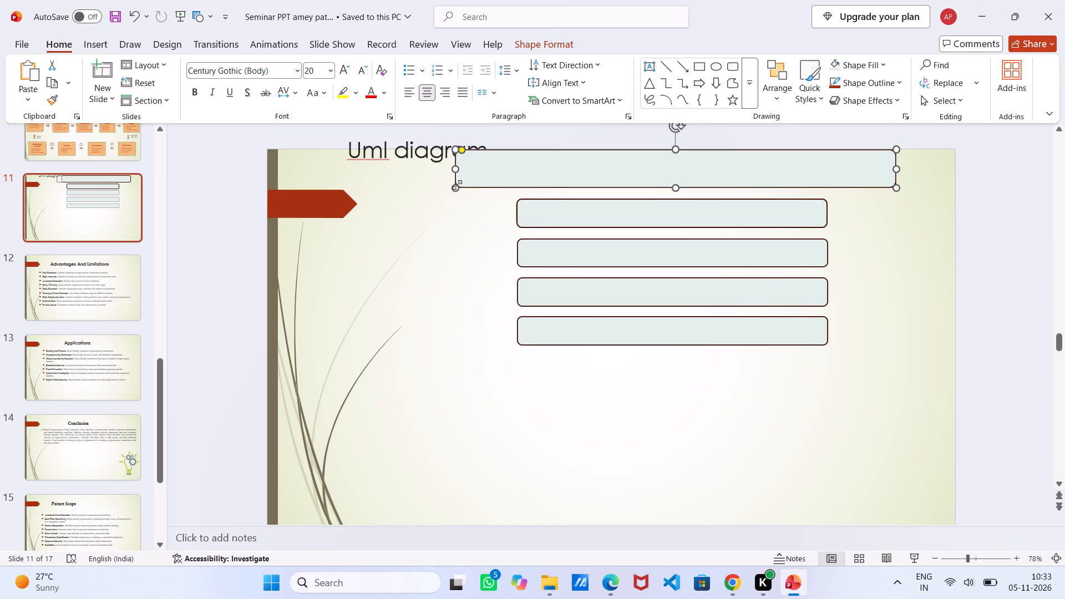
click(459, 272)
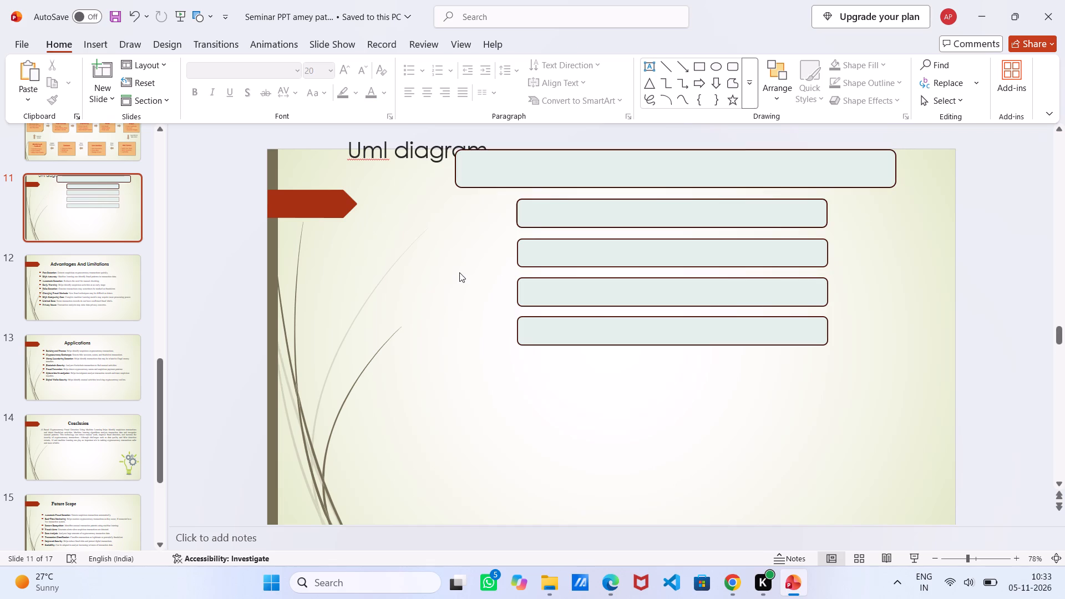
Reduce the font size of the top rounded rectangle to 18.
click(579, 168)
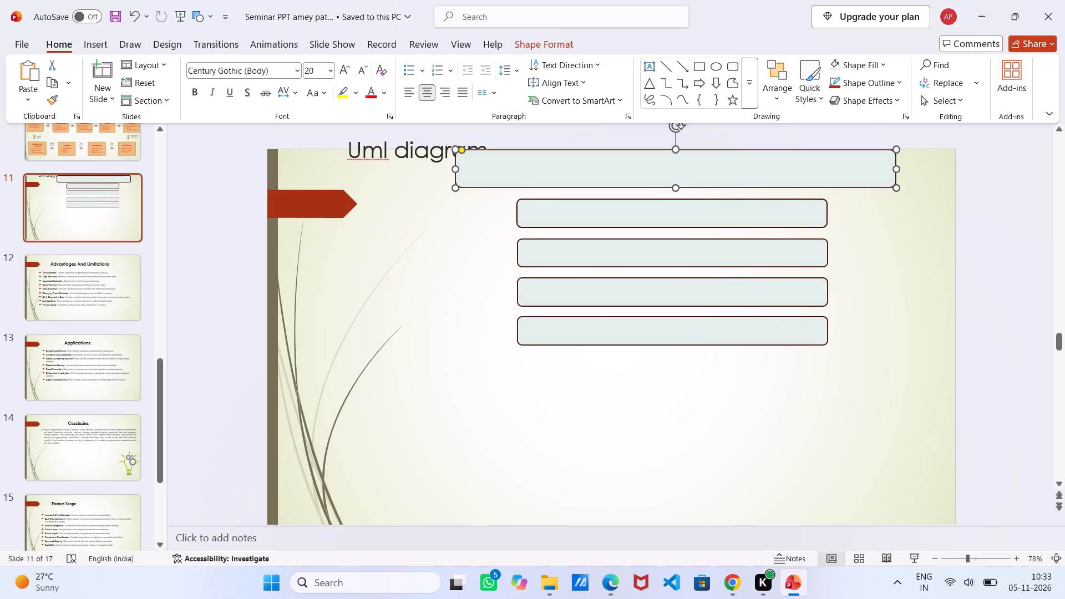
click(362, 67)
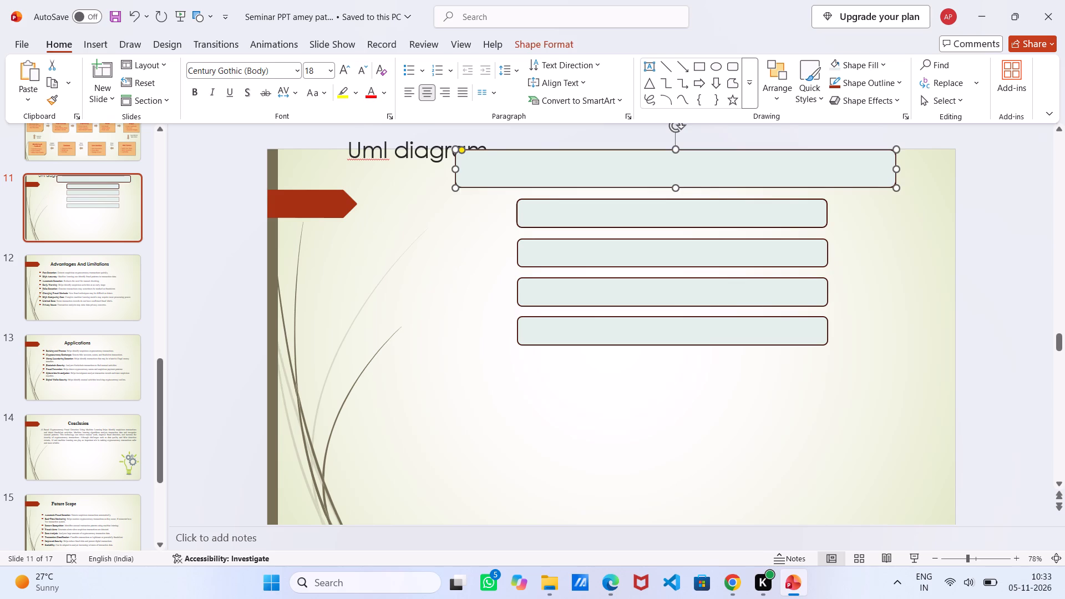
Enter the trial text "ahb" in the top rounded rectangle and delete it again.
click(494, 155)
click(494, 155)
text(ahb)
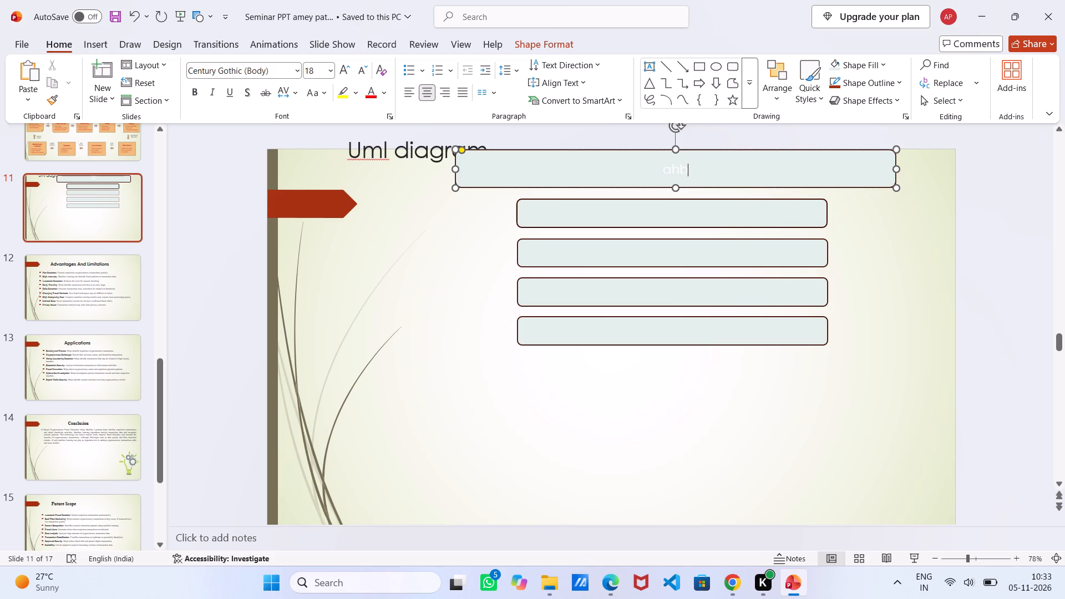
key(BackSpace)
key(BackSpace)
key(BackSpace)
Apply the lightest teal theme colour as the fill of the top rounded rectangle.
right_click(686, 166)
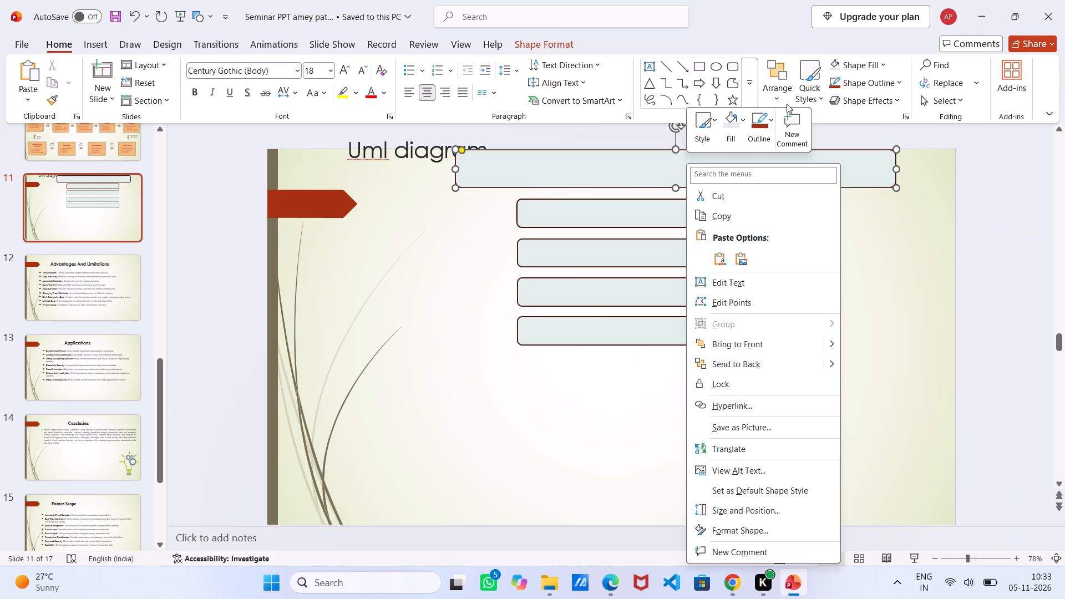
click(728, 125)
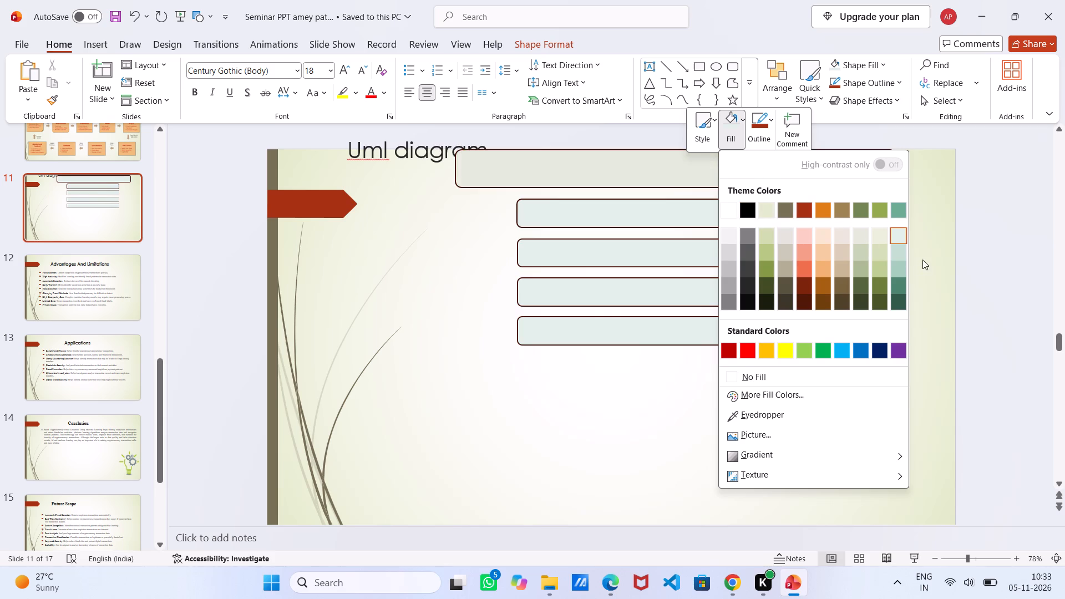
click(899, 240)
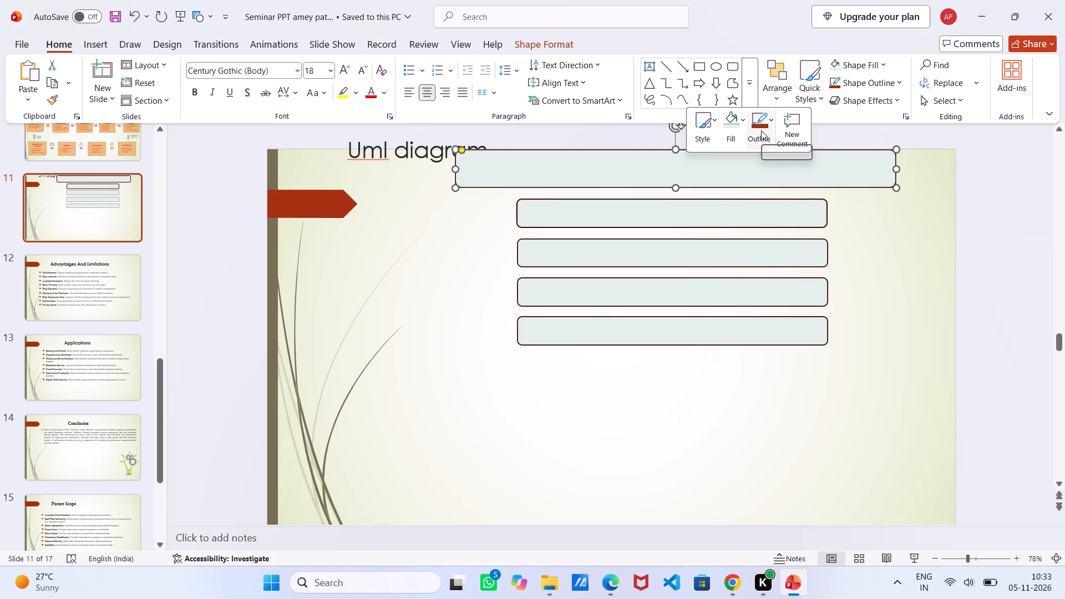
Draw a diamond about 2.0 cm high and 5.1 cm wide, centred under the lowest narrow rectangle with the same gap as between the rectangles.
click(919, 262)
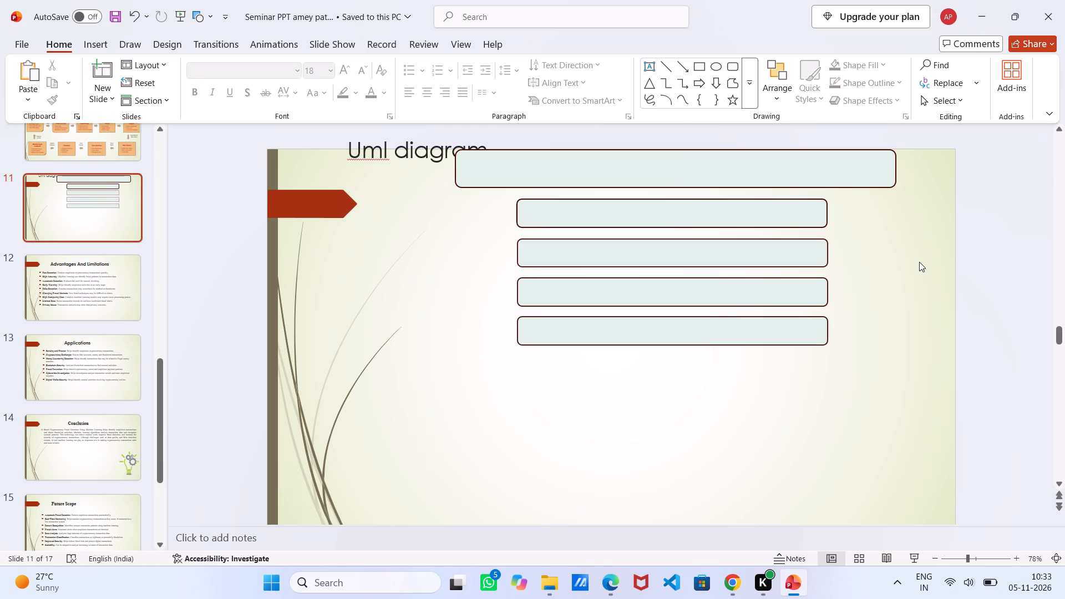
click(745, 96)
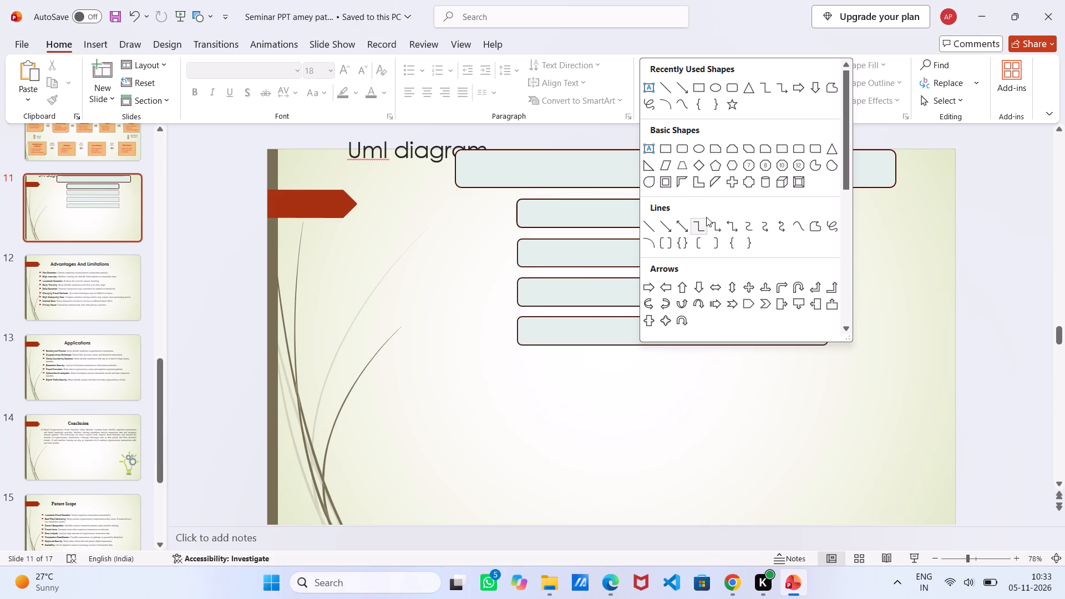
click(704, 166)
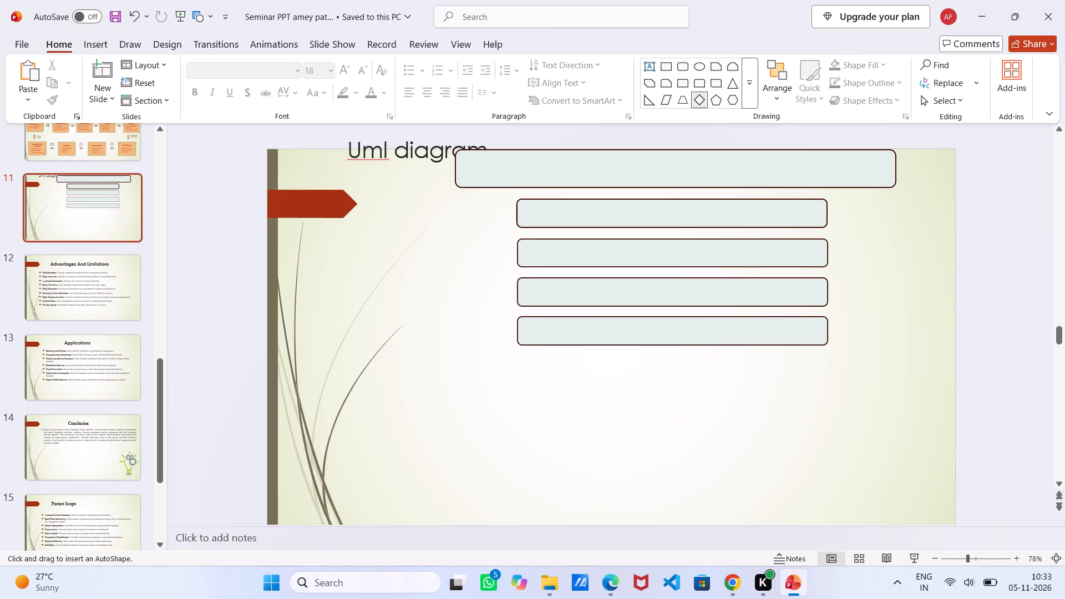
drag(652, 376, 748, 415)
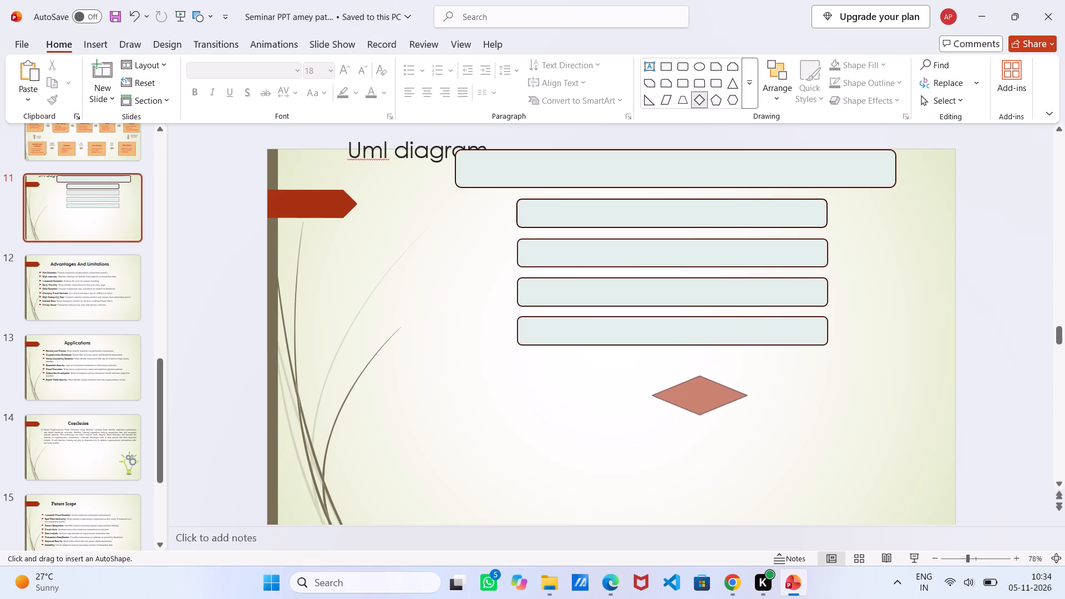
drag(748, 415, 756, 417)
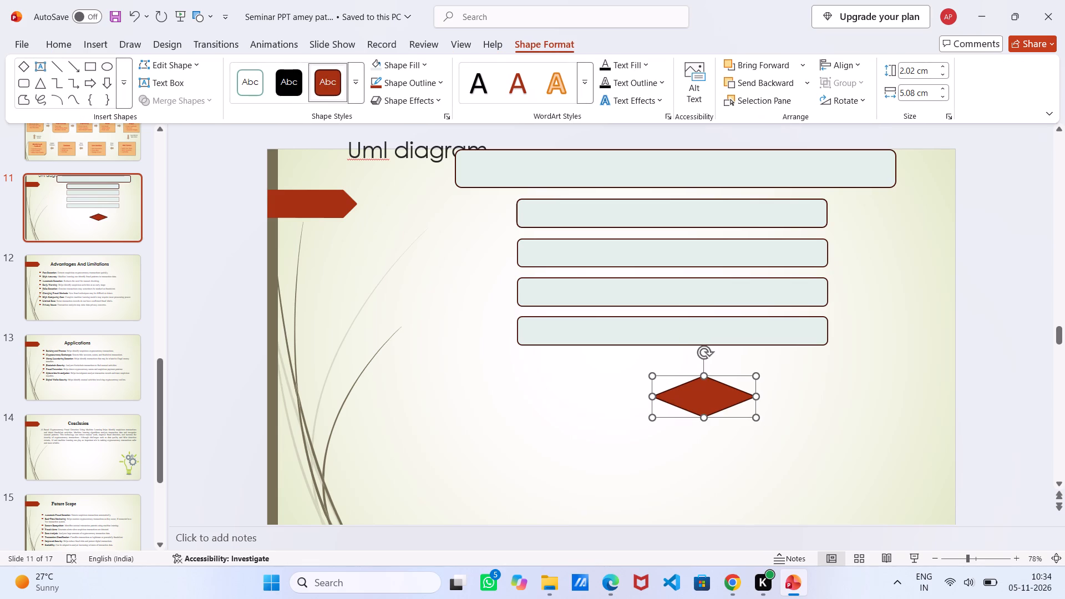
drag(704, 400, 680, 385)
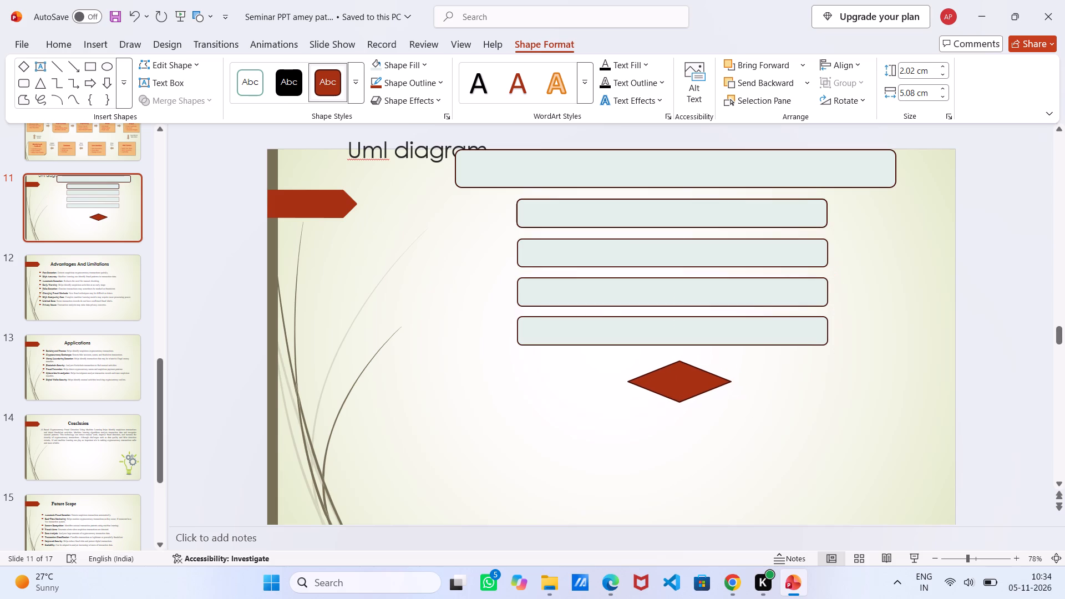
drag(680, 385, 673, 384)
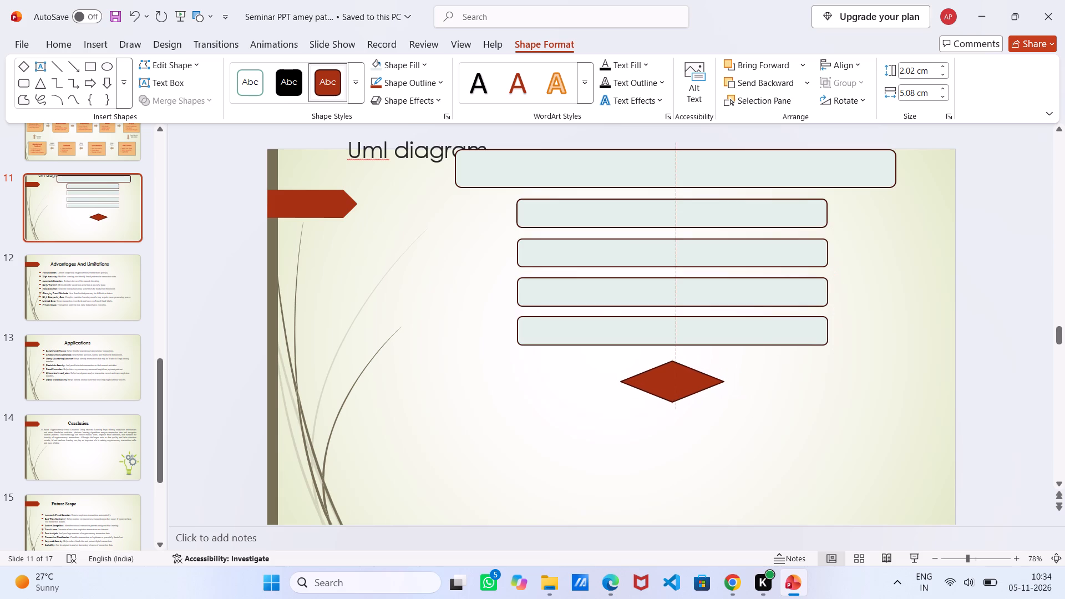
drag(673, 384, 673, 380)
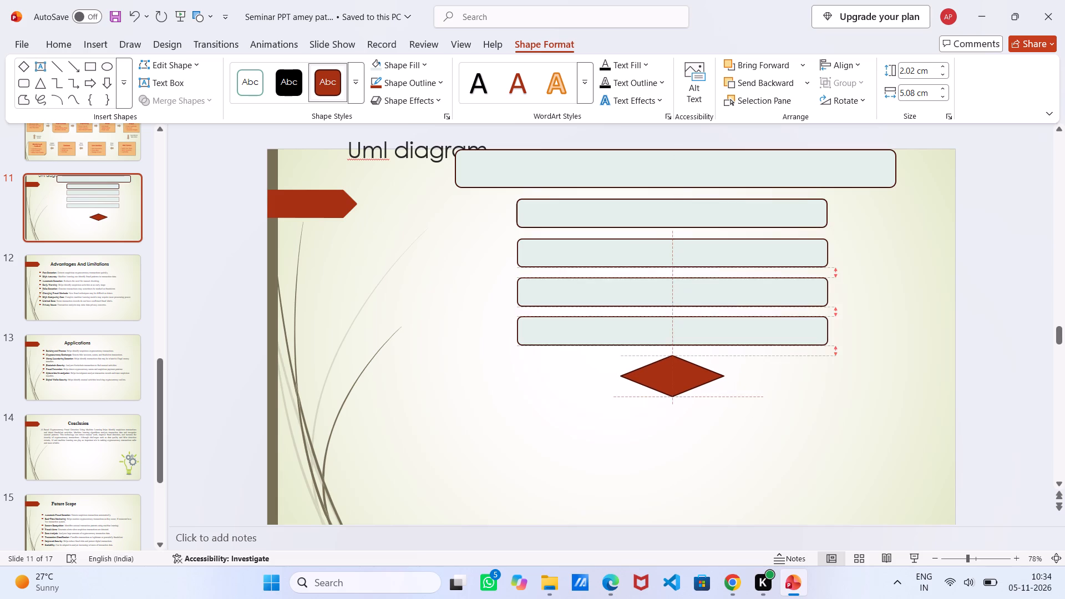
drag(673, 380, 672, 380)
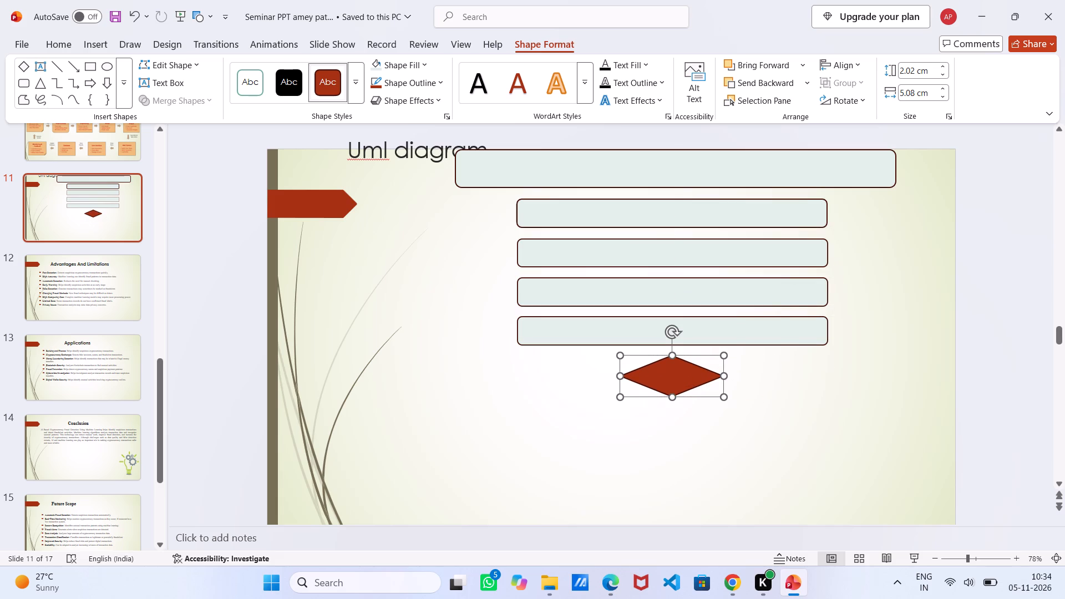
Enlarge the diamond to about 7.2 cm wide and 2.9 cm high, keeping it centred under the rectangles.
drag(725, 379, 730, 380)
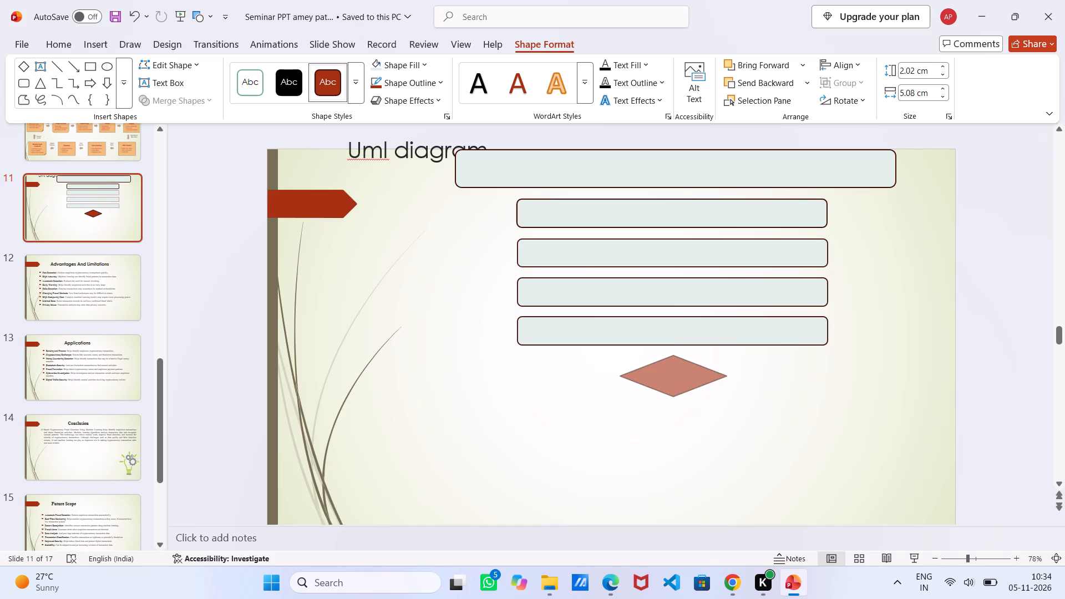
drag(730, 380, 767, 385)
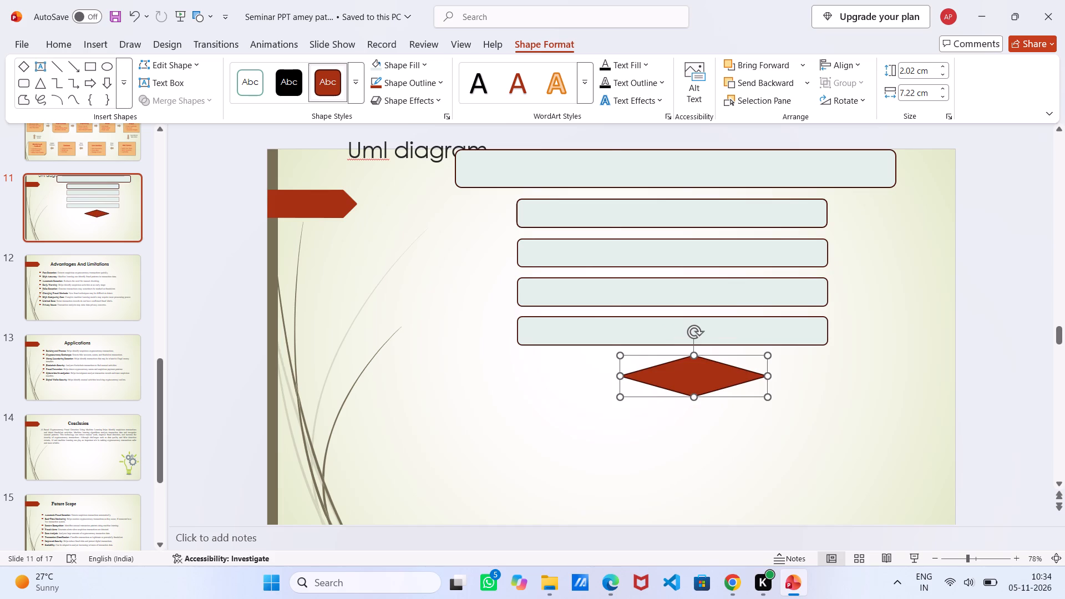
drag(625, 377, 605, 380)
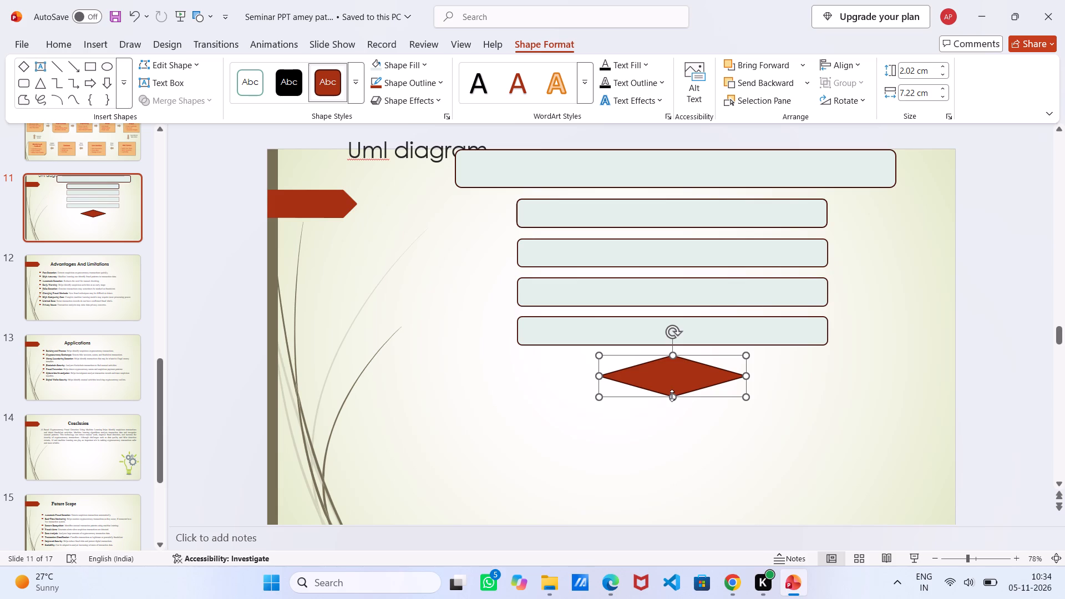
drag(672, 396, 676, 409)
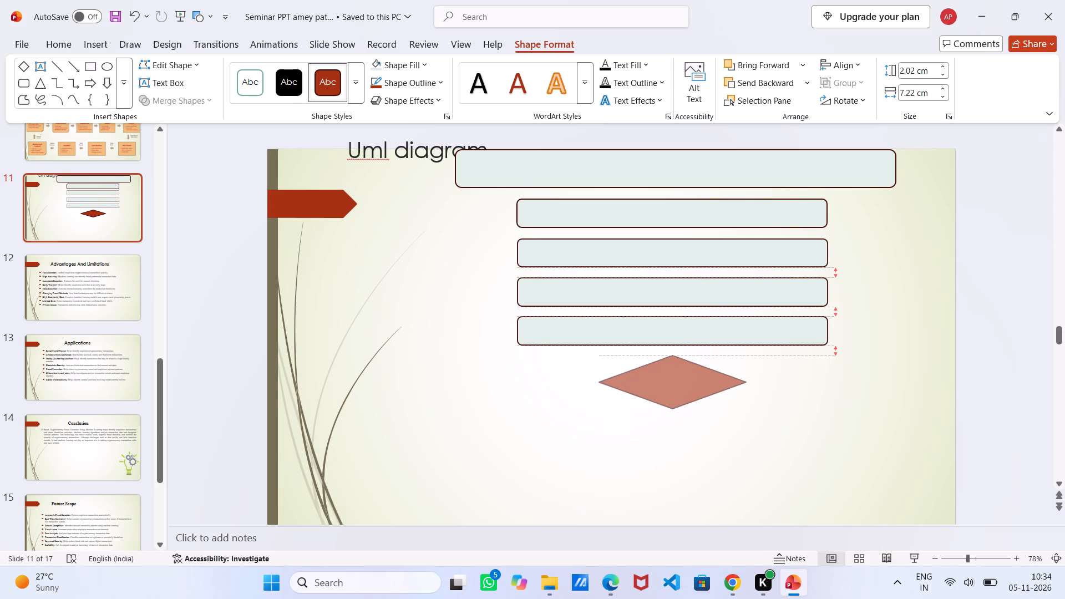
drag(676, 409, 691, 414)
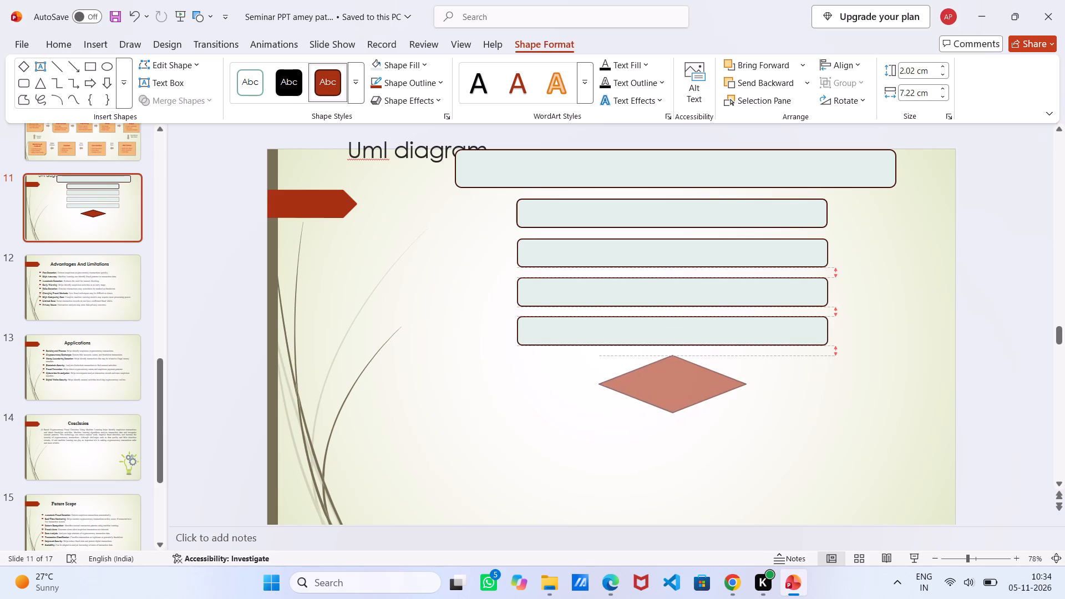
drag(691, 414, 693, 414)
Apply the lightest teal theme colour as the diamond's fill.
click(659, 384)
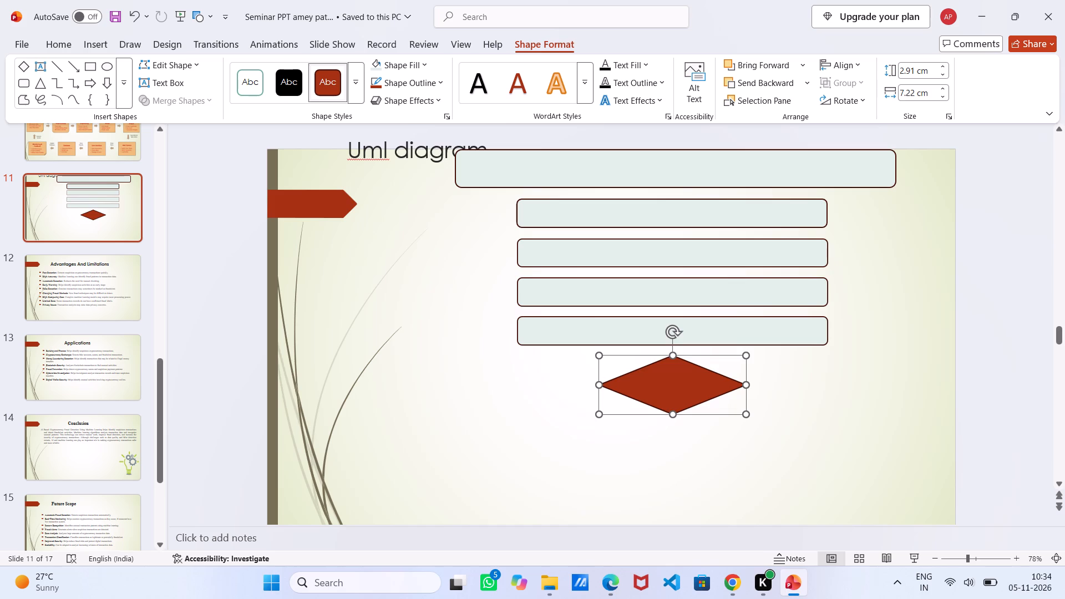
right_click(680, 387)
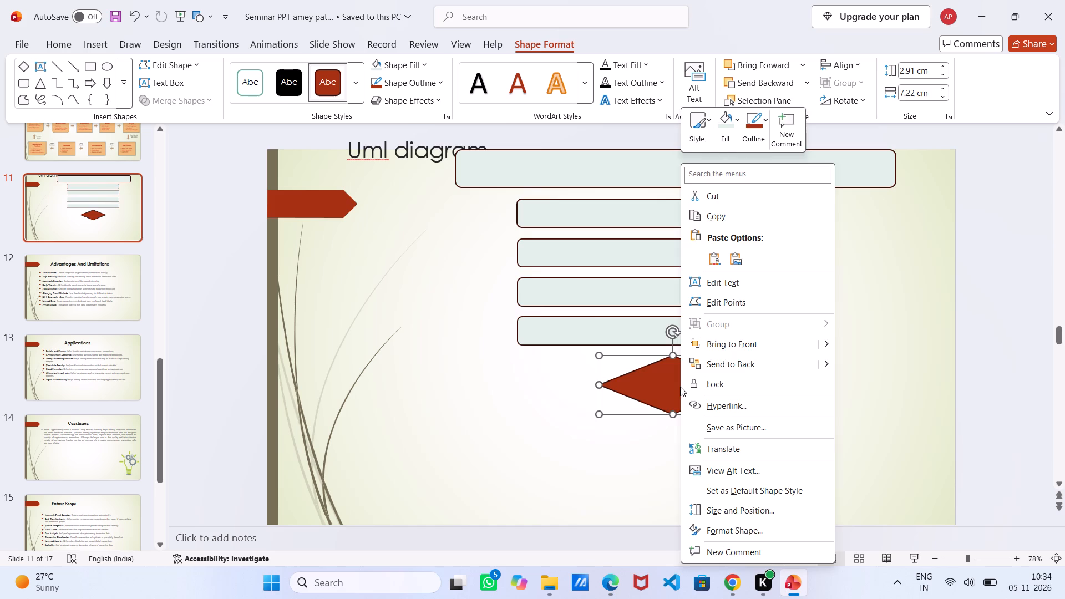
click(736, 126)
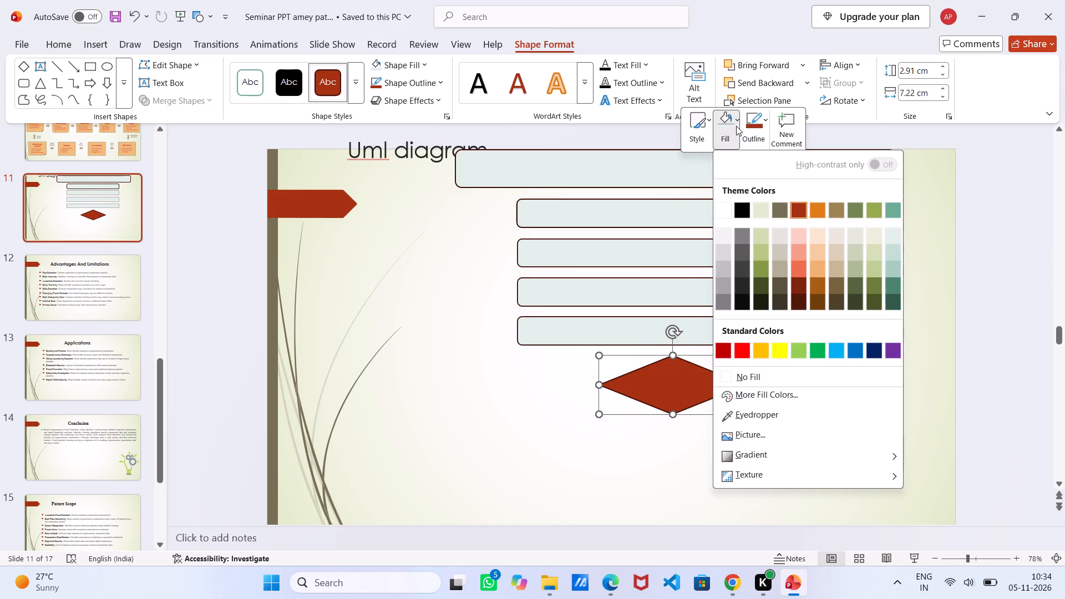
click(892, 232)
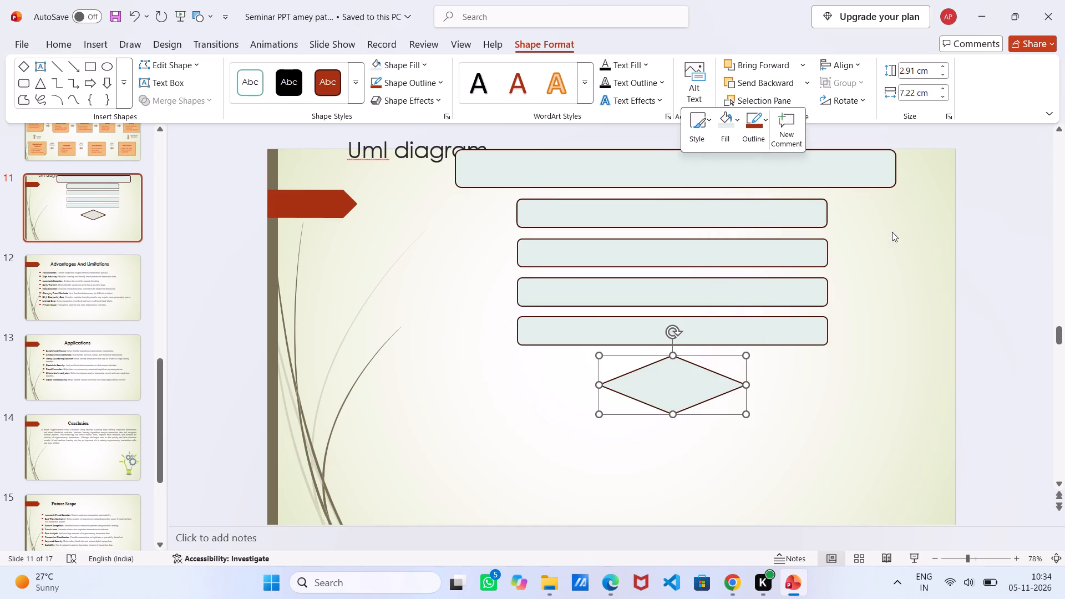
click(919, 384)
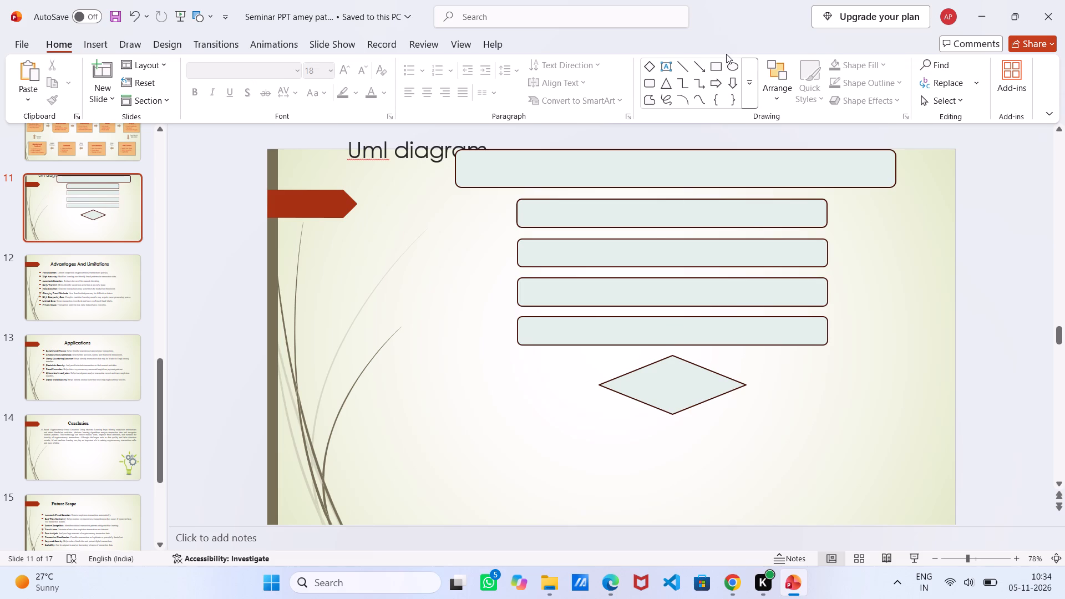
Draw a rectangle about 1.4 cm high and 6.5 cm wide, below and to the left of the diamond.
click(712, 60)
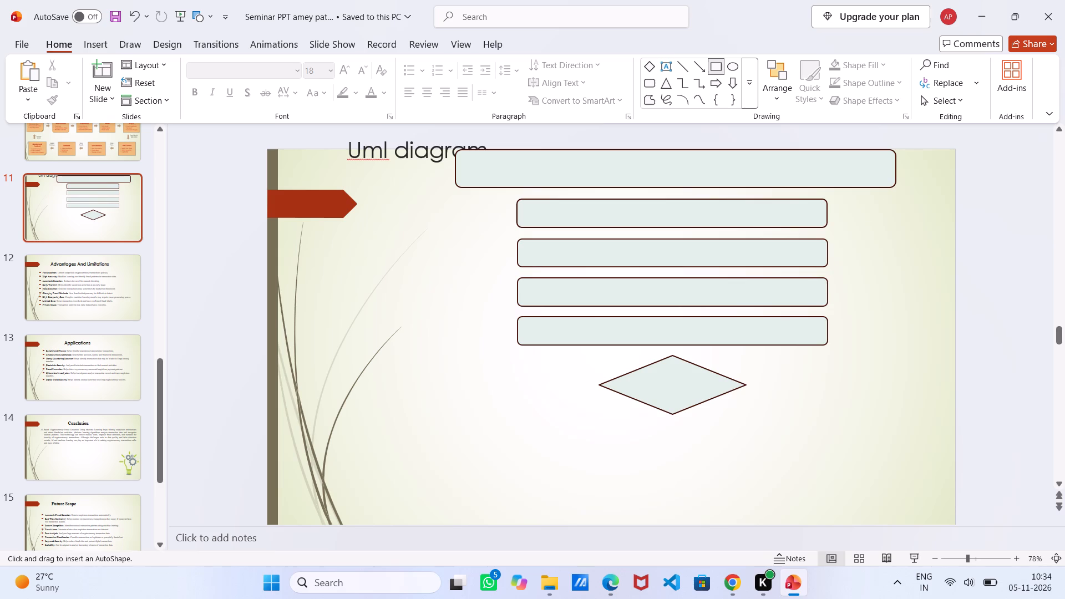
drag(425, 409, 491, 430)
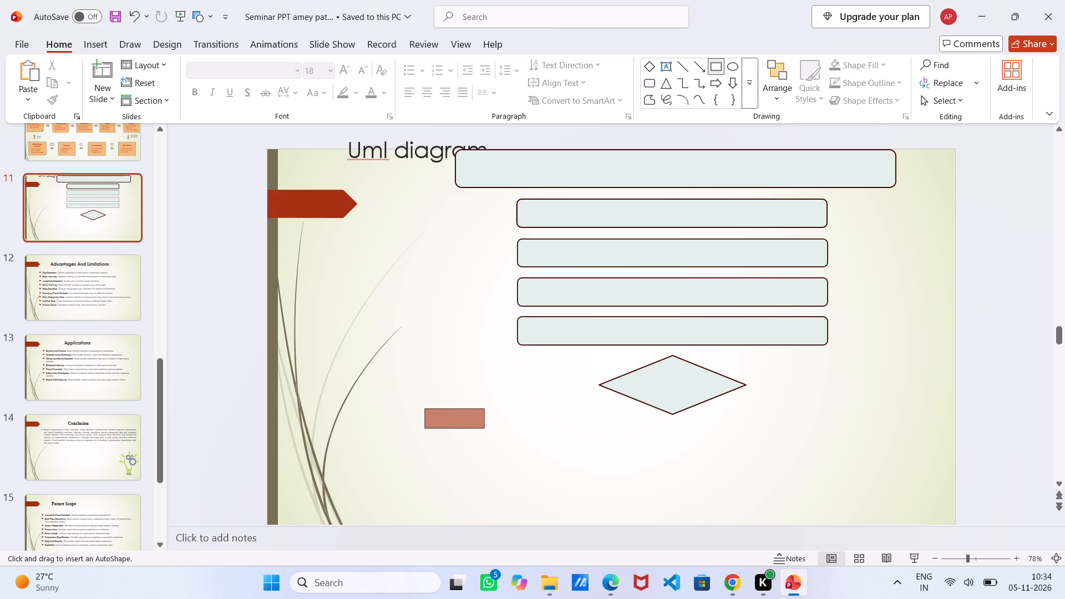
drag(491, 430, 557, 437)
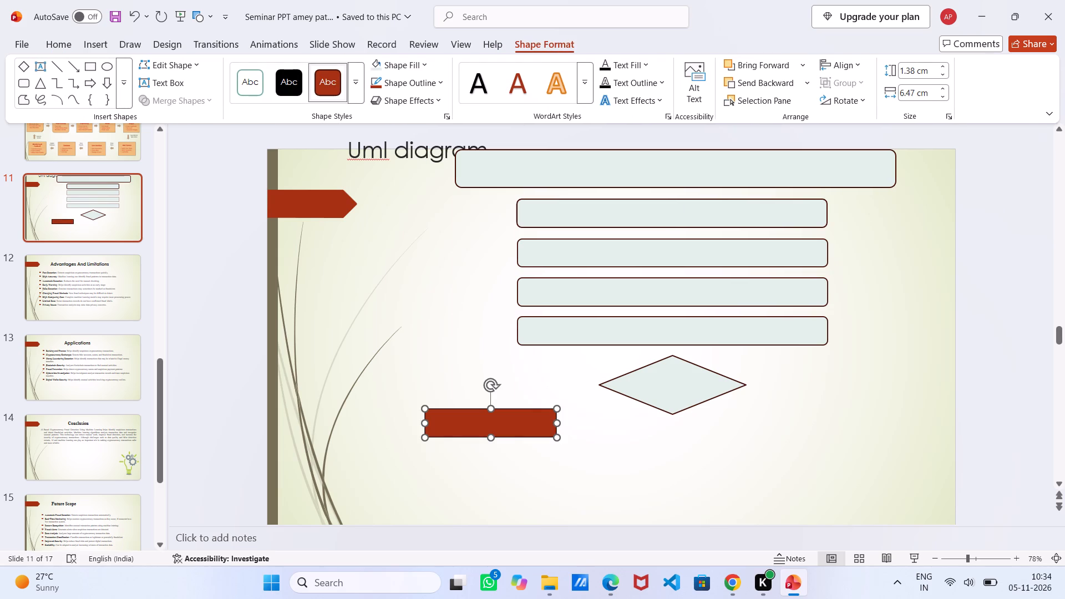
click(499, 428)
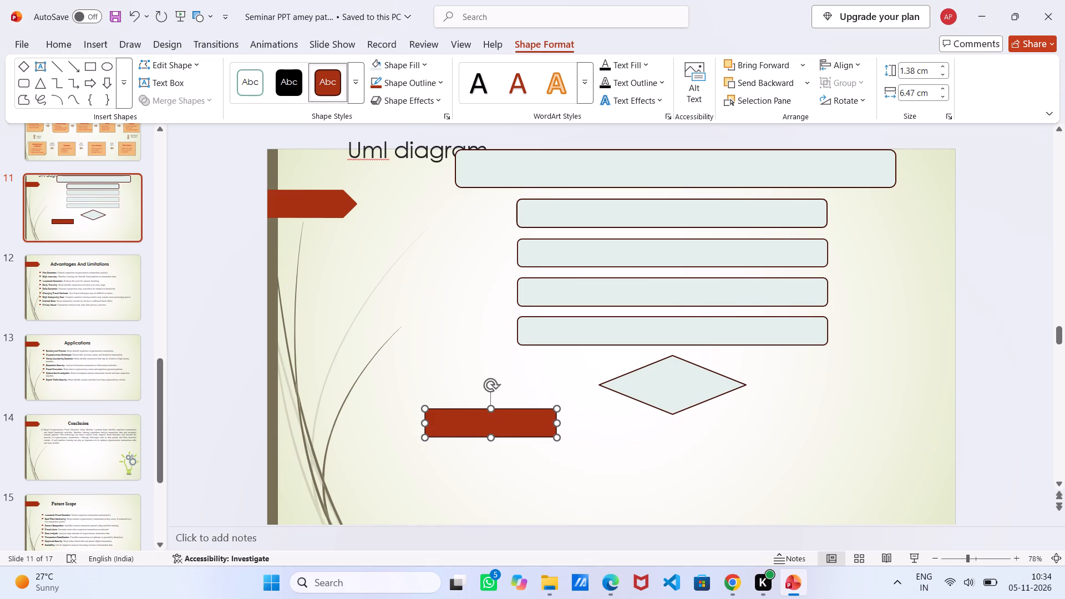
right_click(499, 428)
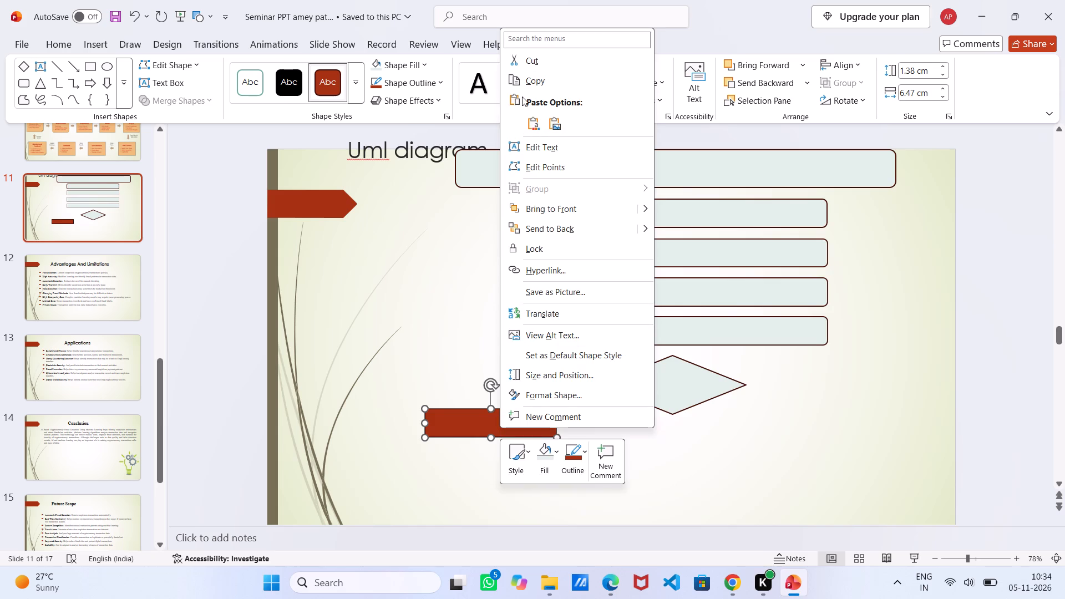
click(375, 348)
Enlarge the new rectangle leftward and upward to about 8.6 cm wide and 1.9 cm high.
drag(423, 422, 410, 427)
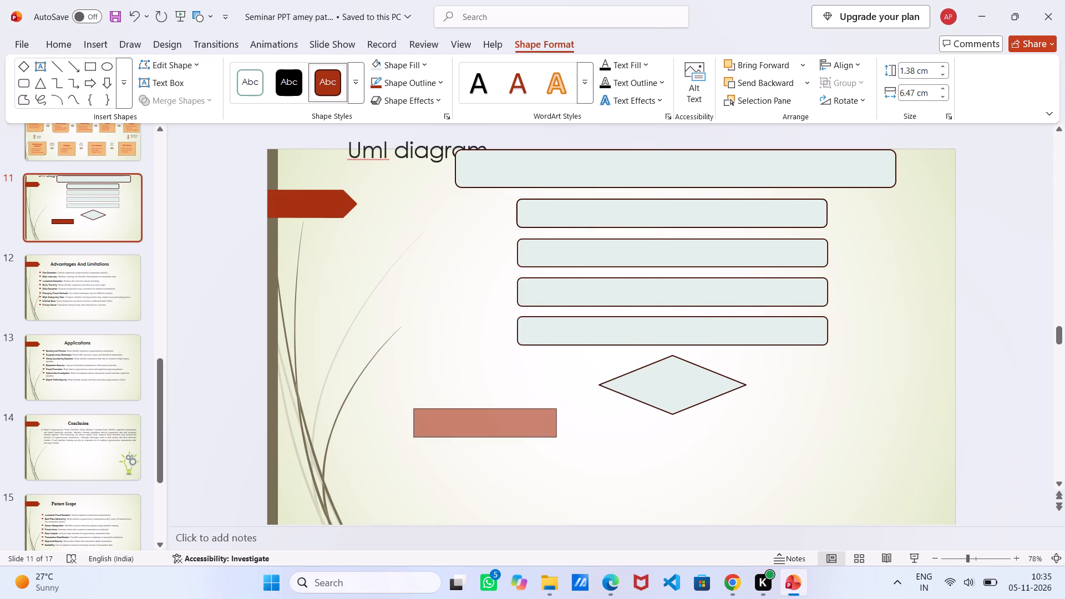
drag(410, 427, 392, 426)
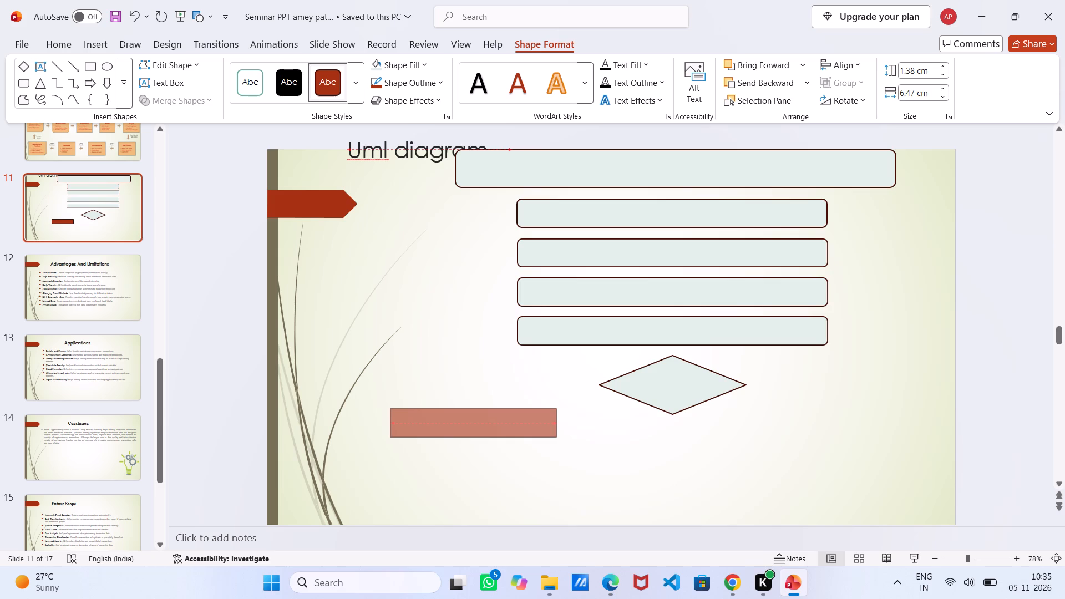
drag(392, 426, 381, 432)
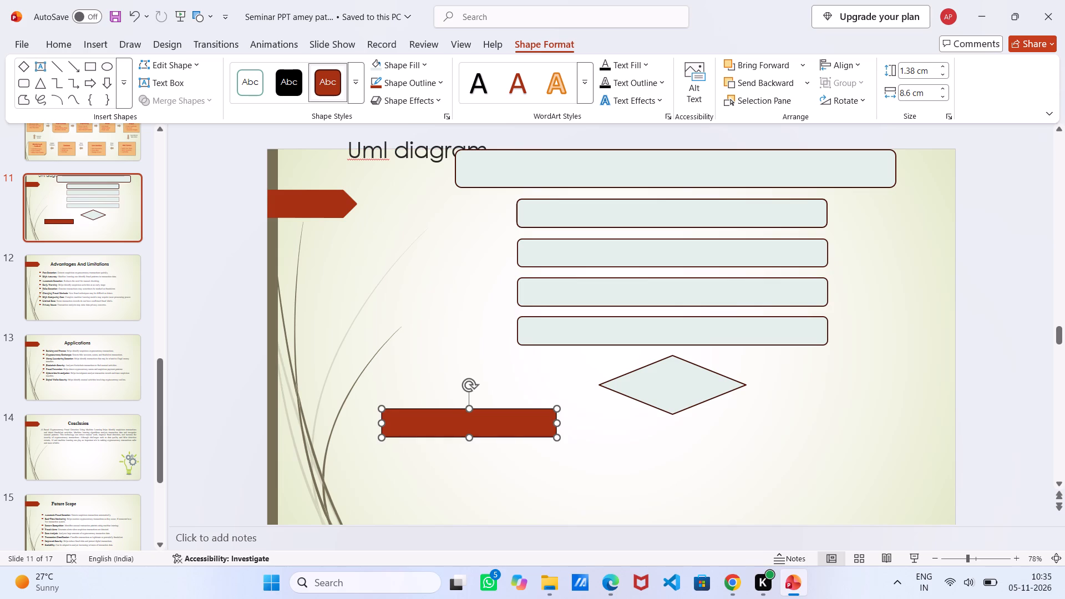
drag(465, 406, 466, 398)
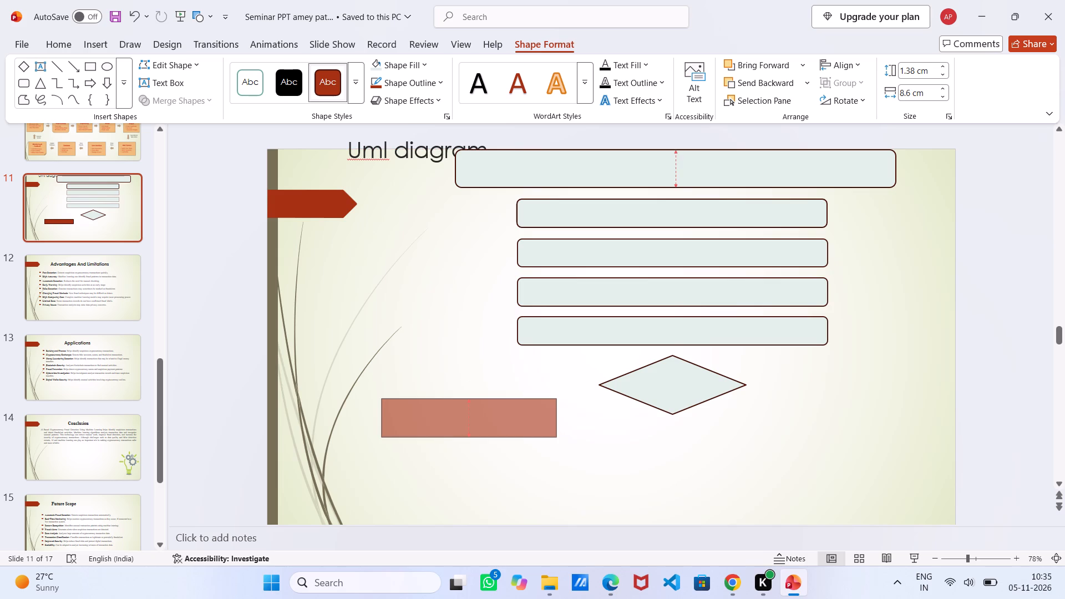
drag(466, 398, 467, 400)
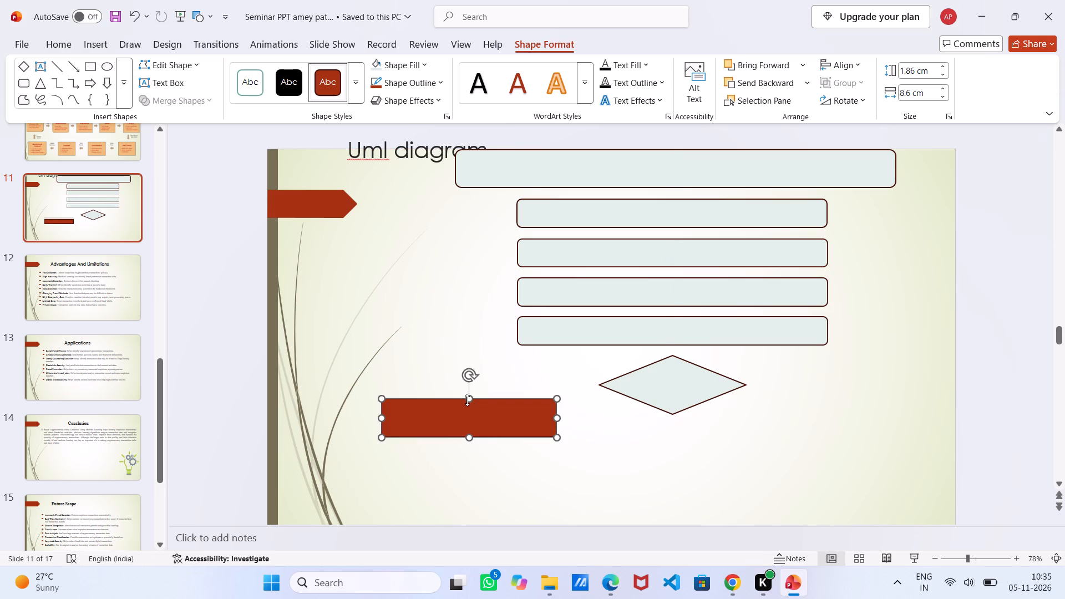
Apply the lightest dark red theme colour as the fill of the rectangle beside the diamond.
right_click(467, 413)
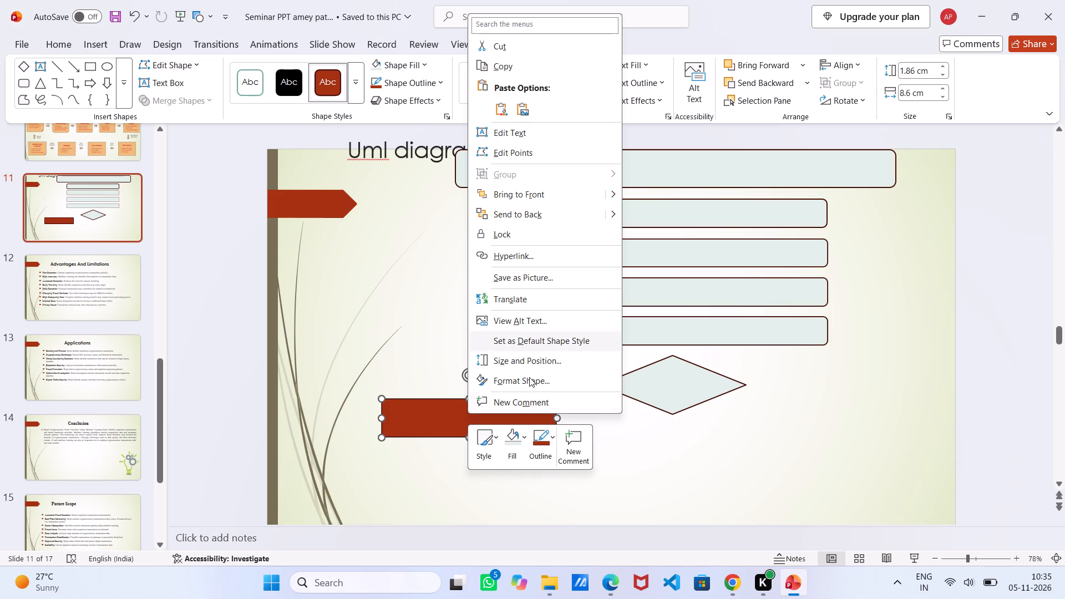
click(513, 440)
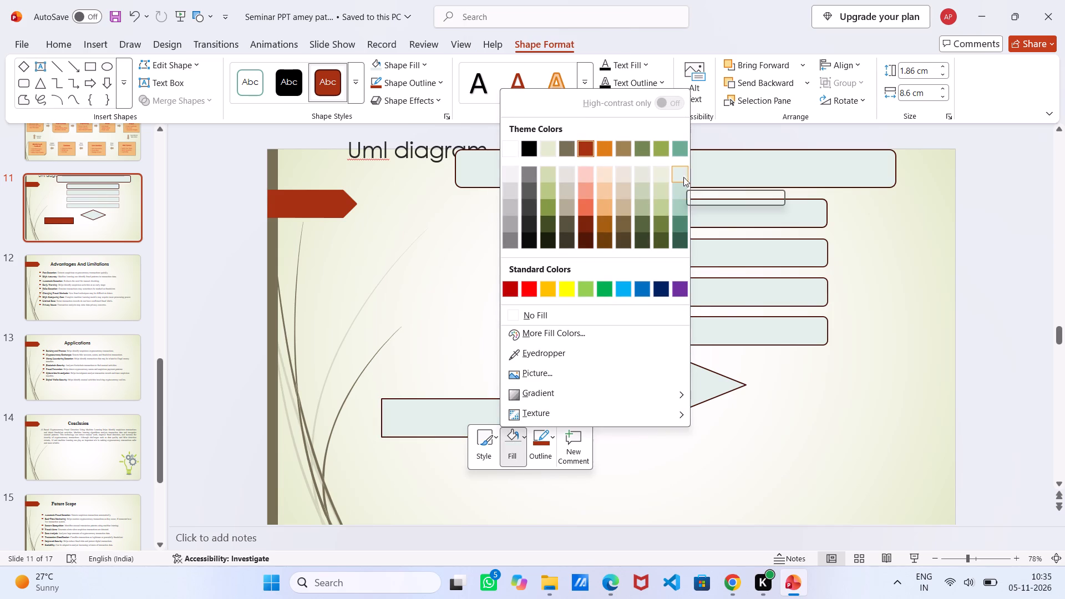
click(587, 179)
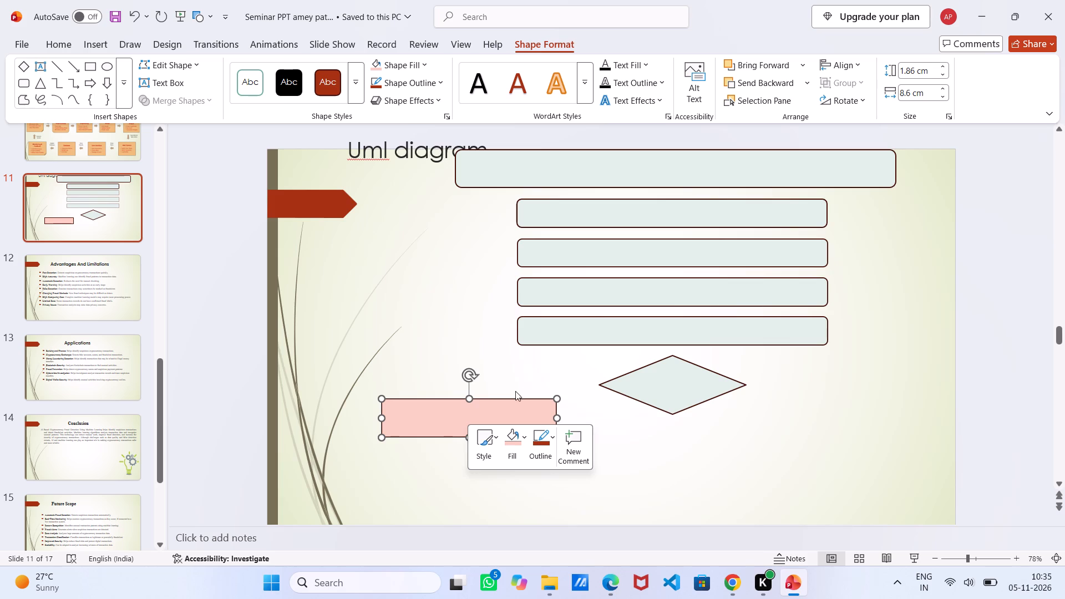
Copy the pink rectangle beside the diamond, paste it as a picture and place the copy directly below the original, left-aligned.
right_click(481, 417)
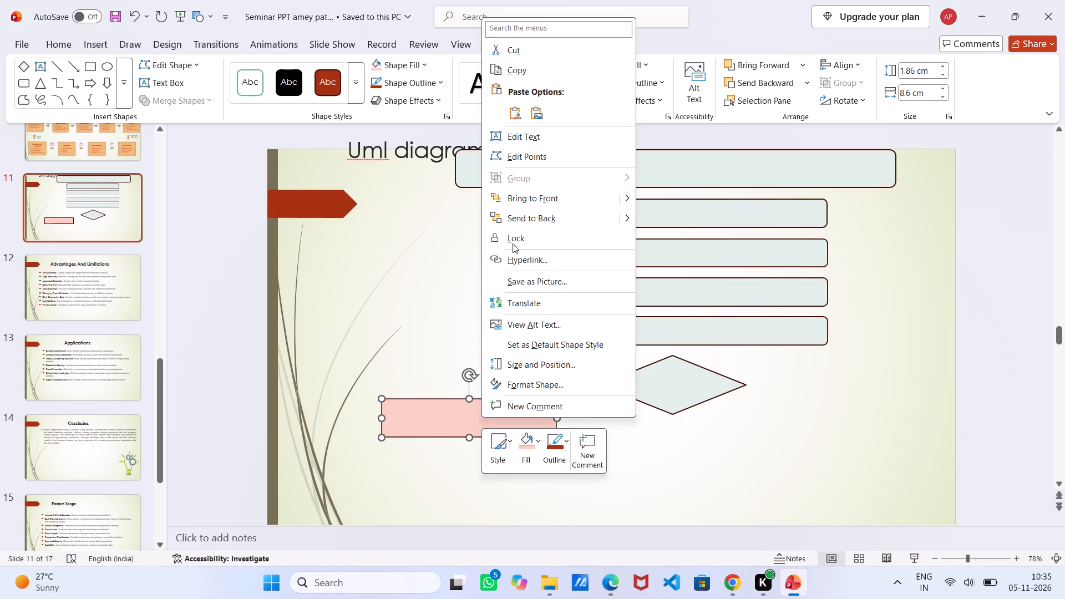
click(504, 70)
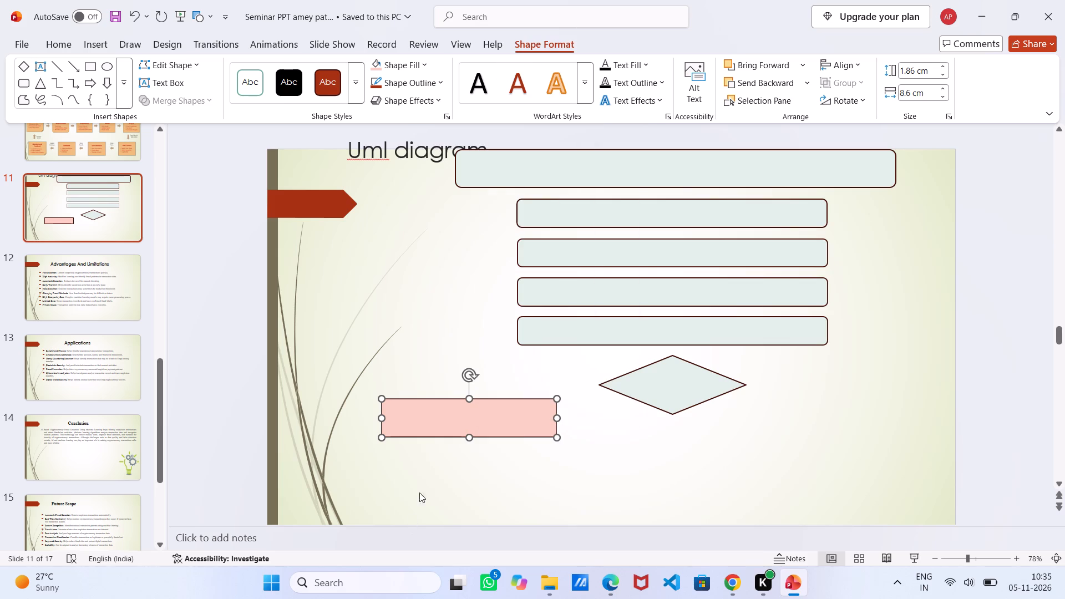
right_click(430, 468)
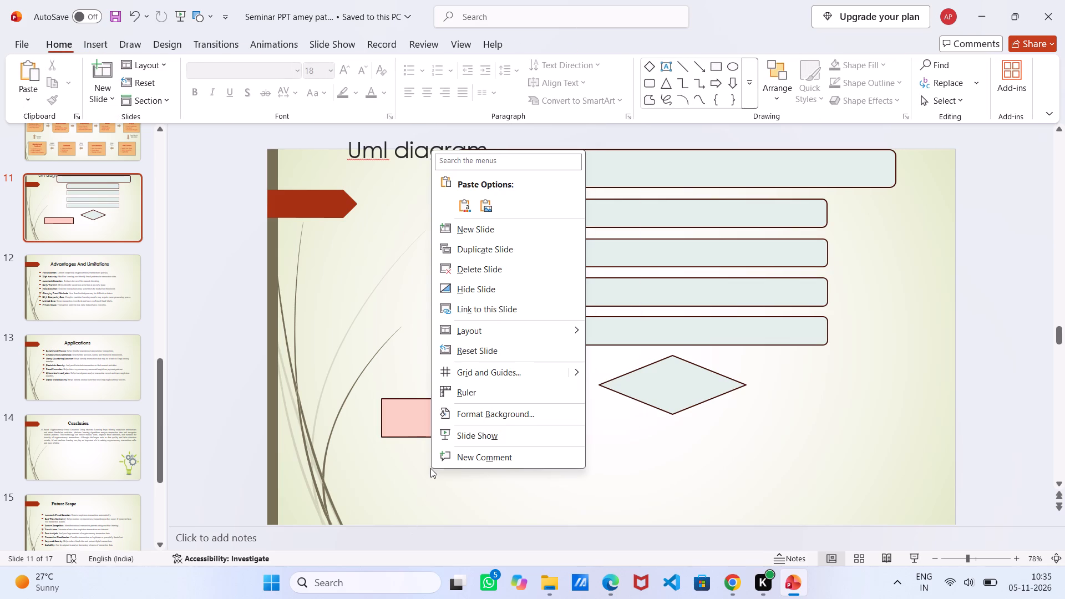
click(486, 214)
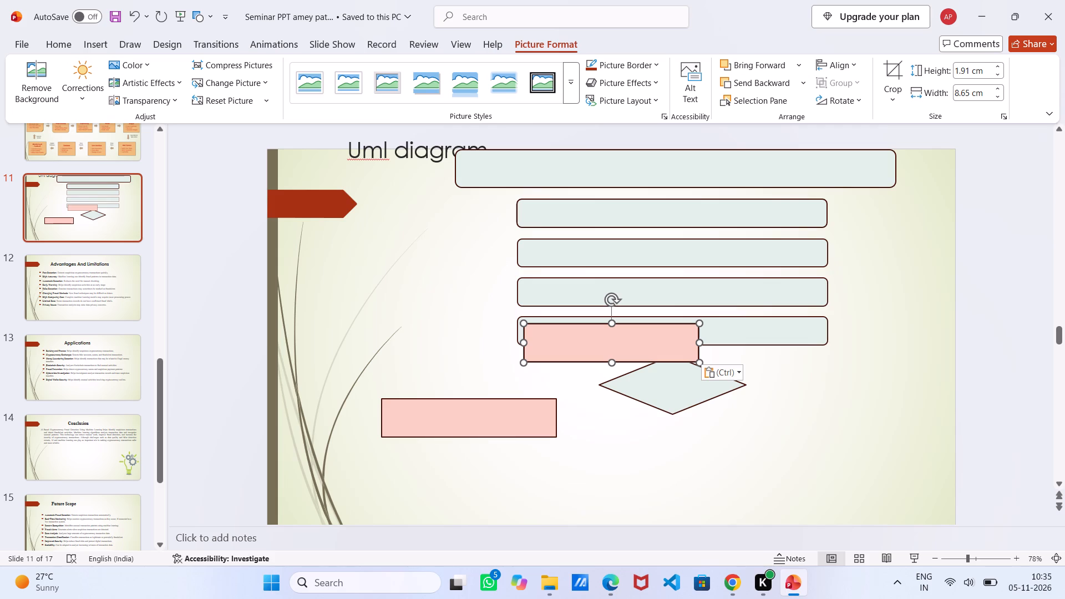
drag(577, 357, 437, 481)
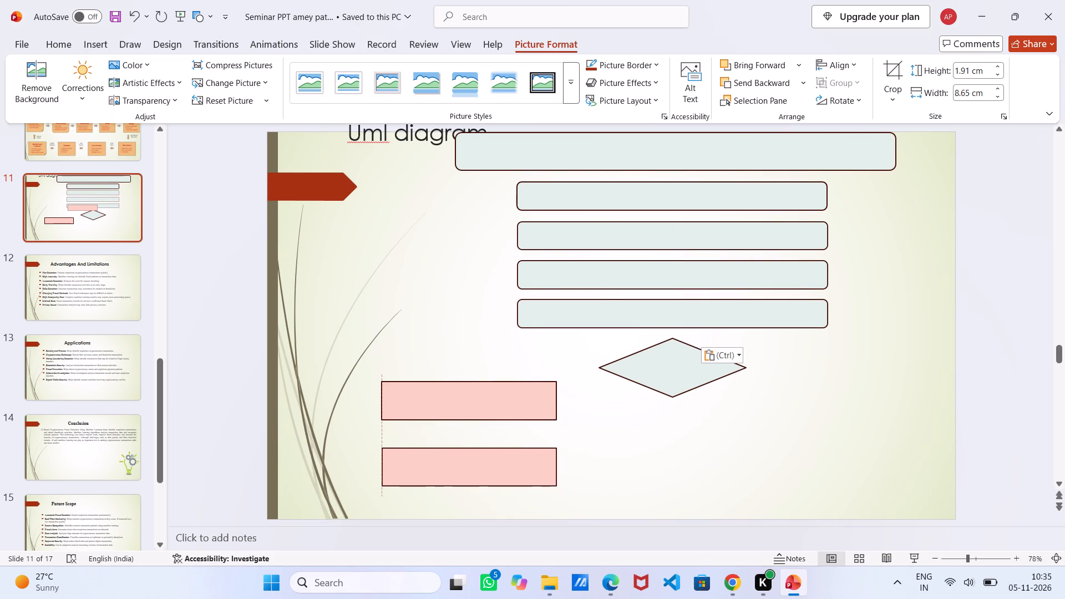
drag(437, 481, 435, 477)
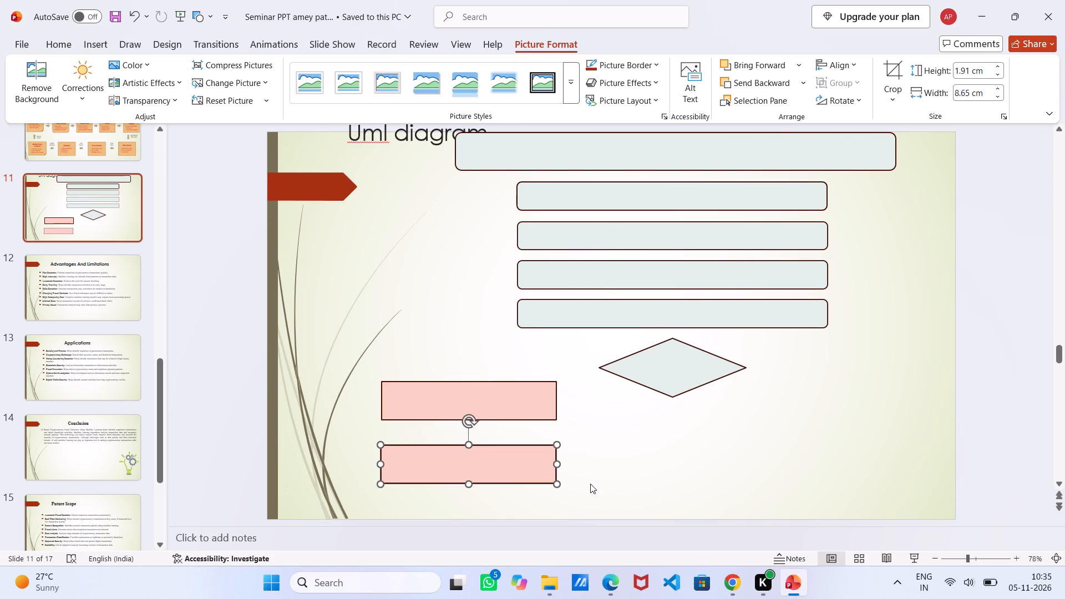
click(590, 484)
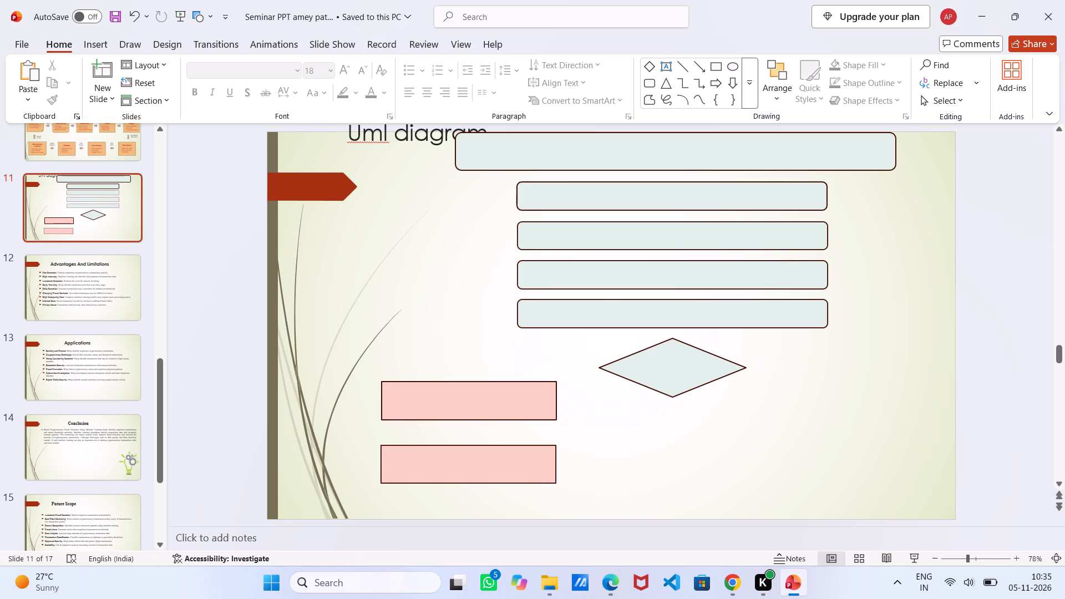
Paste another picture copy of the pink rectangle against the slide's right edge, level with the upper pink rectangle across the diamond.
right_click(856, 389)
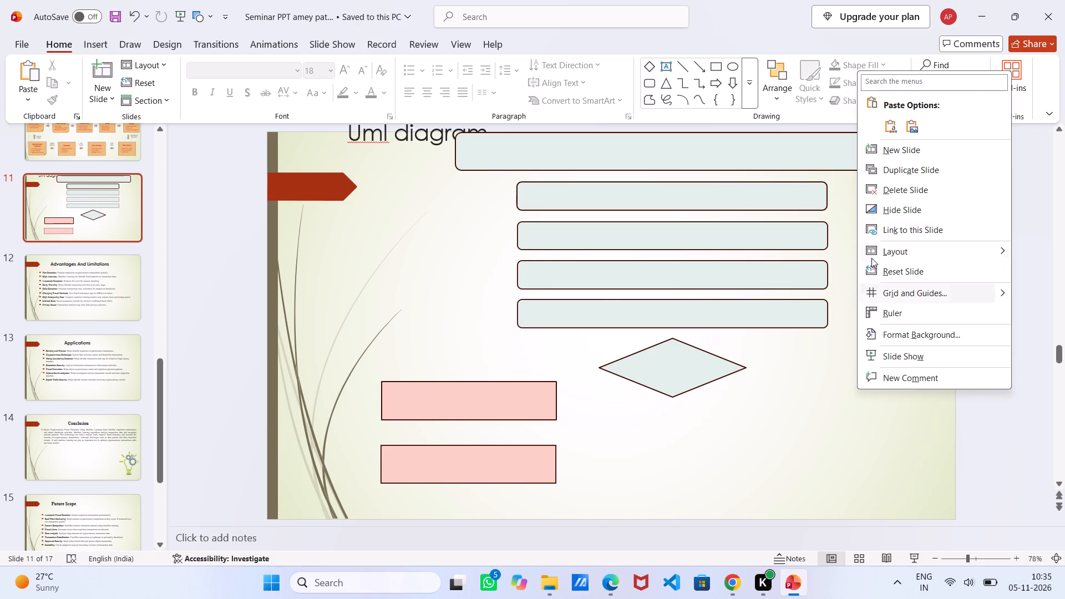
click(912, 125)
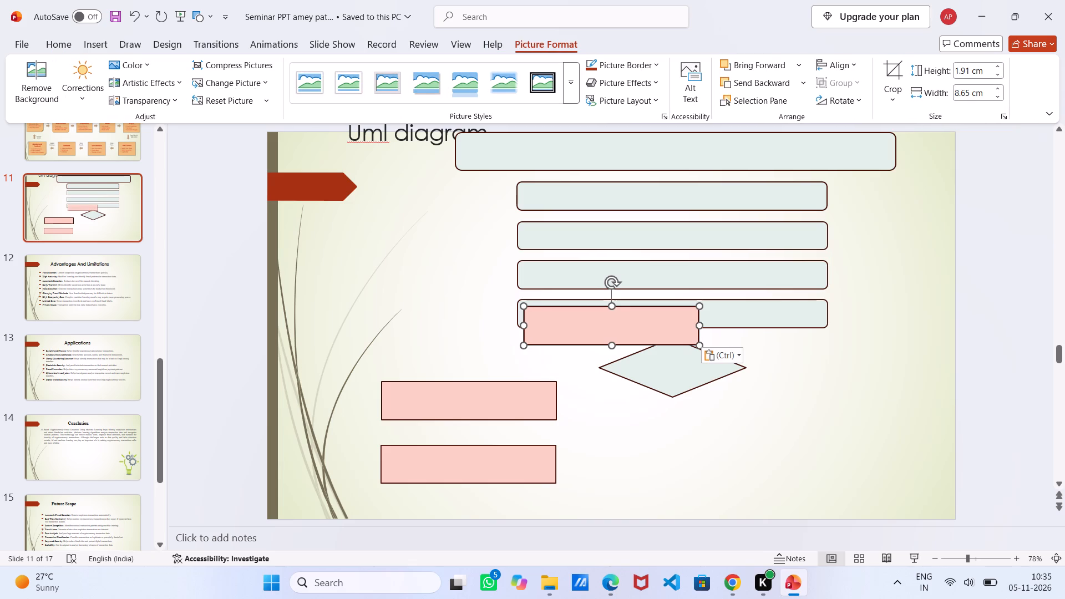
drag(624, 322, 851, 400)
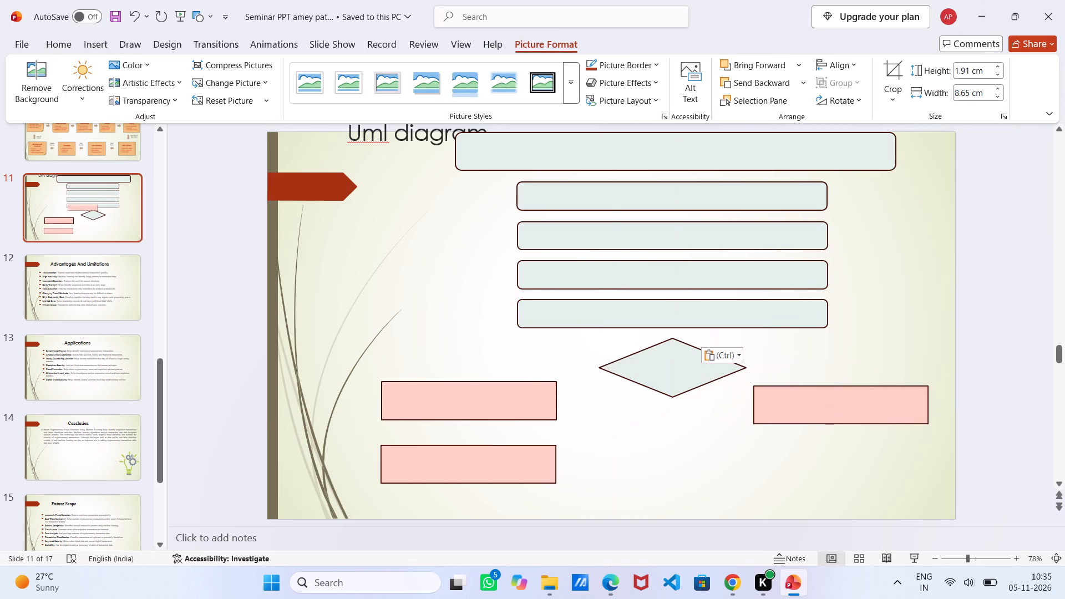
drag(851, 400, 868, 396)
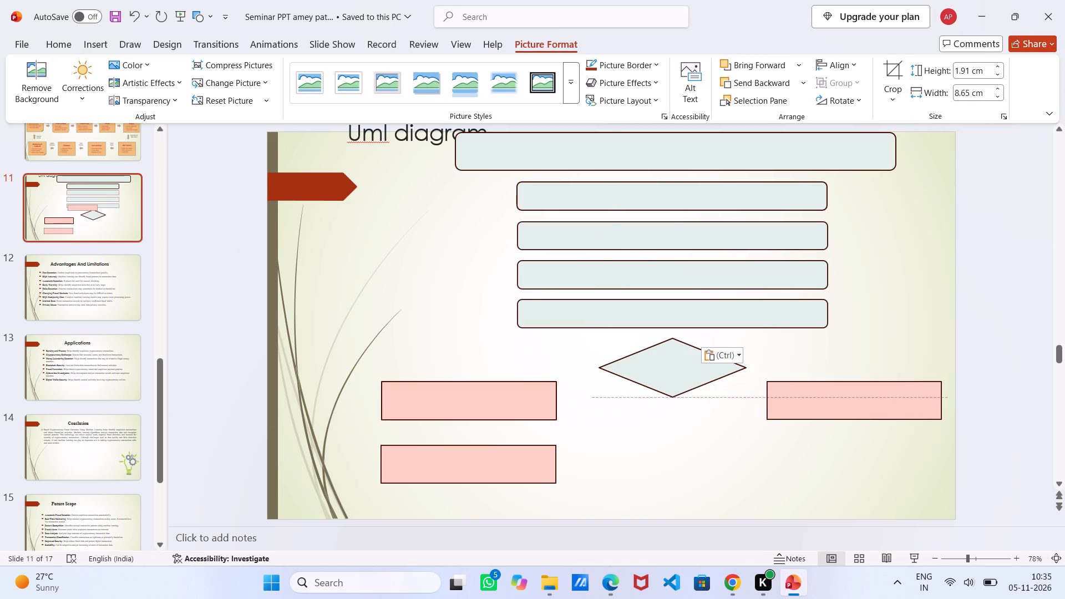
drag(868, 396, 881, 400)
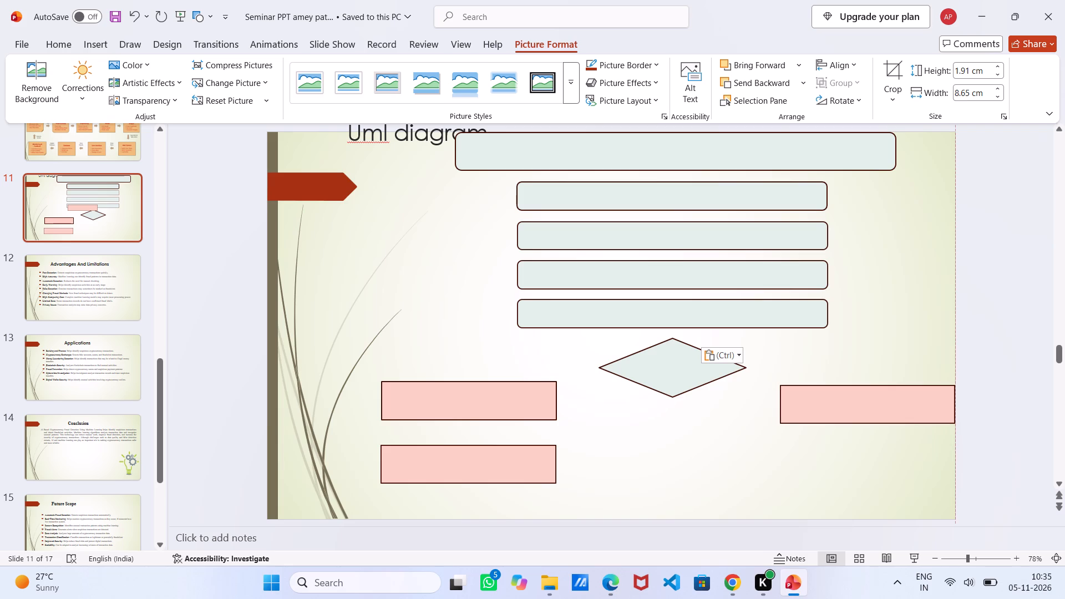
drag(881, 400, 876, 397)
click(876, 399)
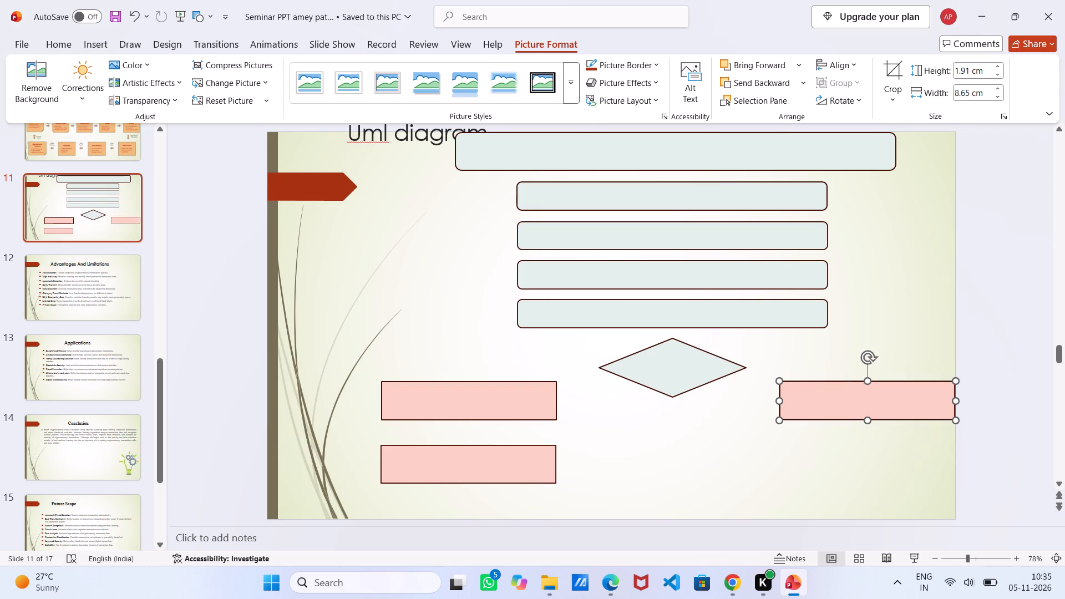
click(876, 399)
right_click(876, 399)
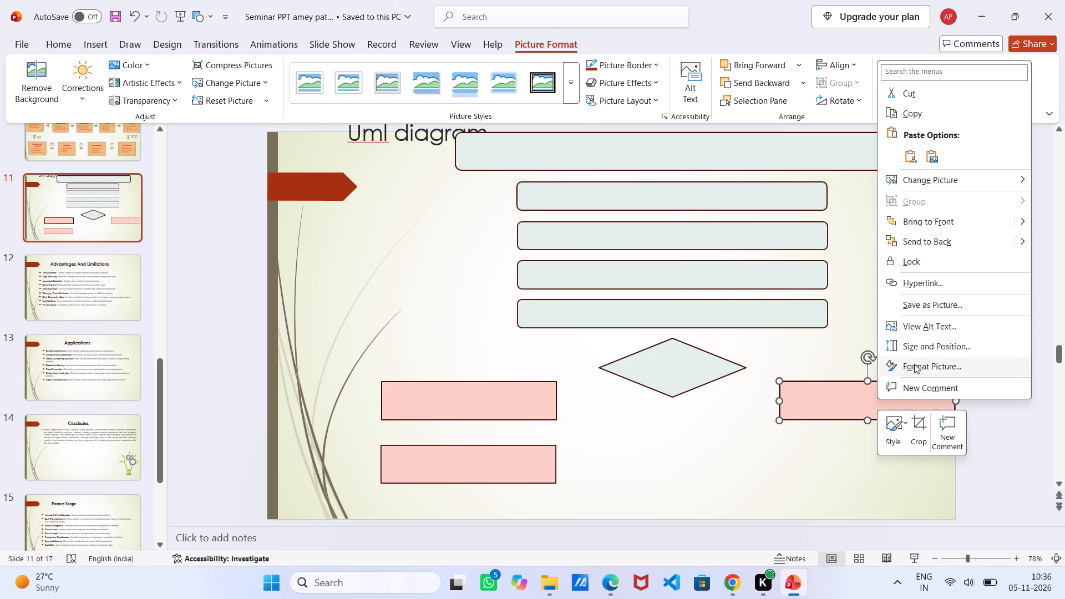
click(849, 402)
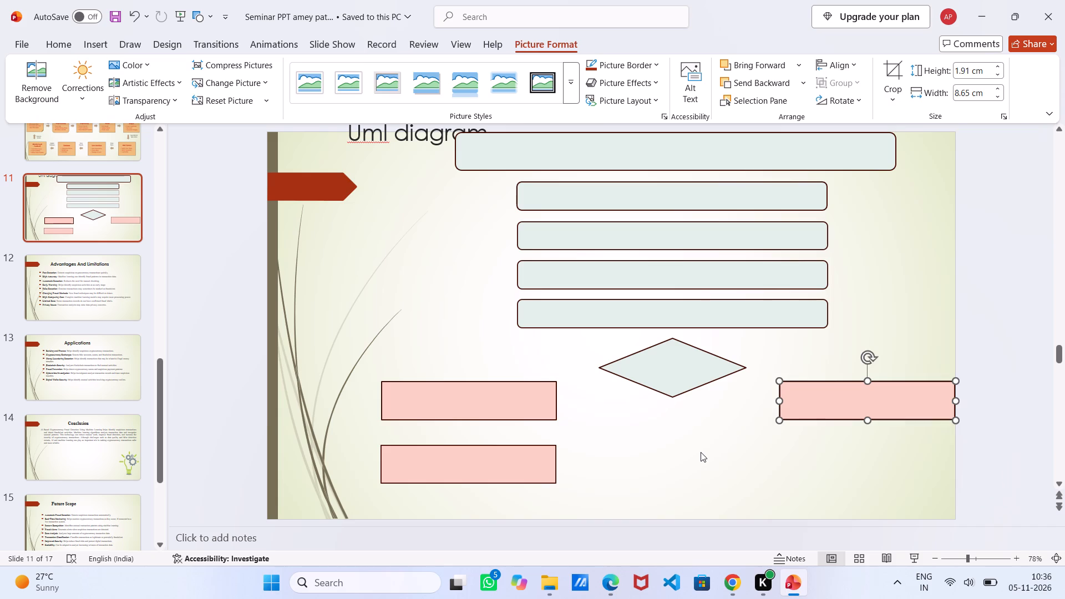
click(701, 452)
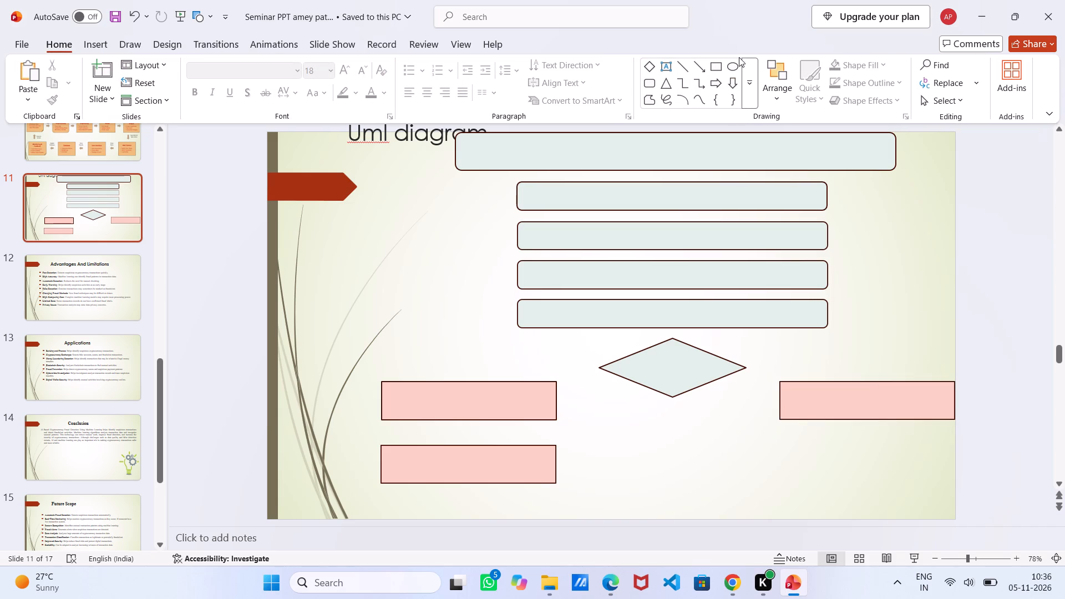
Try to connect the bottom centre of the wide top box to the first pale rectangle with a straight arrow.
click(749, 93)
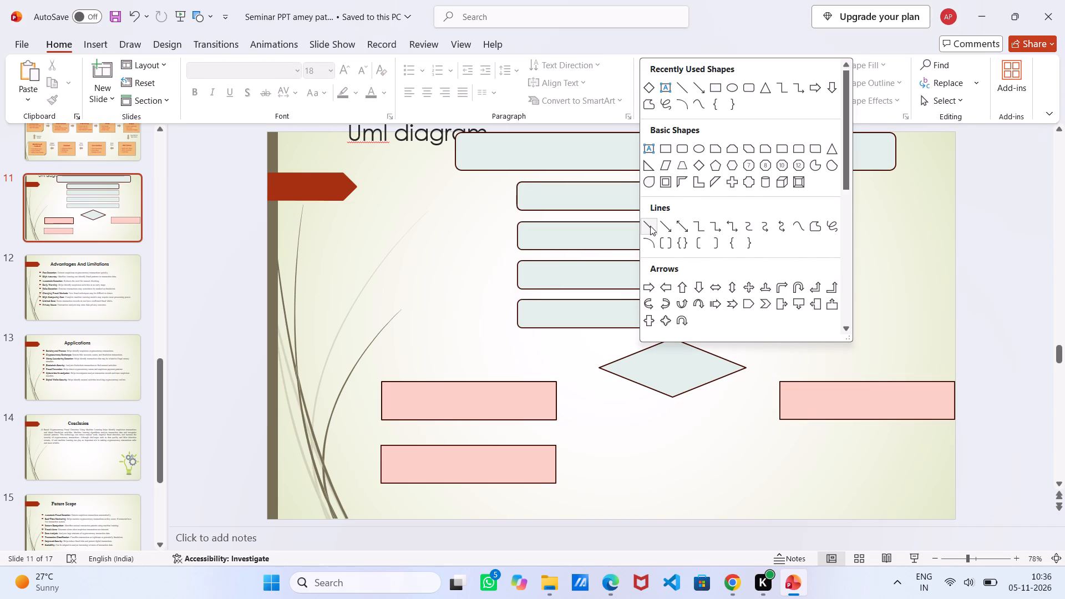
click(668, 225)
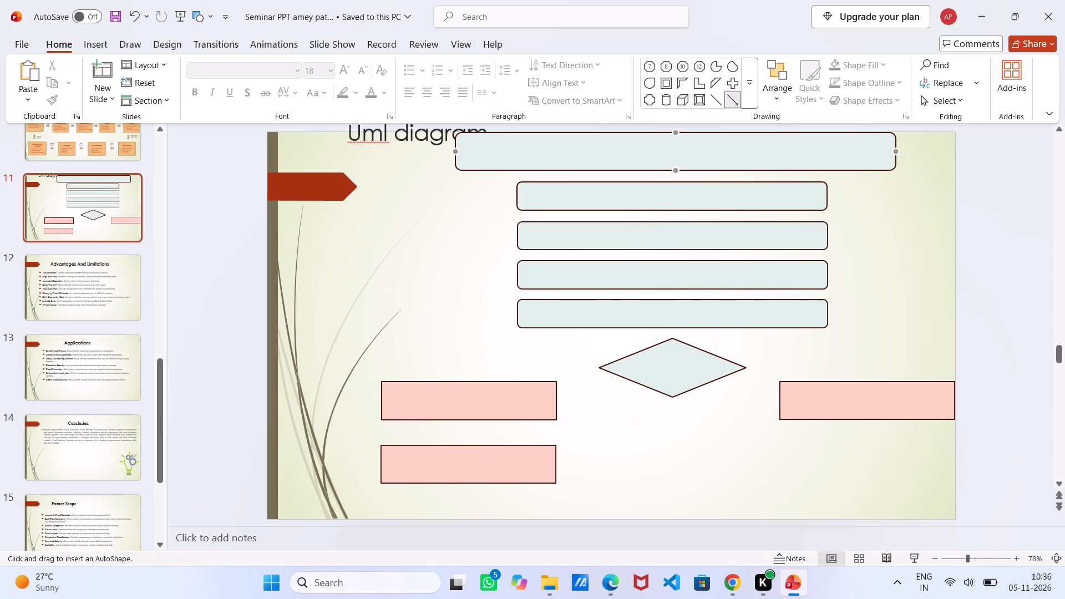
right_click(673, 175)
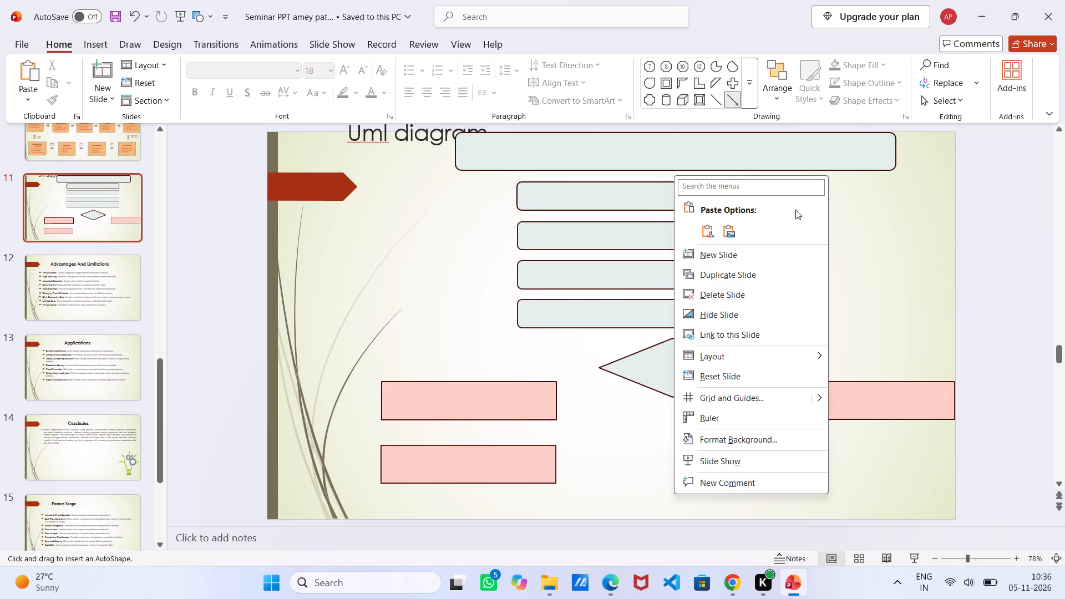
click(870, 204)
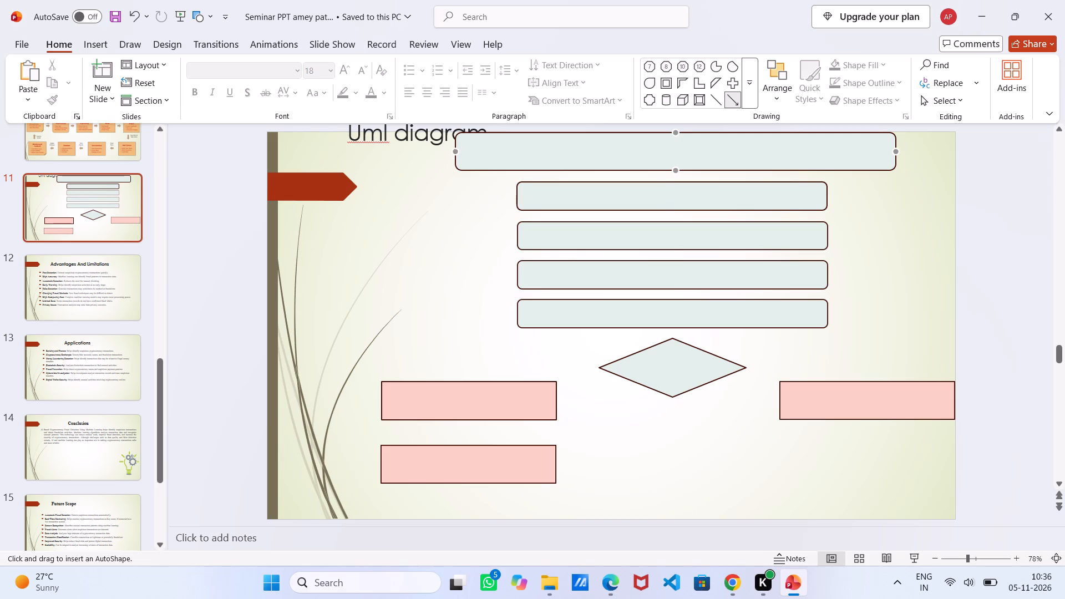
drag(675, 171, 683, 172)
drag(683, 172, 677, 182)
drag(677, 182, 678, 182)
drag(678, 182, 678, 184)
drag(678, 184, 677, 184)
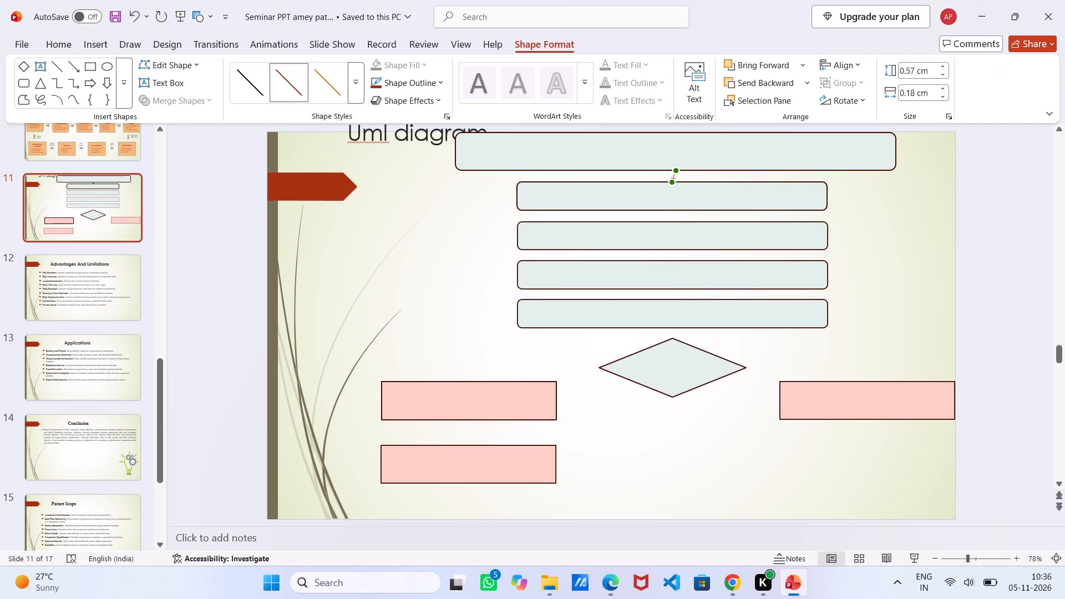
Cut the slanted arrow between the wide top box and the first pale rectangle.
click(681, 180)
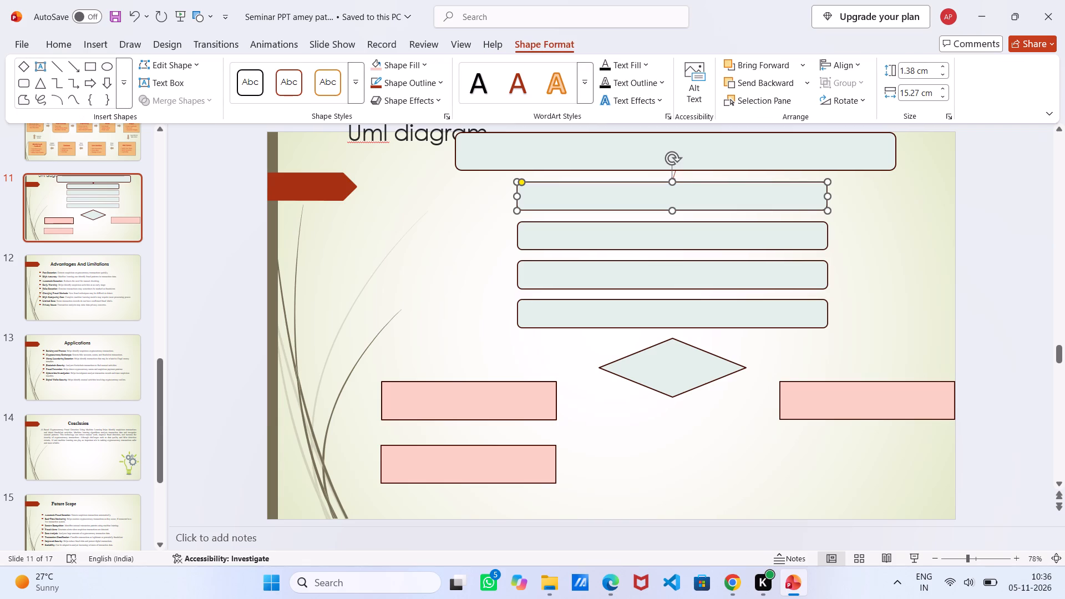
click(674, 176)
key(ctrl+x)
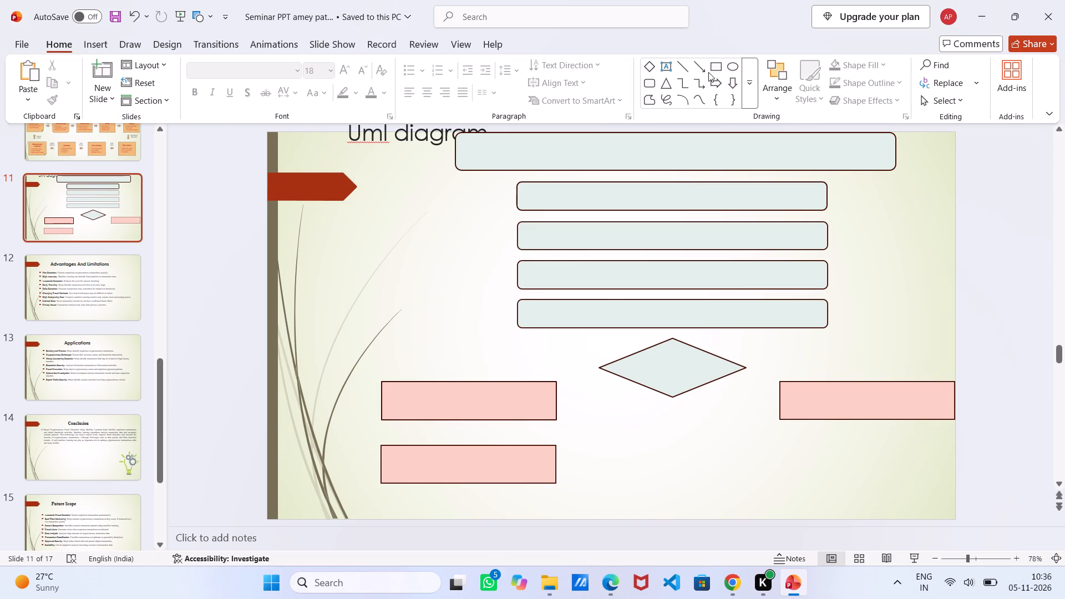
Draw a vertical arrow about 0.57 cm long from the wide top box's bottom centre to the first pale rectangle's upper edge.
click(702, 72)
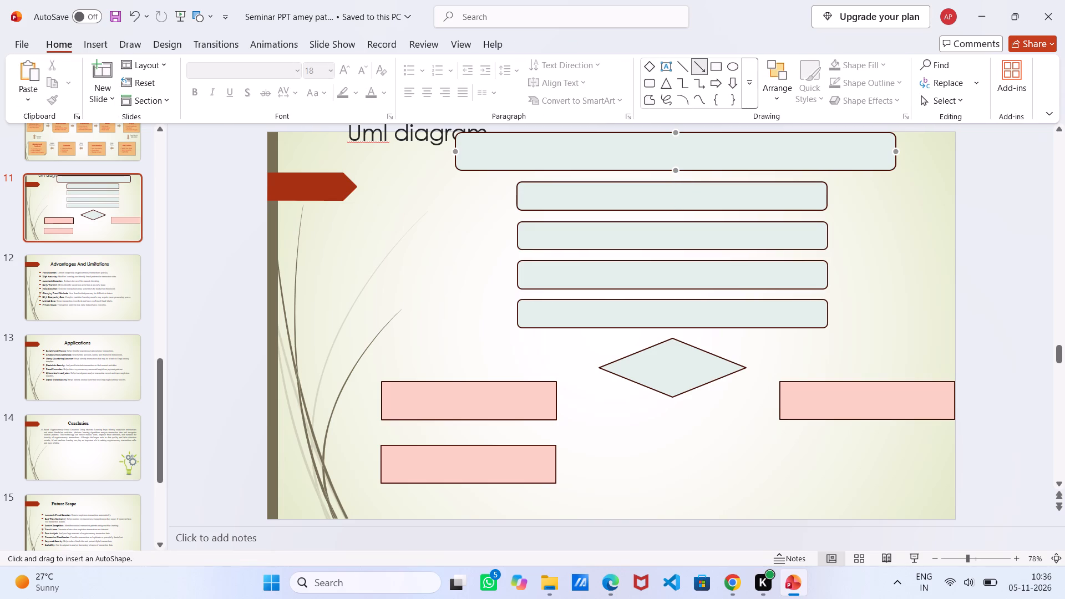
drag(674, 171, 678, 182)
drag(678, 182, 682, 181)
drag(682, 181, 678, 186)
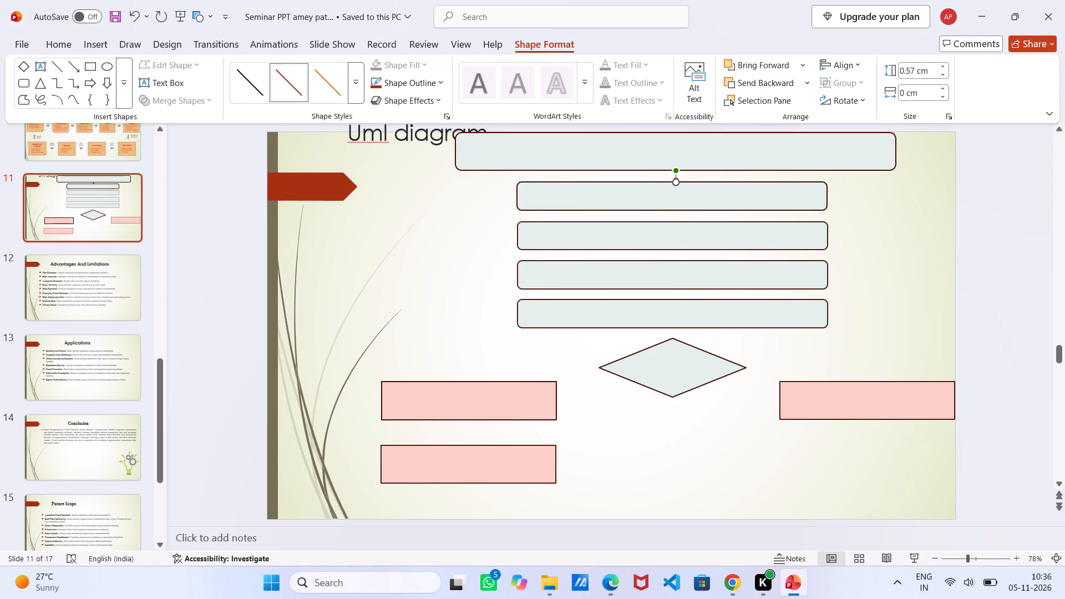
click(865, 226)
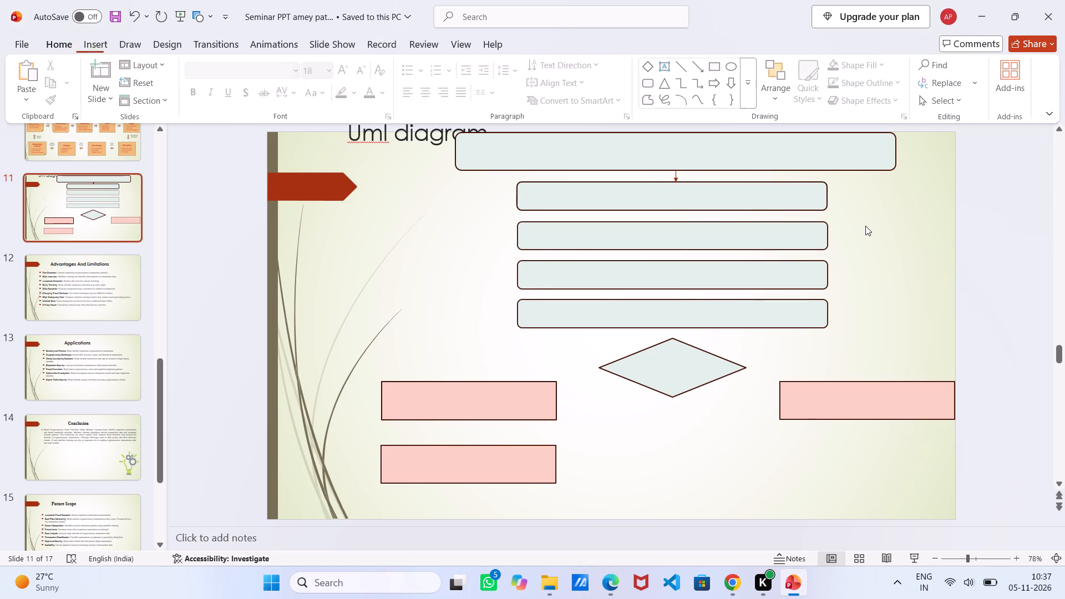
Change the outline colour of the short arrow between the wide top box and the first pale rectangle to black.
click(678, 176)
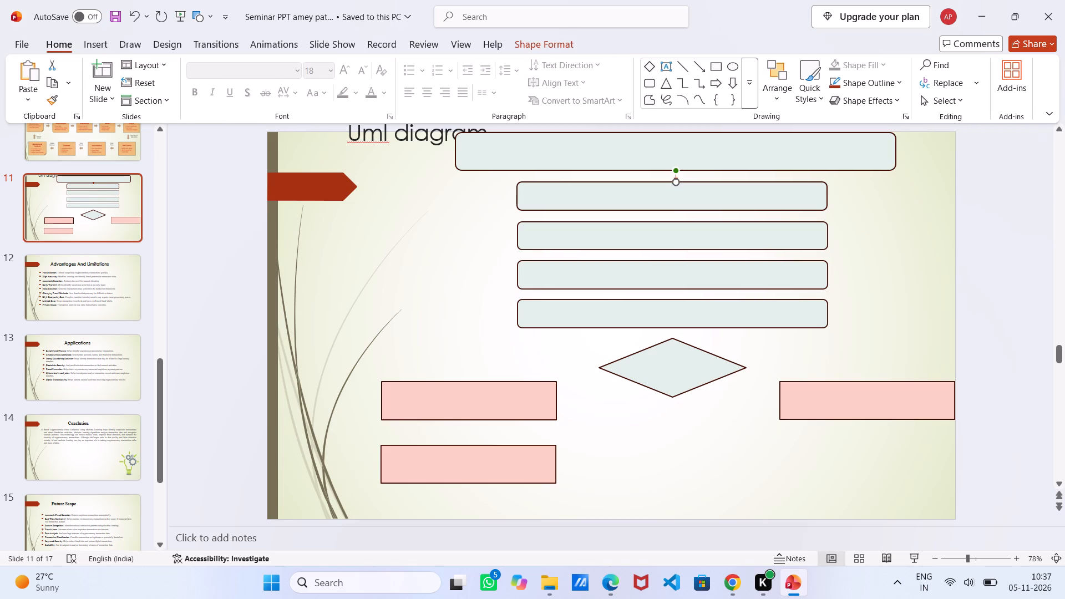
right_click(678, 176)
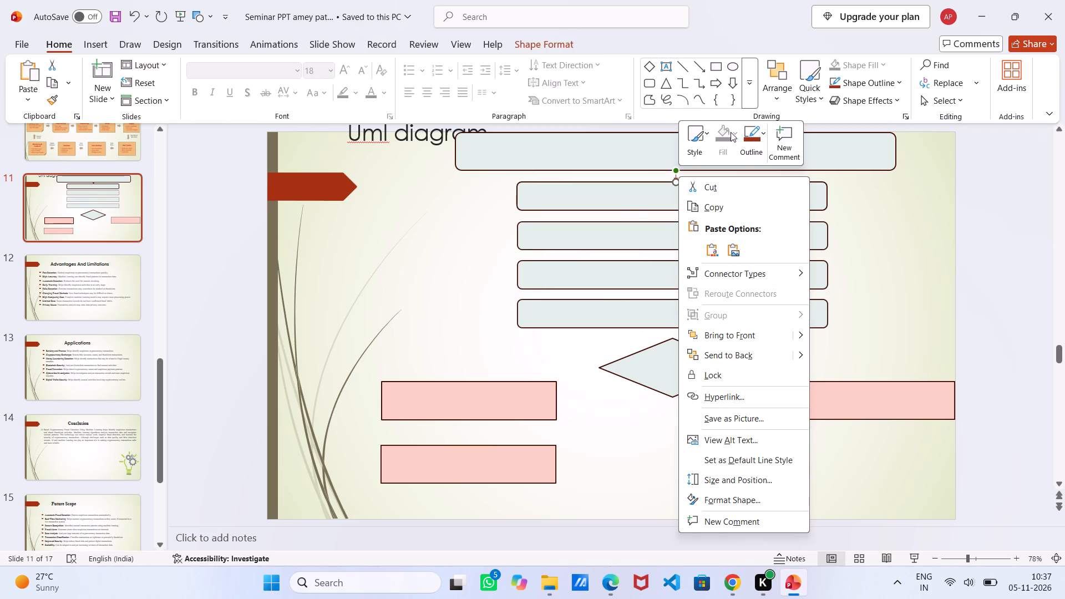
click(723, 130)
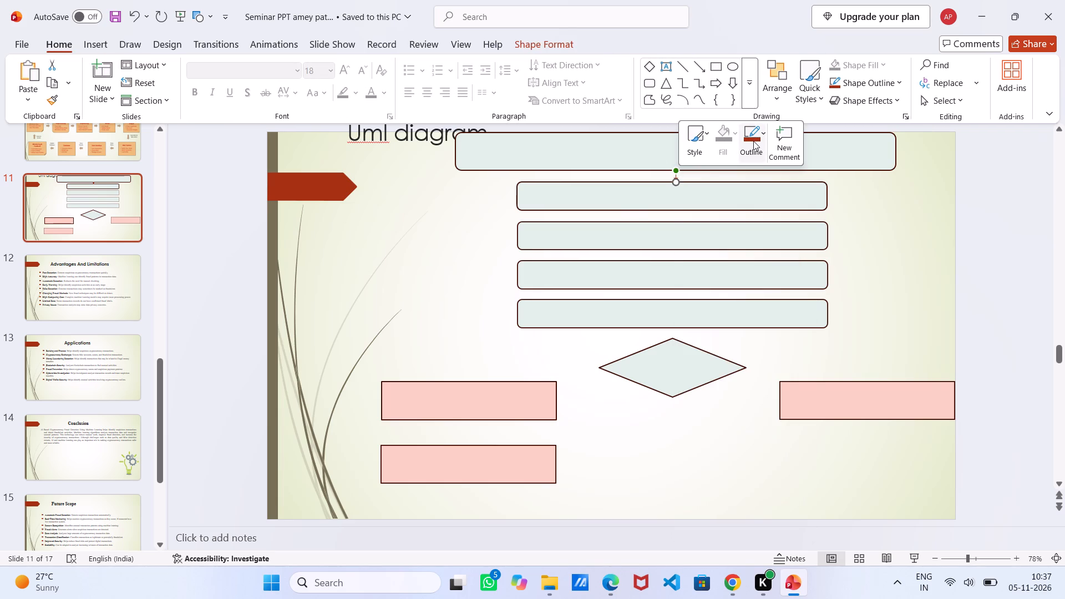
click(753, 141)
click(767, 218)
Copy the black arrow and paste it as a picture, placing it between the first and second pale rectangles below the original arrow.
right_click(677, 173)
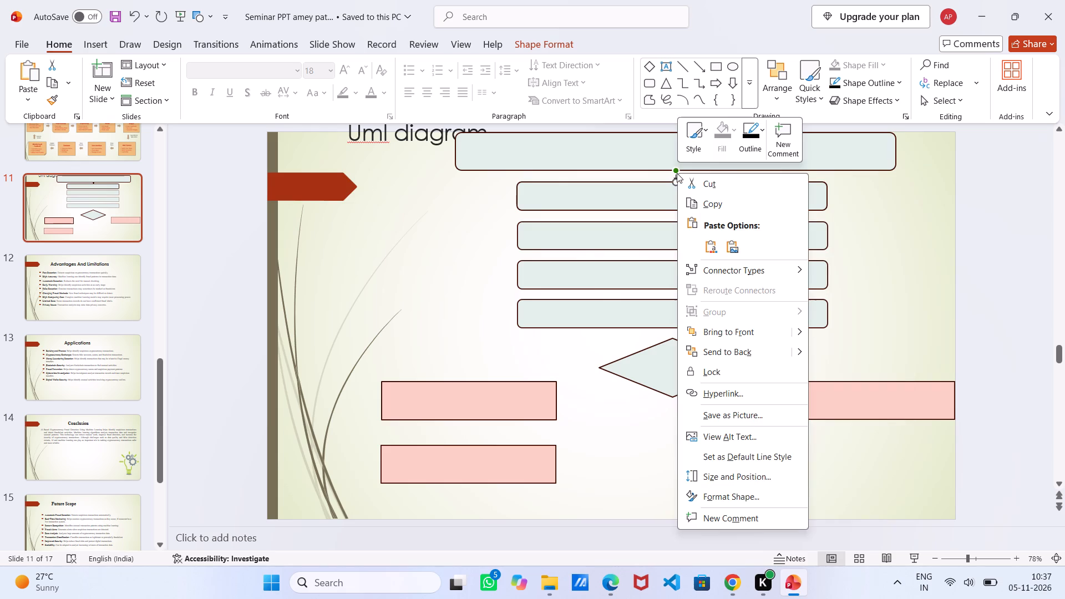
click(722, 205)
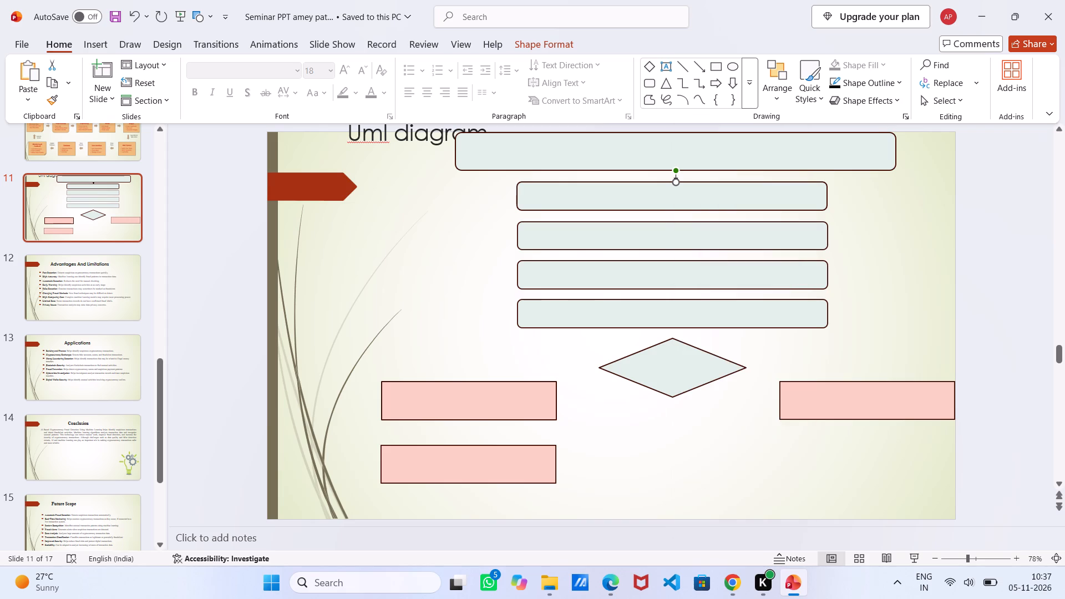
right_click(672, 214)
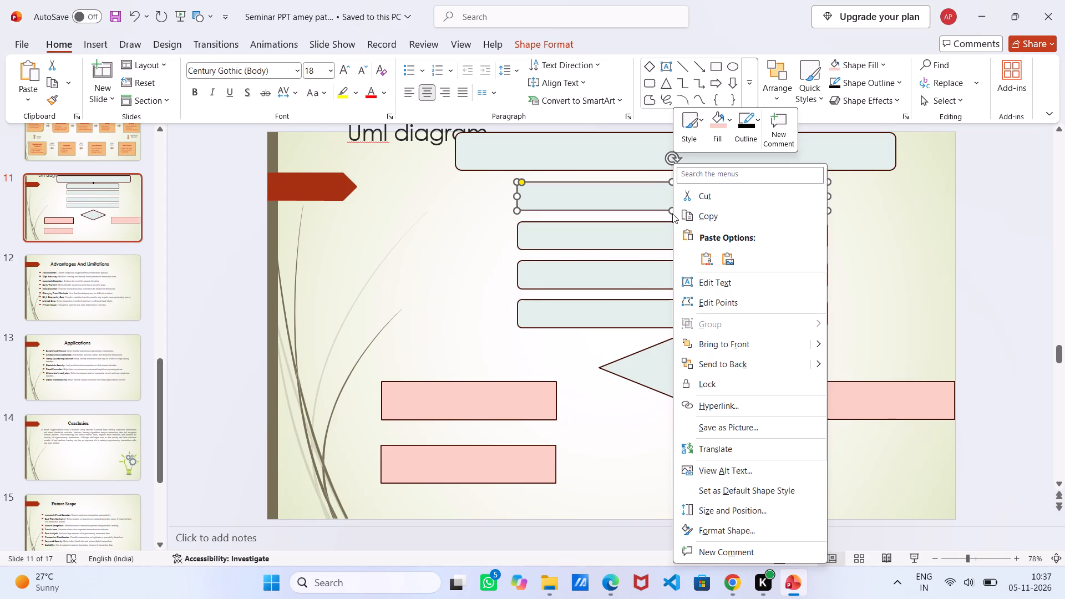
click(731, 264)
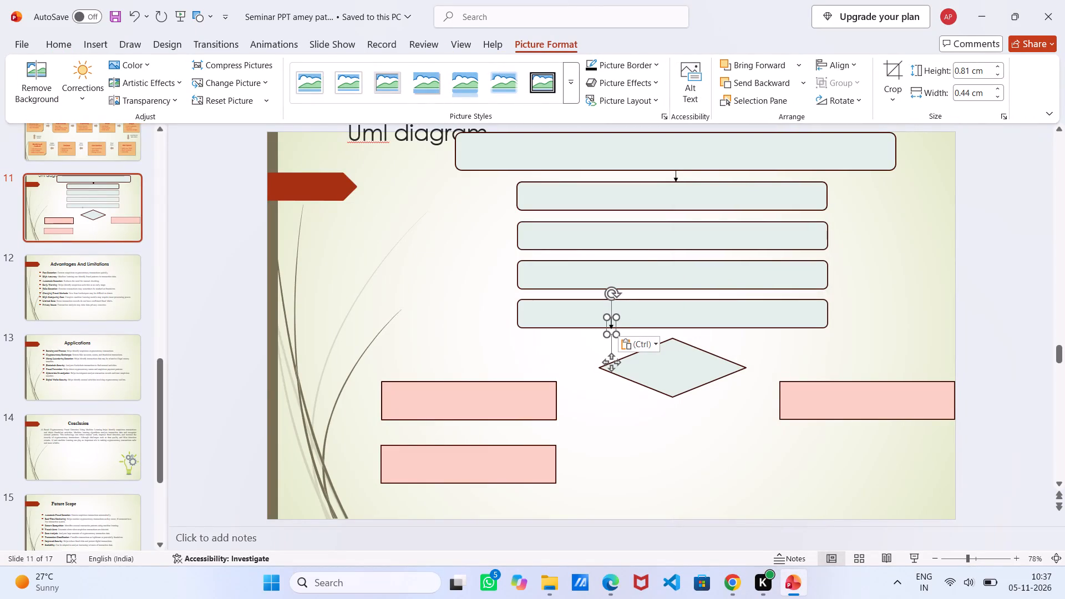
drag(609, 324, 680, 212)
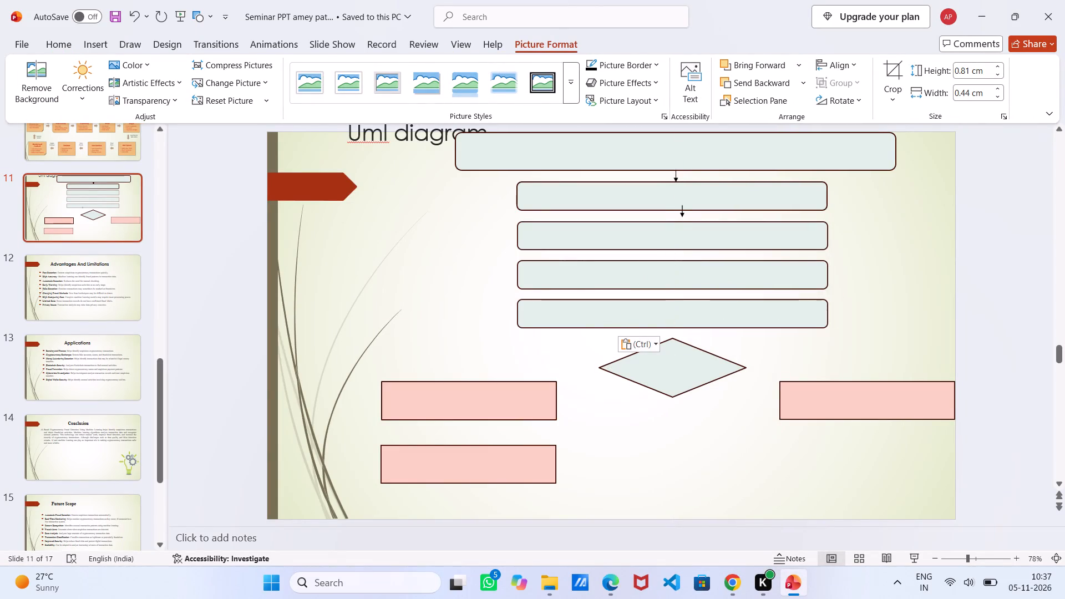
drag(680, 212, 678, 211)
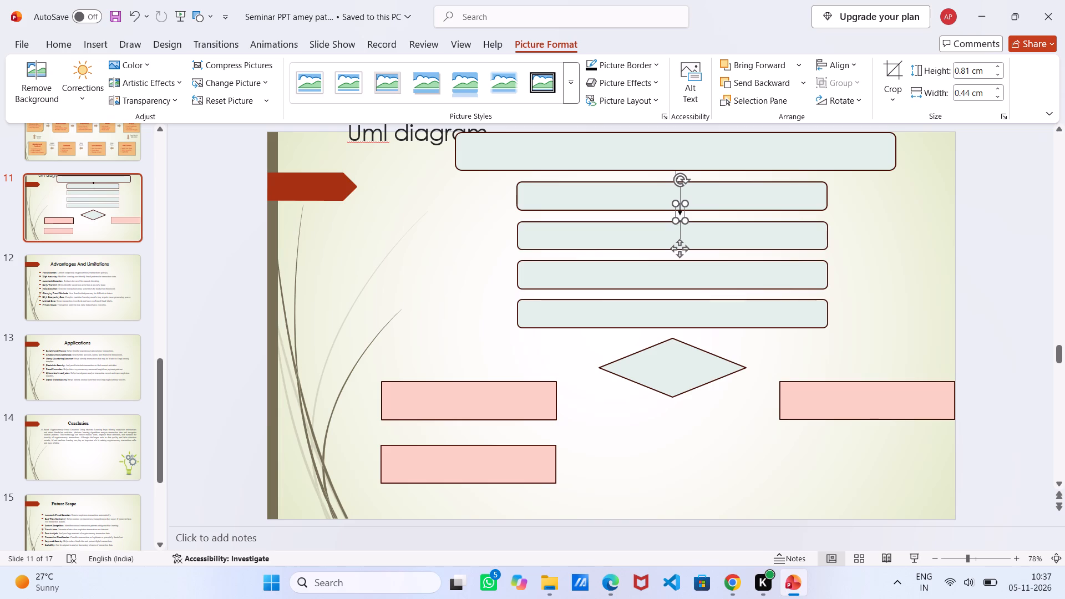
drag(682, 211, 677, 221)
drag(677, 221, 678, 217)
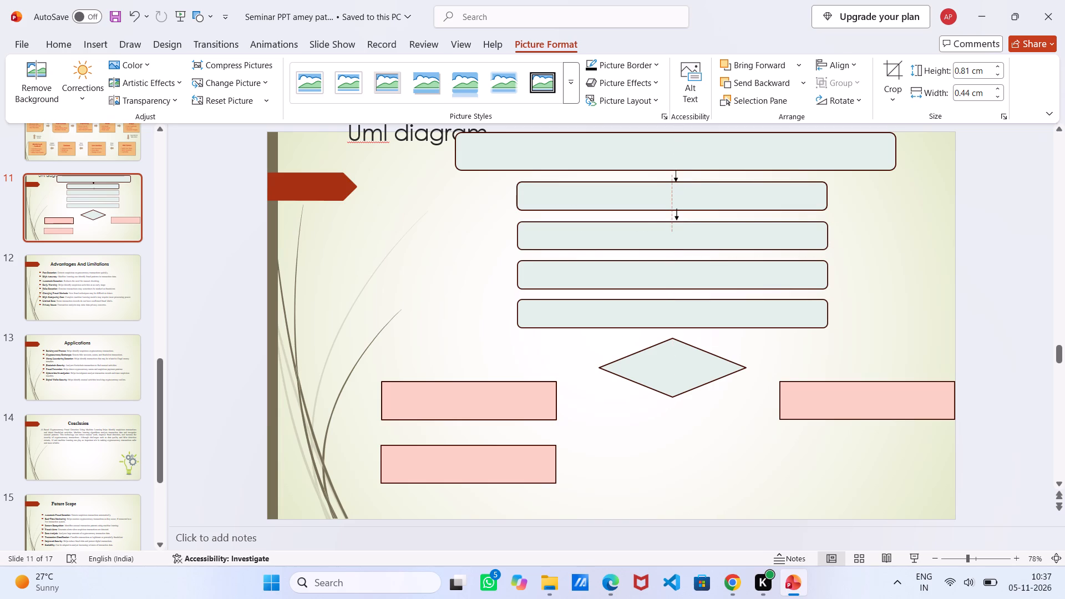
drag(678, 217, 677, 219)
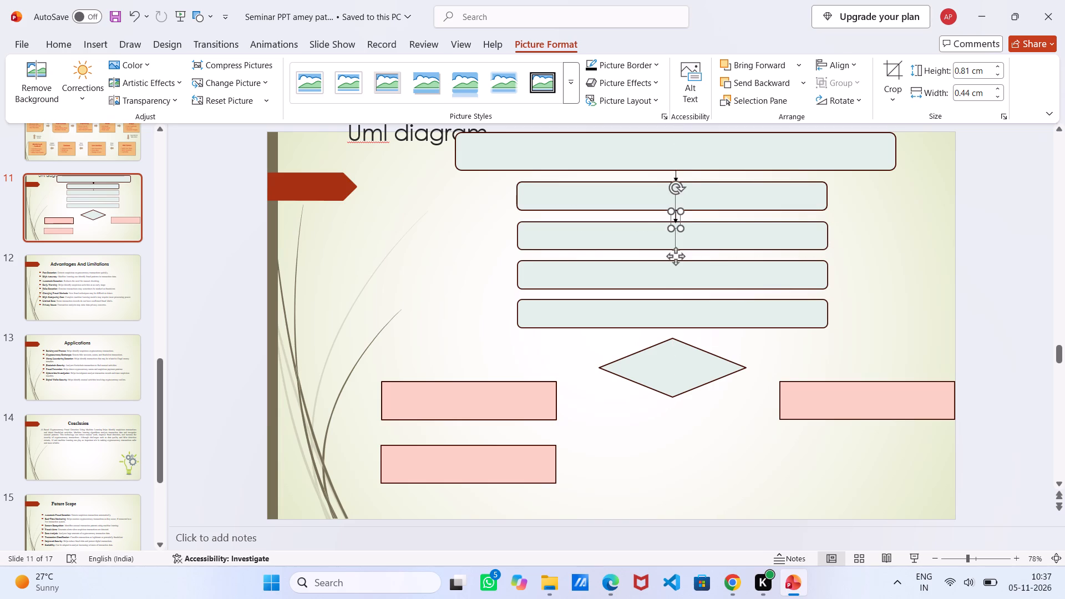
click(690, 220)
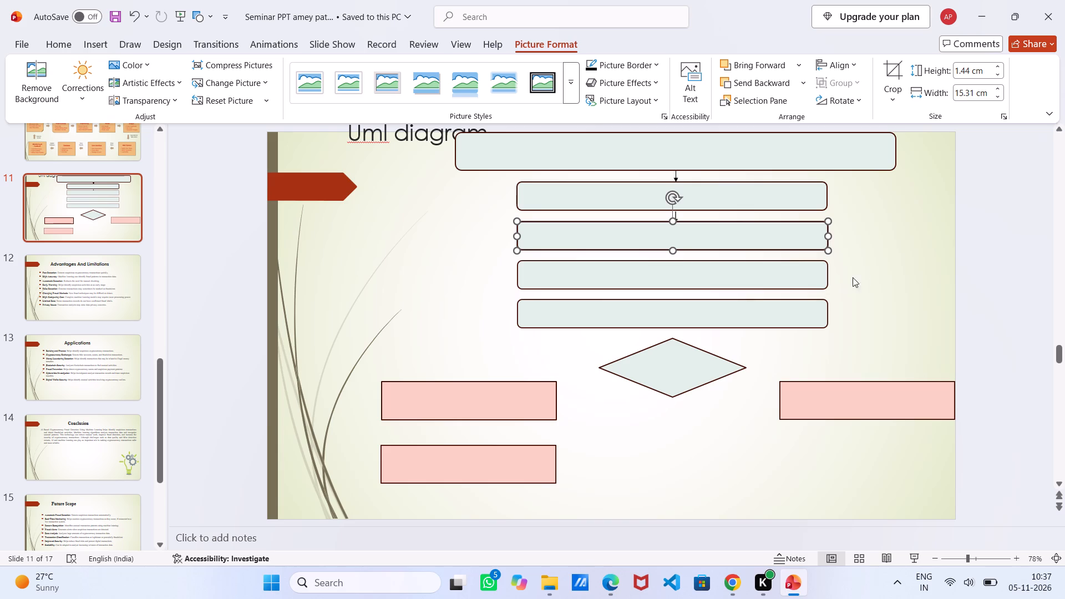
Paste another picture copy of the black arrow and place it centrally between the second and third pale rectangles.
right_click(866, 273)
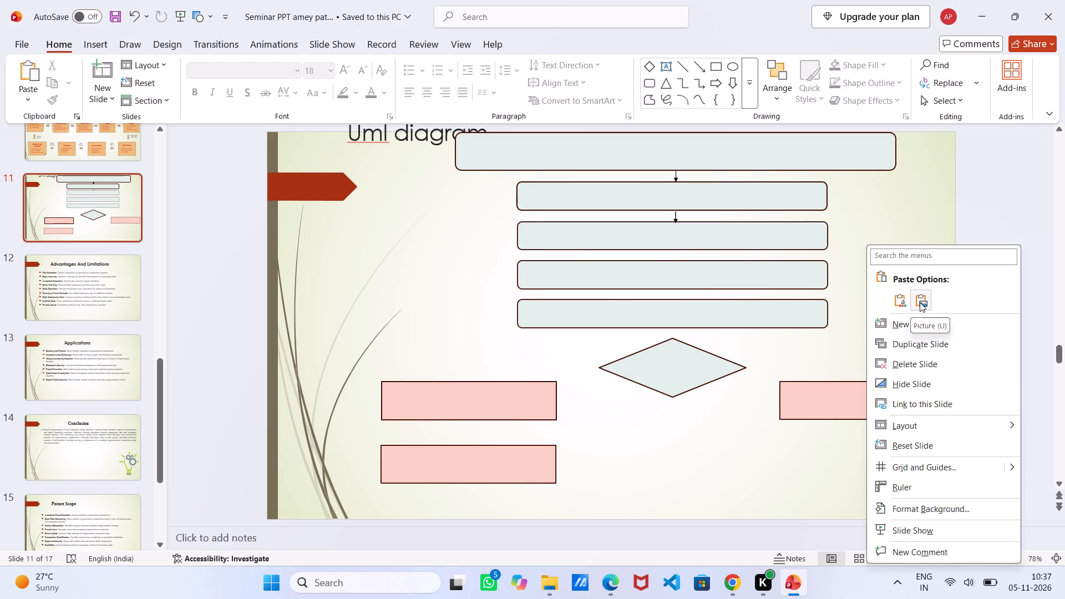
click(920, 302)
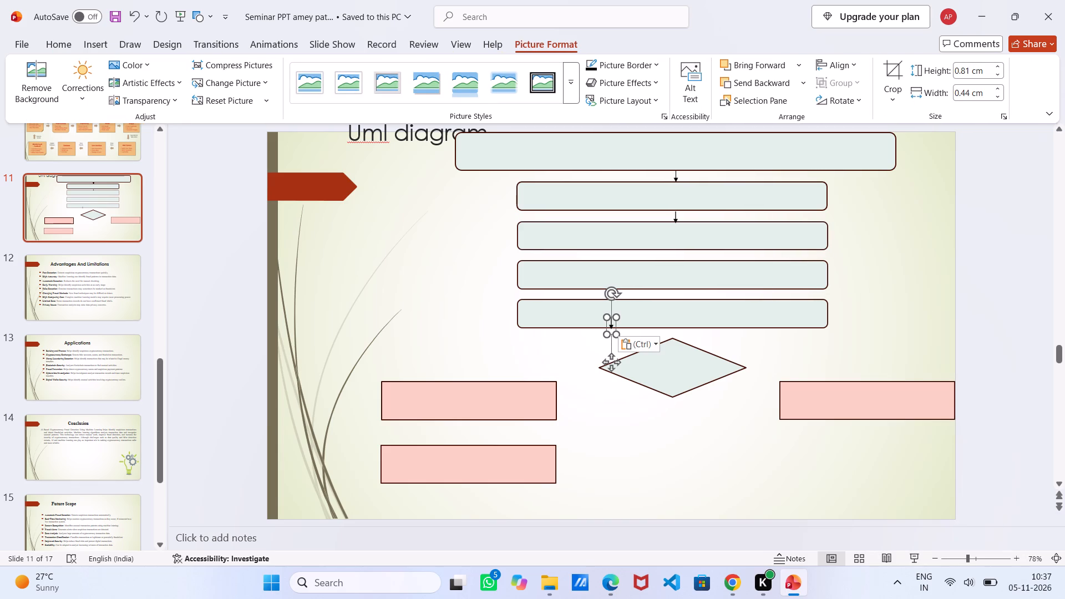
drag(612, 323, 670, 270)
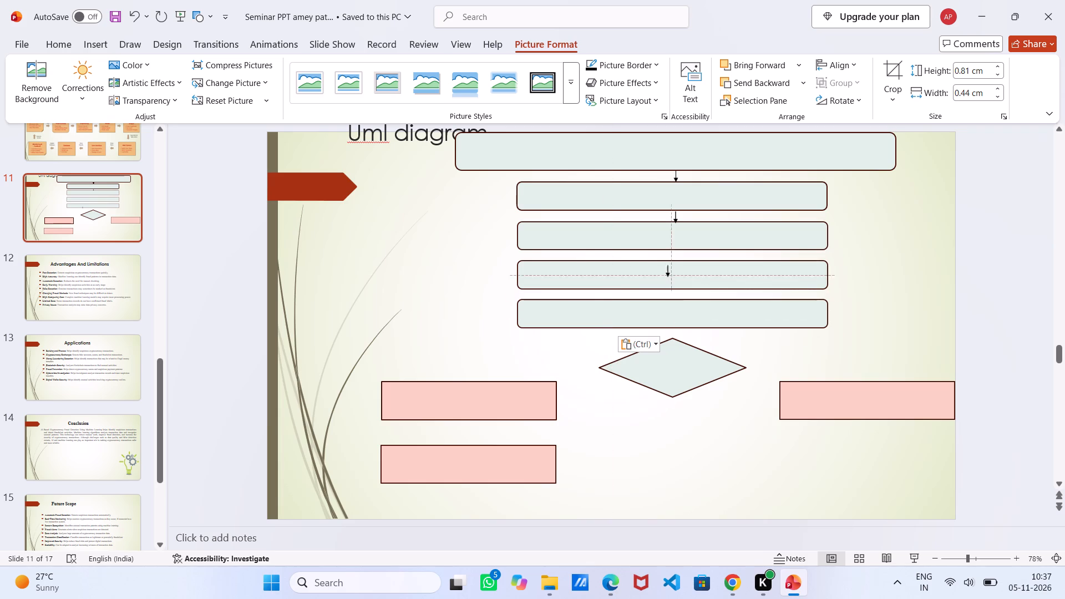
drag(670, 270, 680, 252)
drag(680, 252, 678, 257)
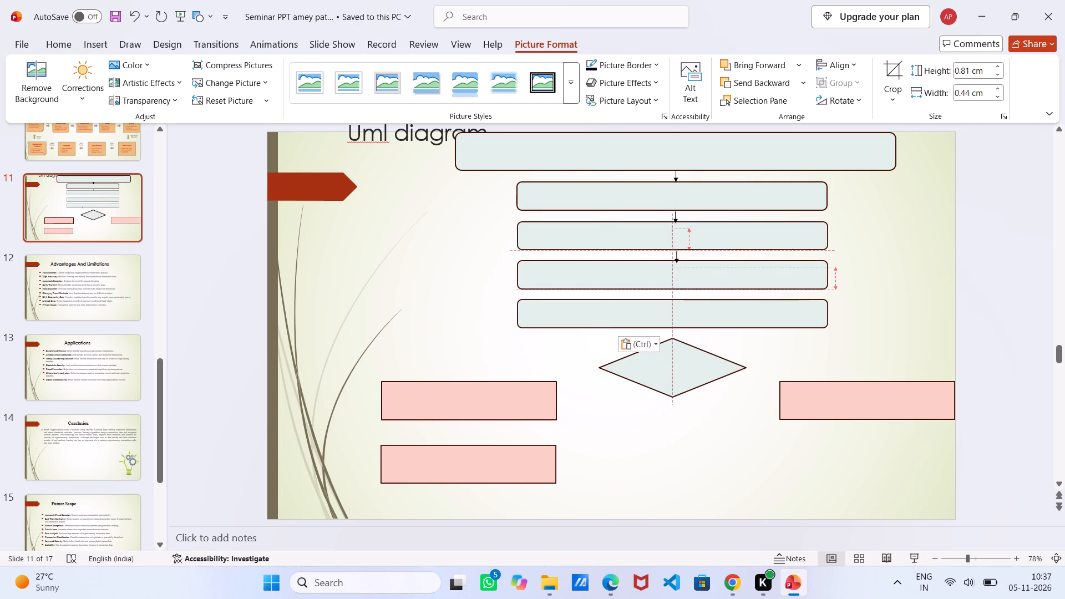
drag(678, 257, 678, 255)
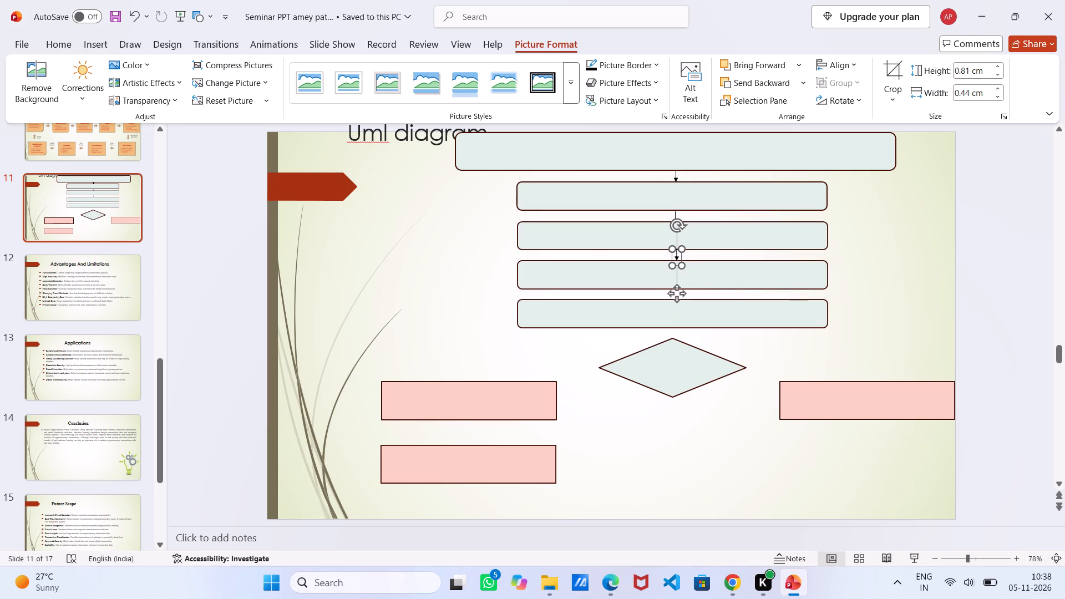
click(848, 274)
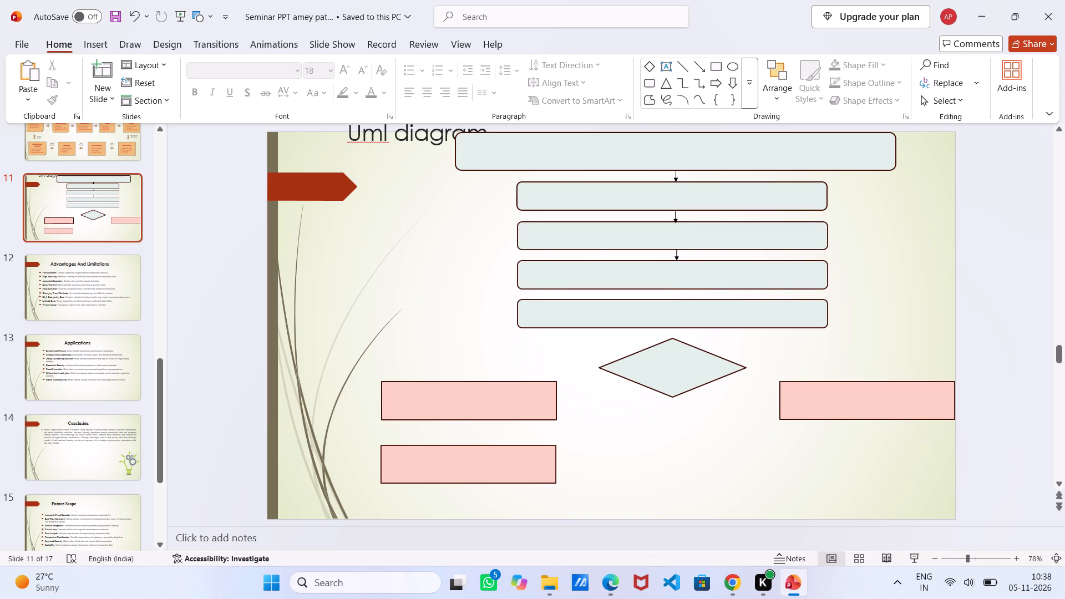
Paste another picture copy of the black arrow and place it centrally between the third and fourth pale rectangles.
right_click(907, 253)
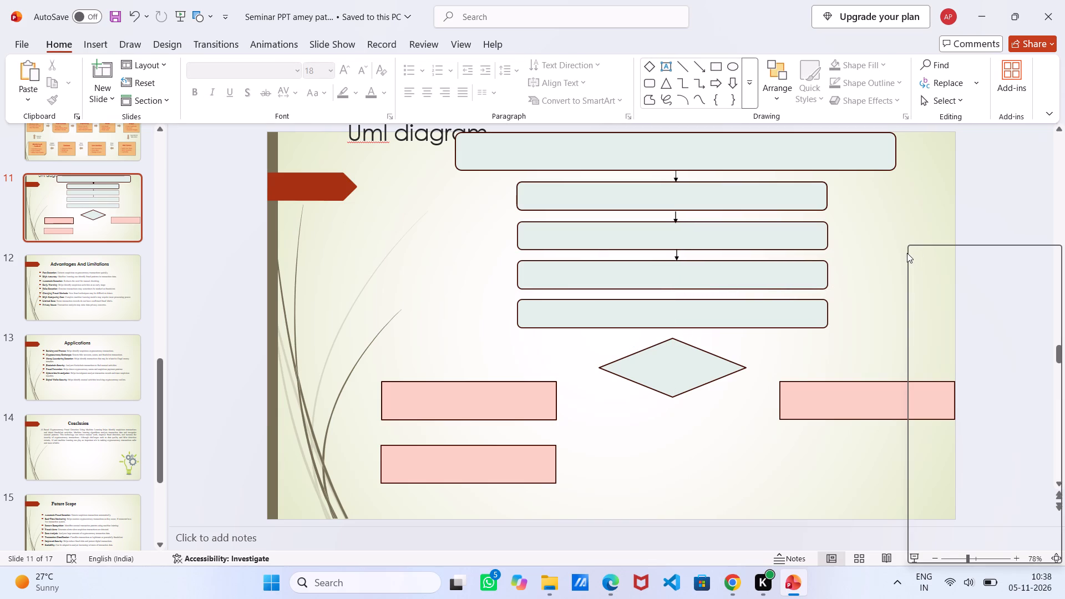
click(960, 292)
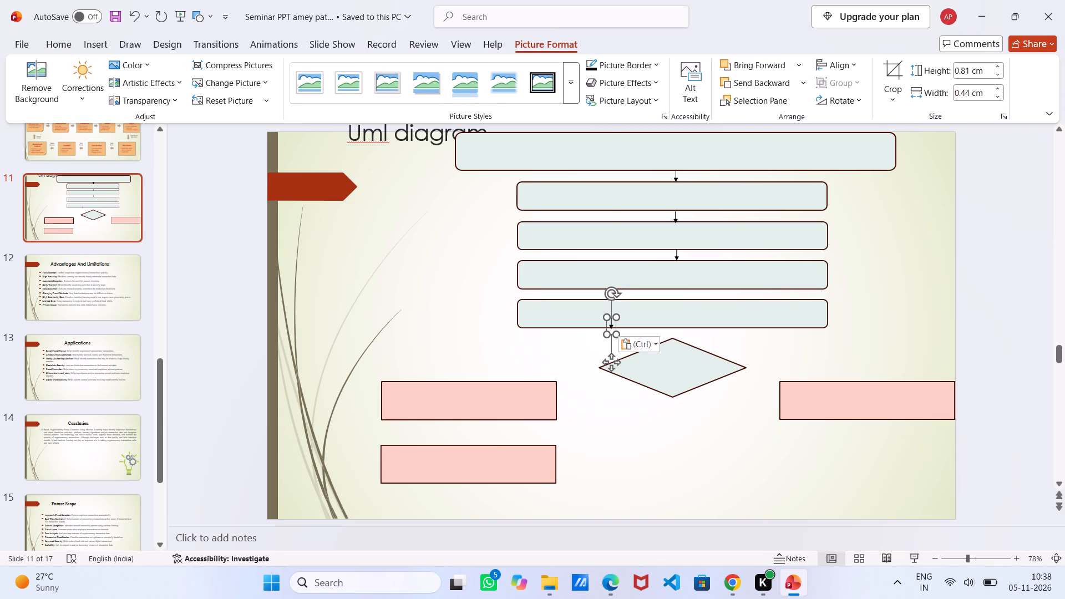
drag(605, 325, 667, 292)
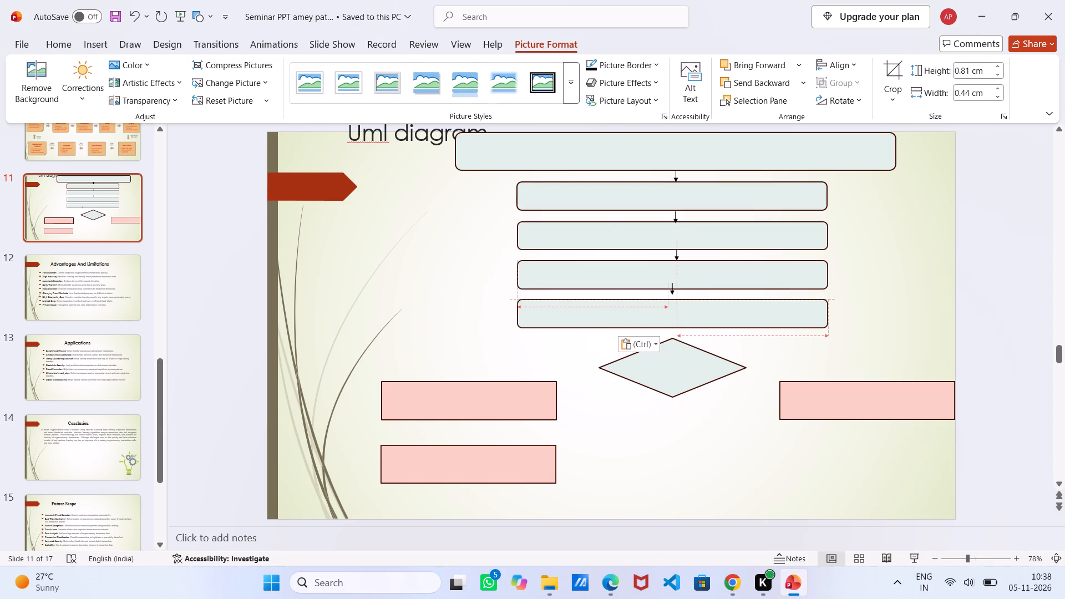
drag(667, 292, 672, 295)
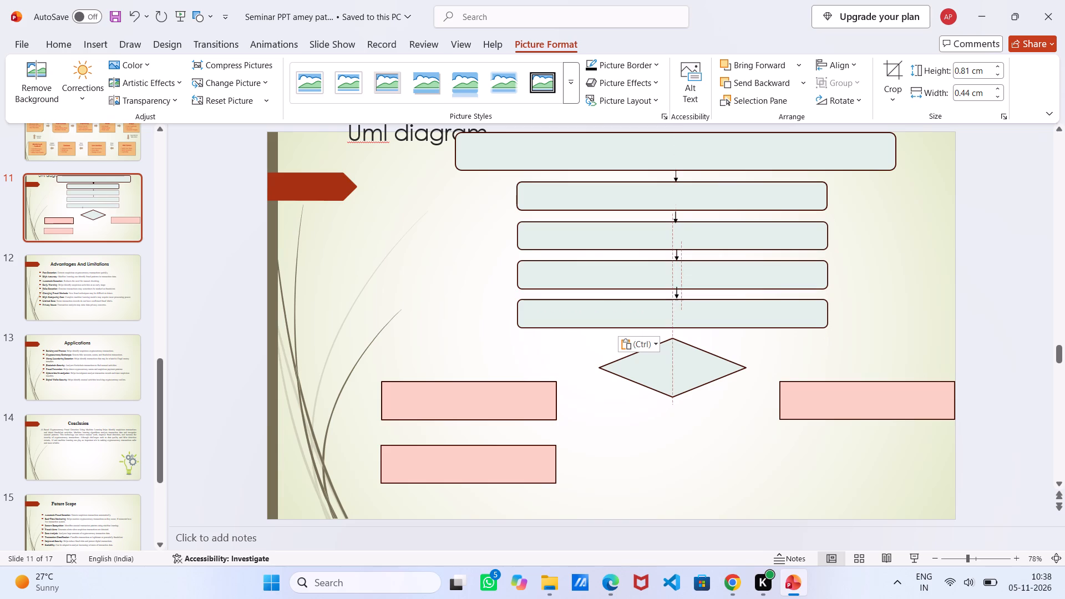
drag(672, 295, 671, 295)
drag(671, 295, 671, 296)
click(872, 270)
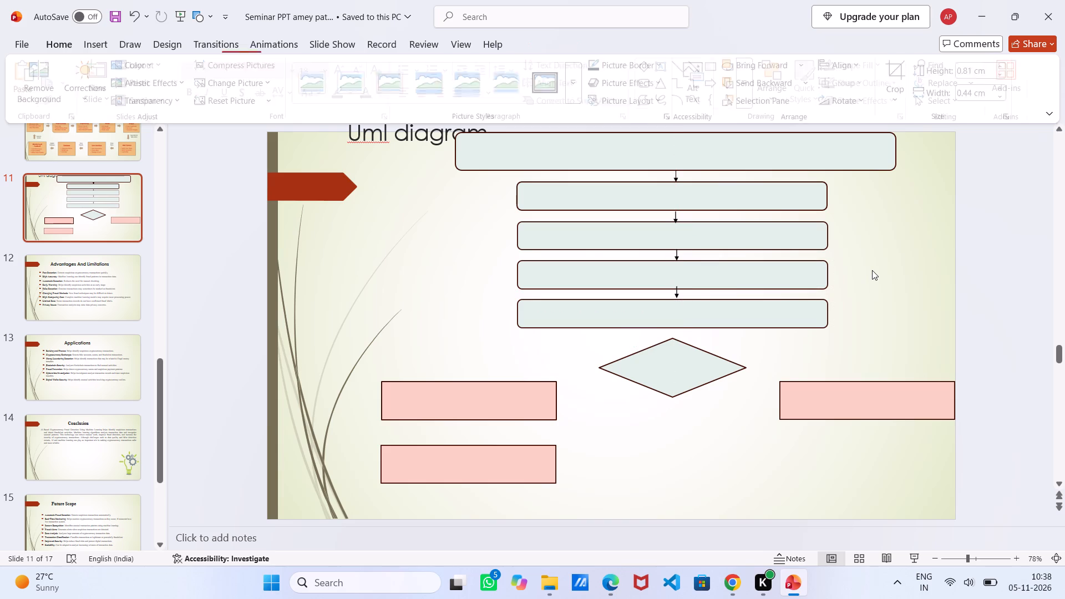
Paste another arrow picture, enlarge it to about 1.36 cm high by 0.74 cm wide, and place it from the fourth pale rectangle to the diamond's top.
right_click(911, 295)
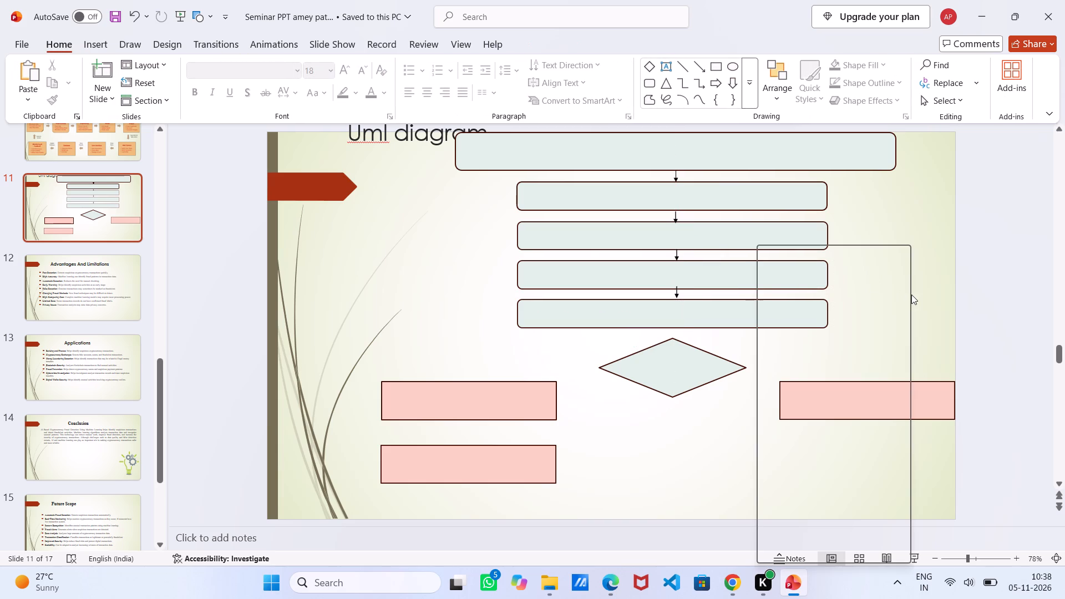
click(809, 308)
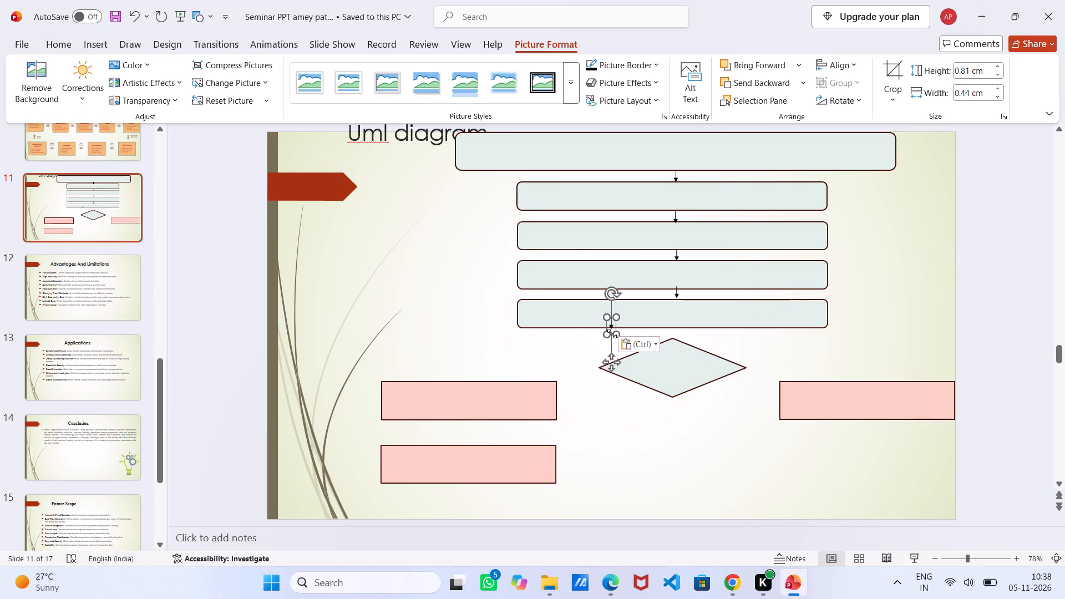
drag(612, 333, 622, 331)
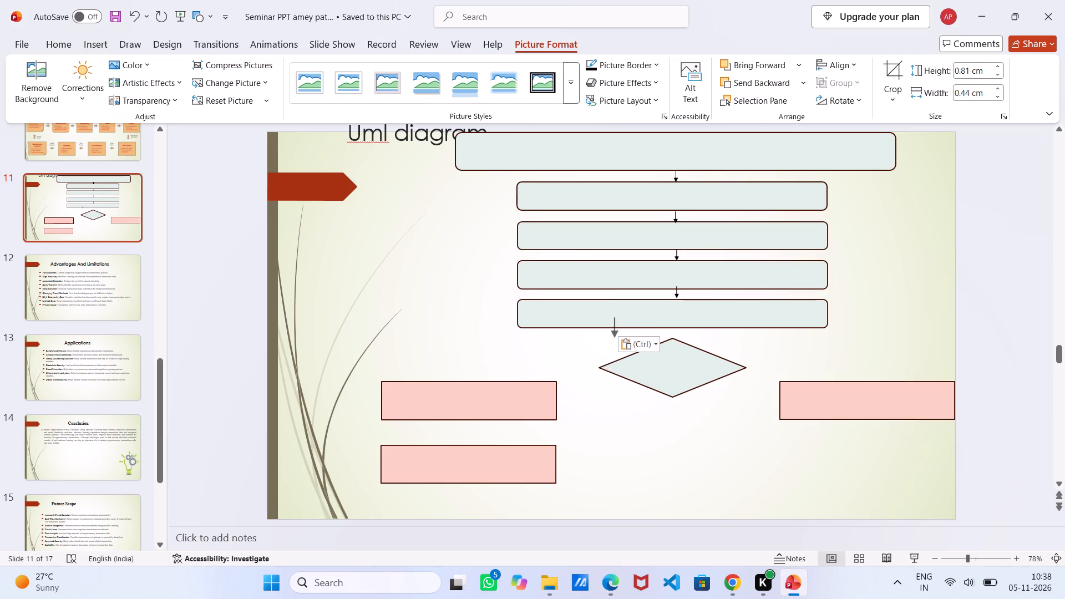
drag(622, 331, 621, 330)
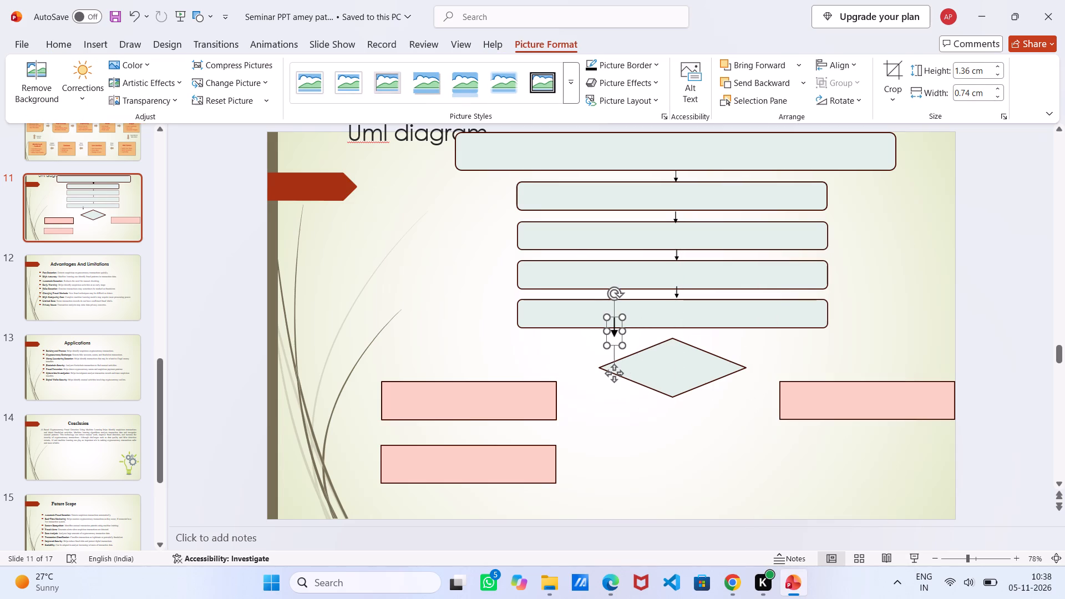
click(613, 334)
drag(613, 334, 667, 334)
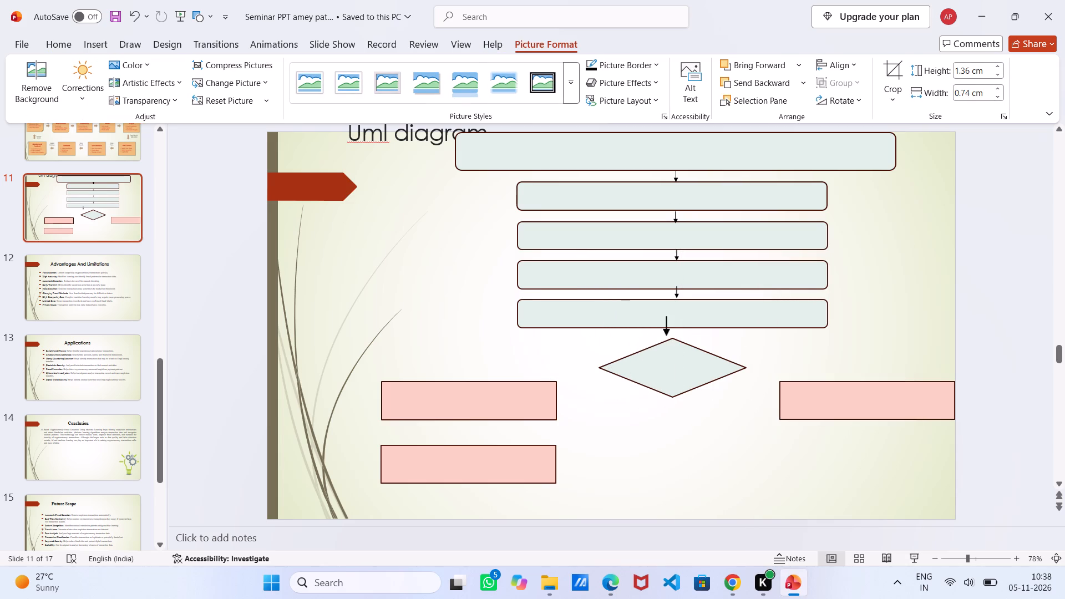
drag(667, 334, 671, 337)
drag(671, 337, 673, 338)
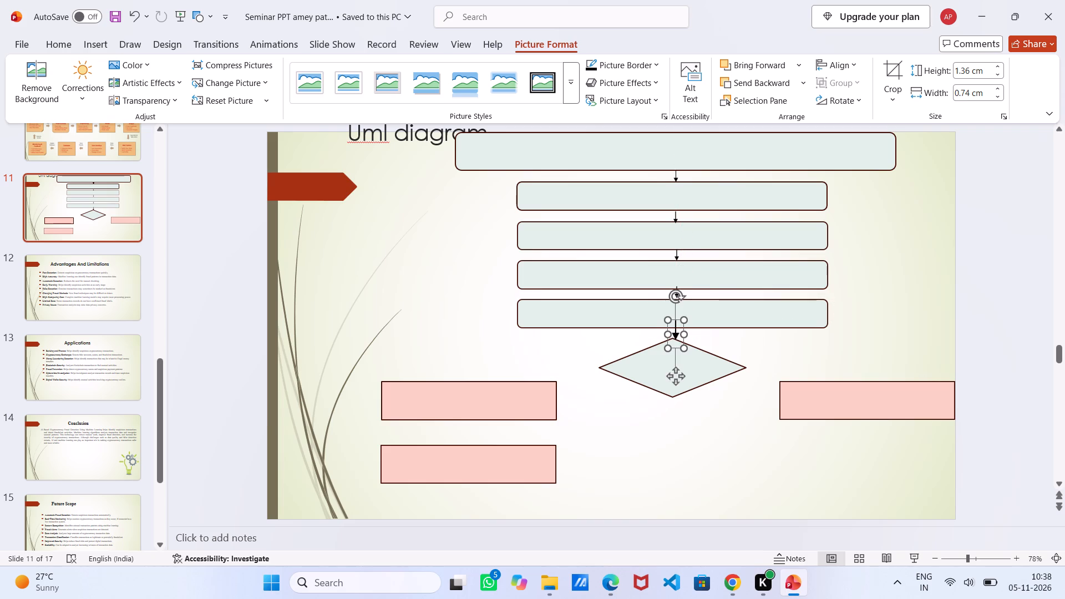
right_click(673, 338)
click(635, 373)
Cut the enlarged arrow picture that overlaps the fourth pale rectangle and the diamond's top.
click(688, 319)
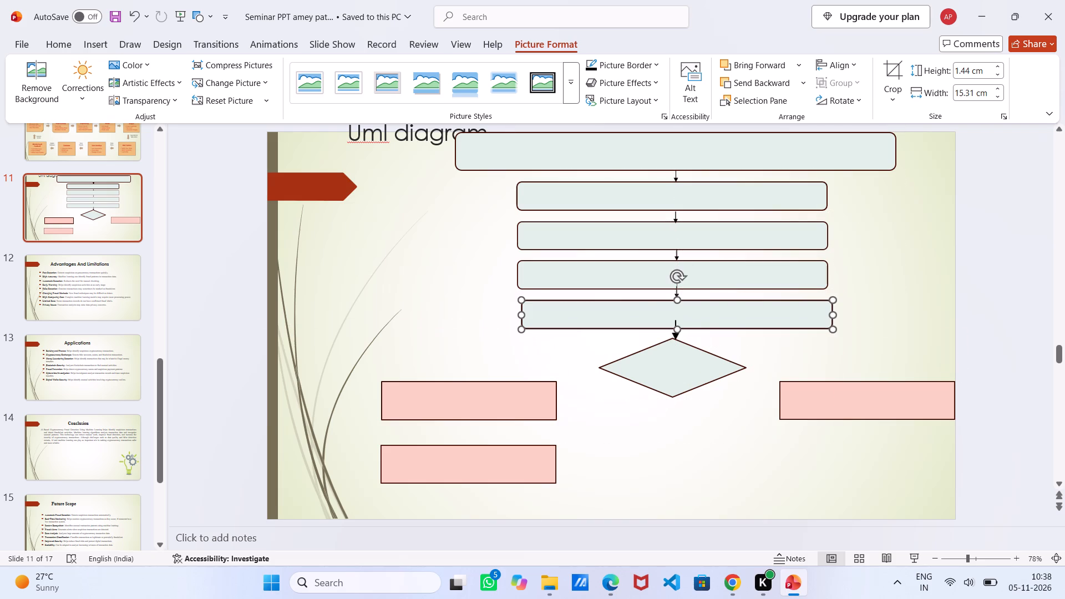
right_click(677, 334)
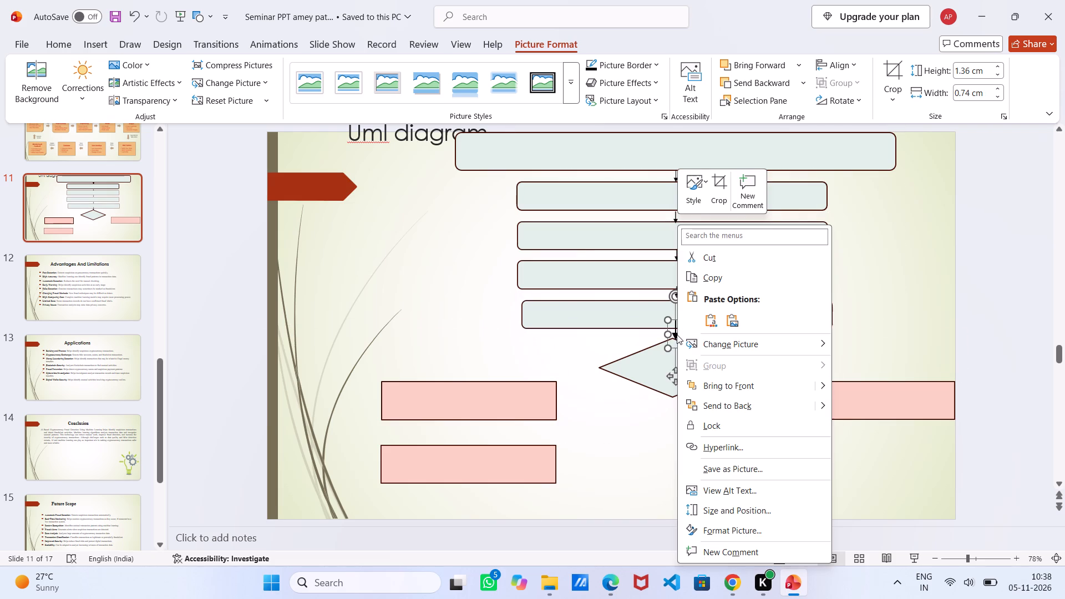
click(718, 256)
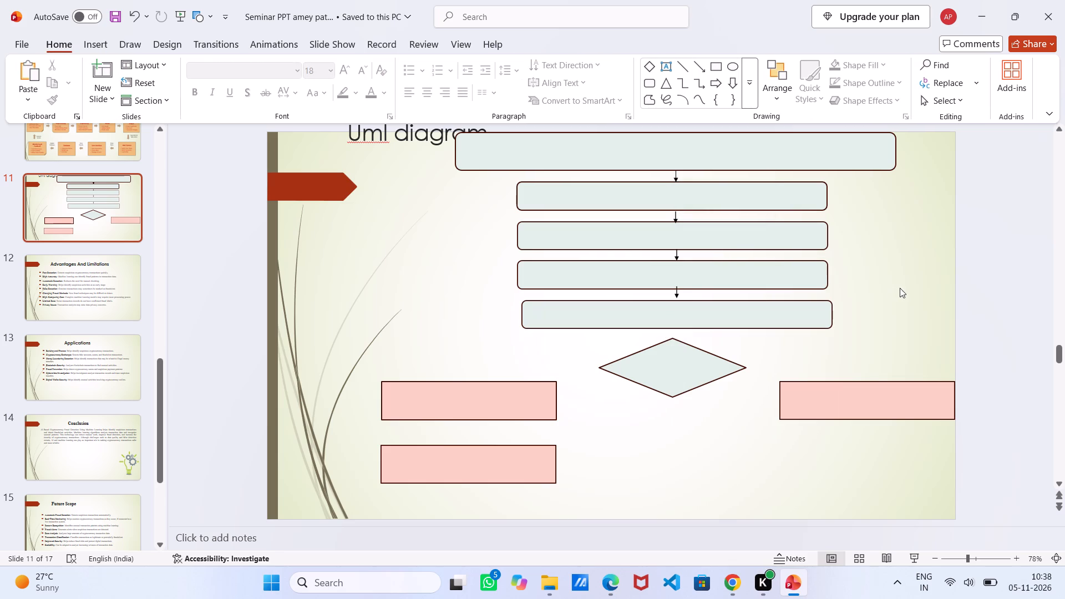
Nudge the arrow picture between the third and fourth pale rectangles slightly down into the gap.
click(677, 295)
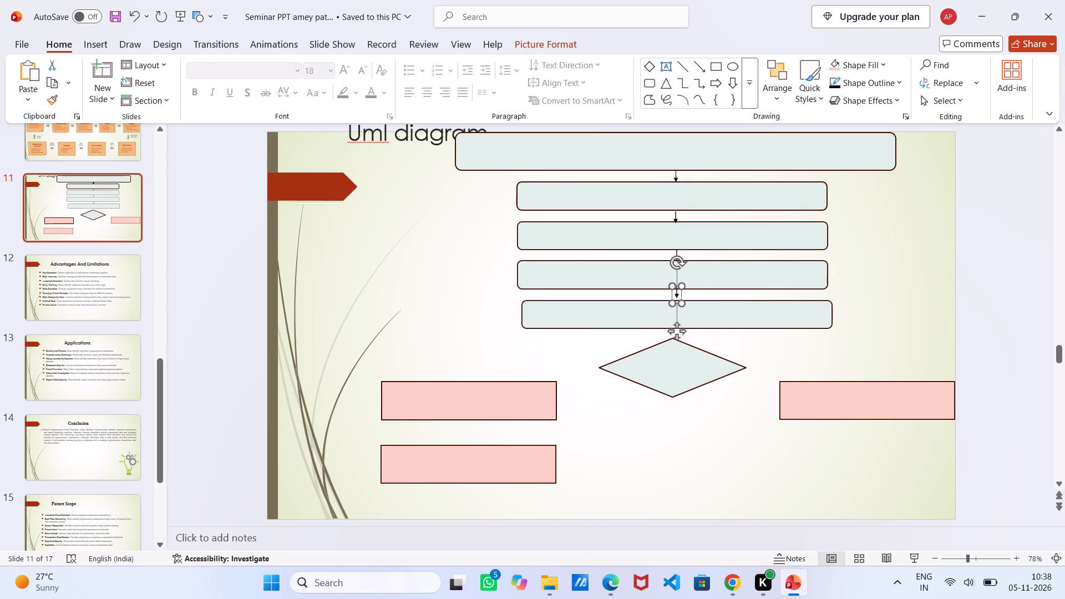
click(677, 295)
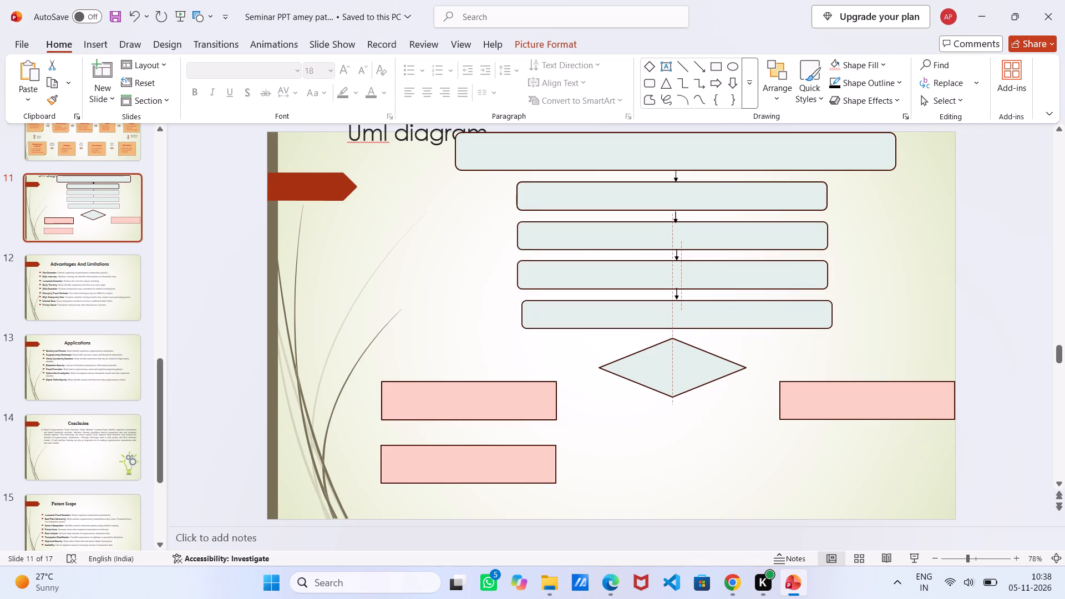
click(838, 266)
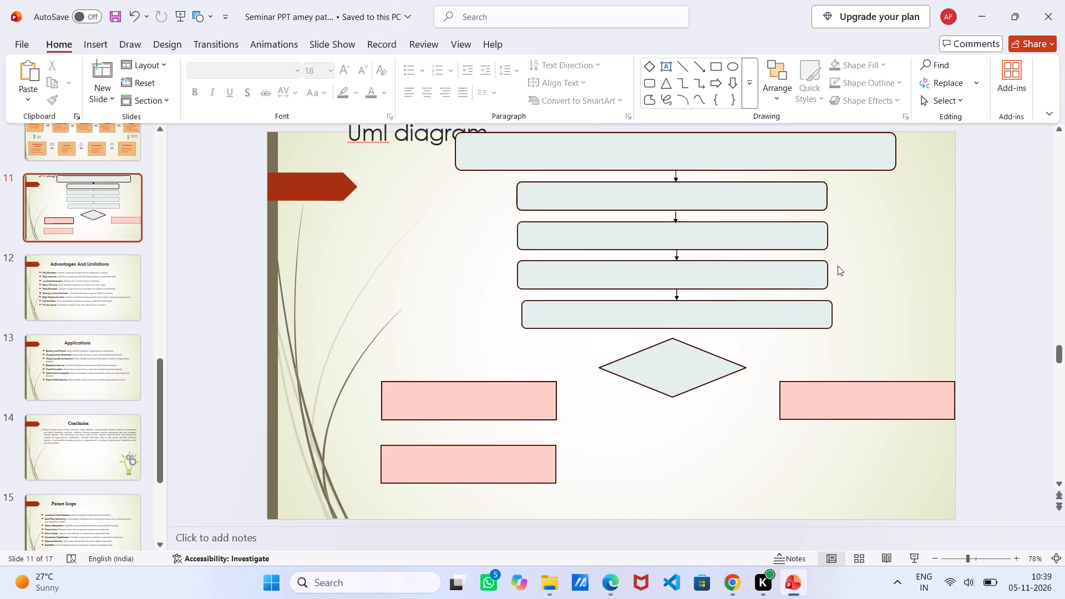
Paste the arrow back as a picture, shrink it, and place it from the fourth pale rectangle to the diamond's top.
right_click(873, 261)
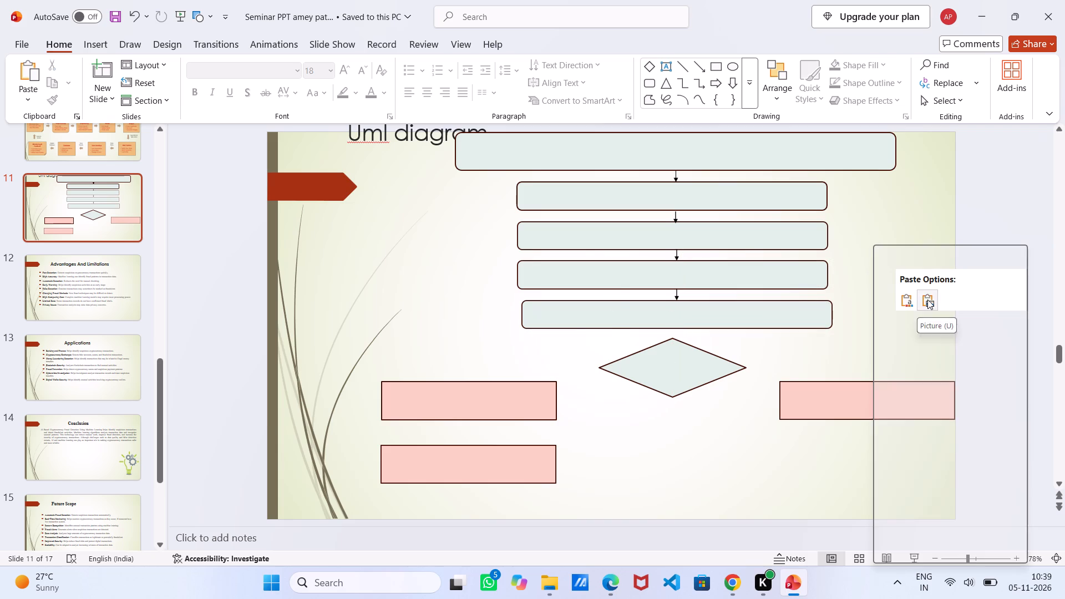
click(927, 299)
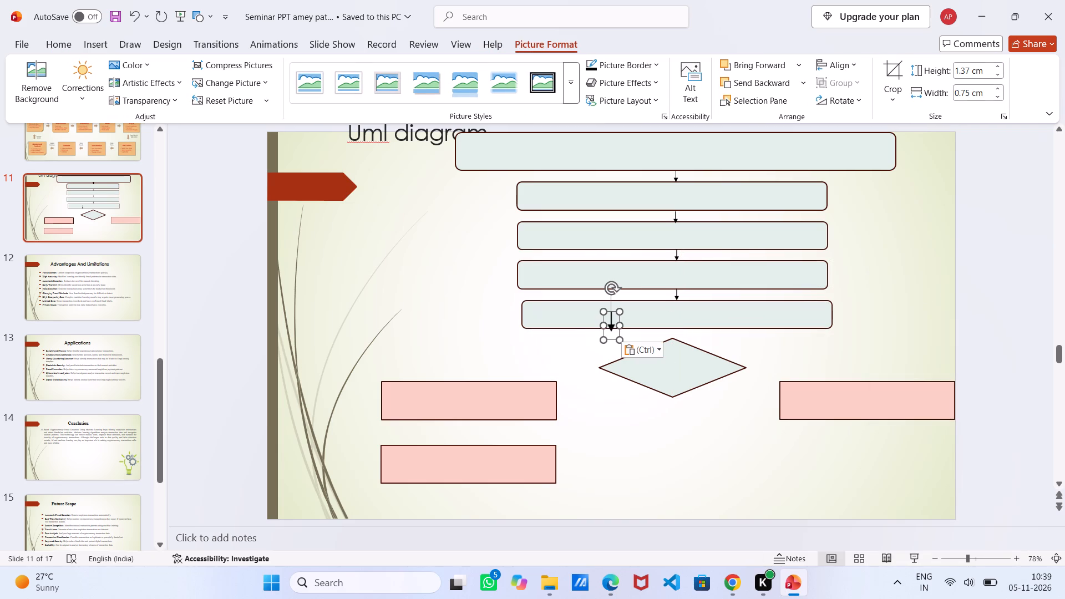
drag(620, 342, 618, 329)
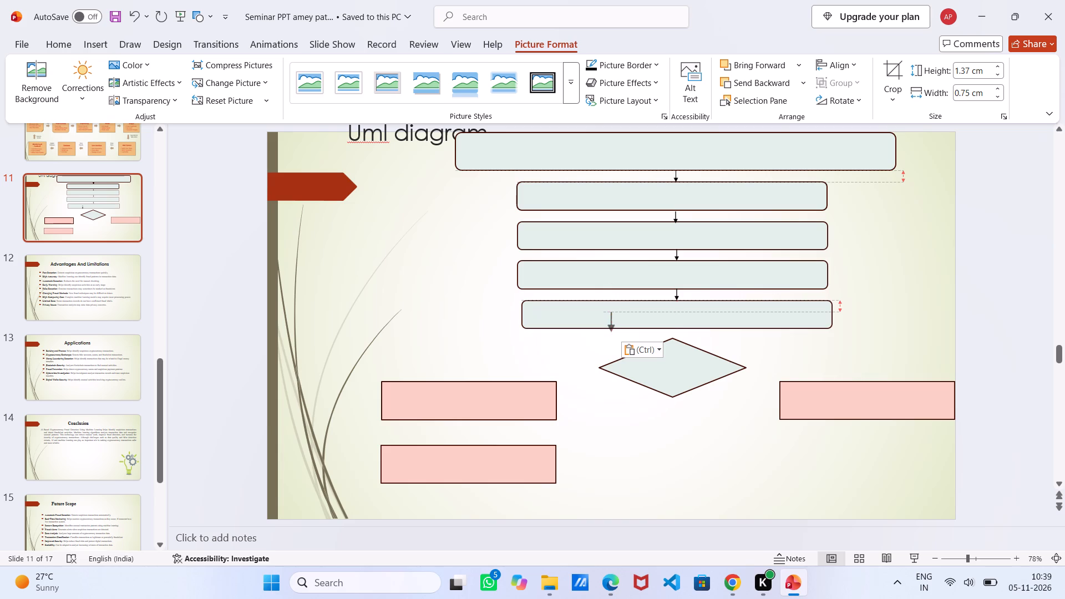
drag(618, 329, 616, 319)
drag(616, 319, 616, 321)
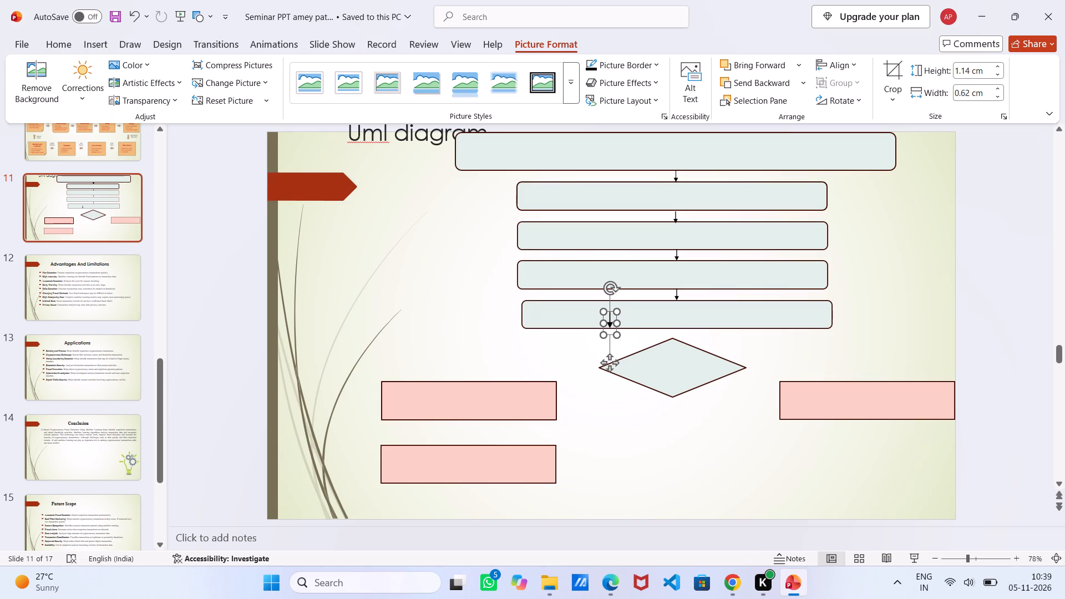
drag(610, 322, 670, 333)
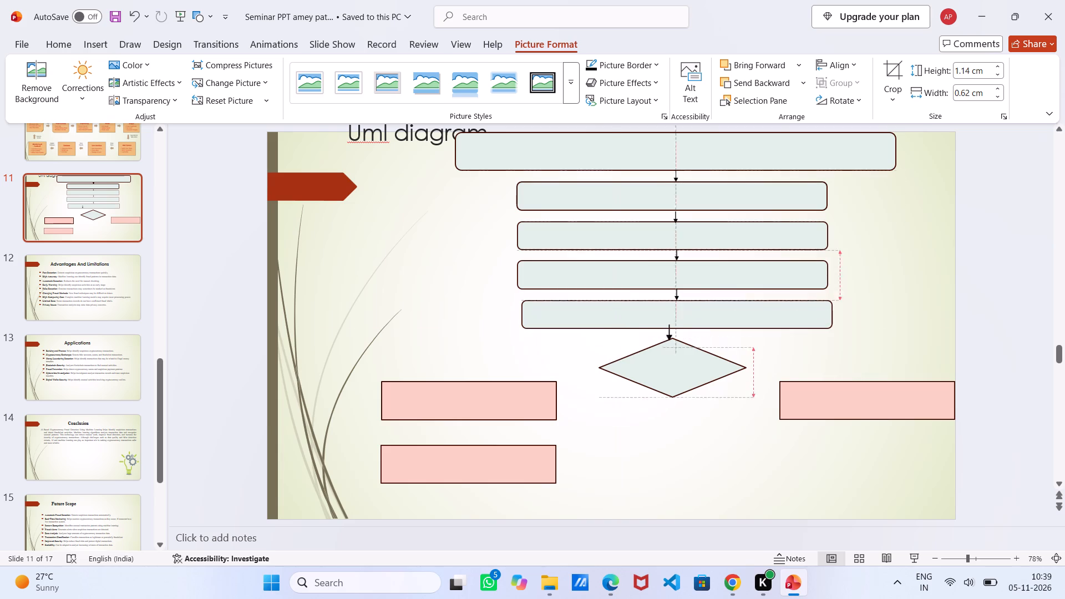
drag(670, 333, 675, 334)
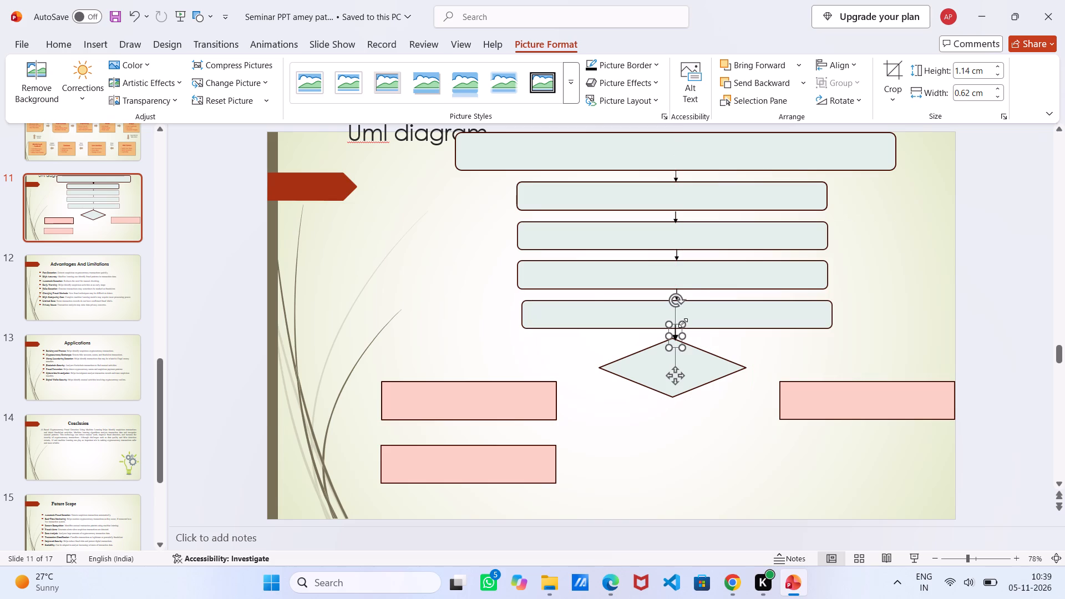
drag(683, 324, 682, 338)
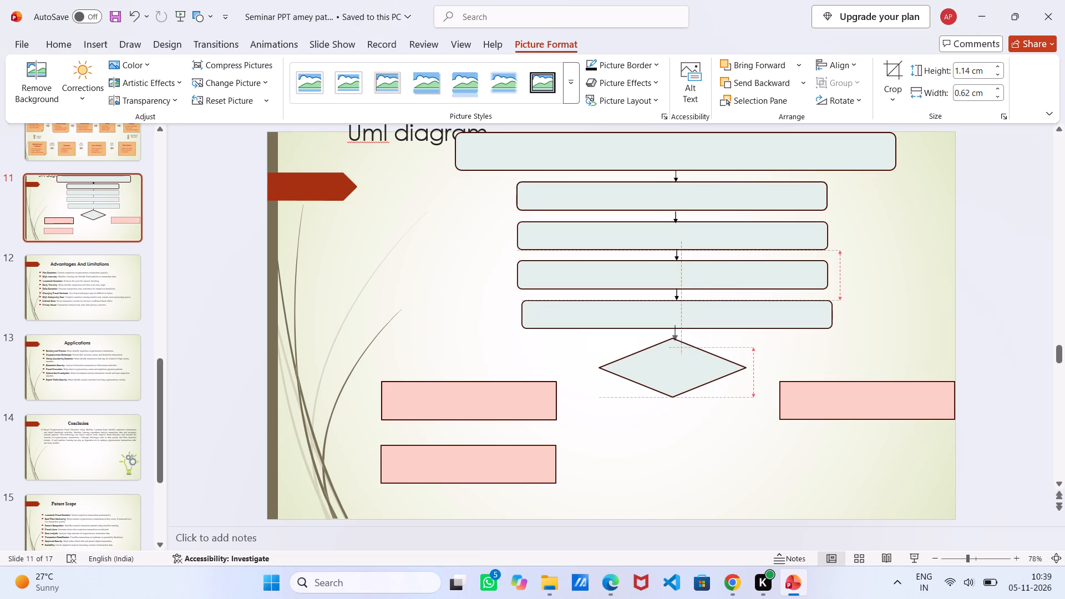
drag(682, 338, 683, 341)
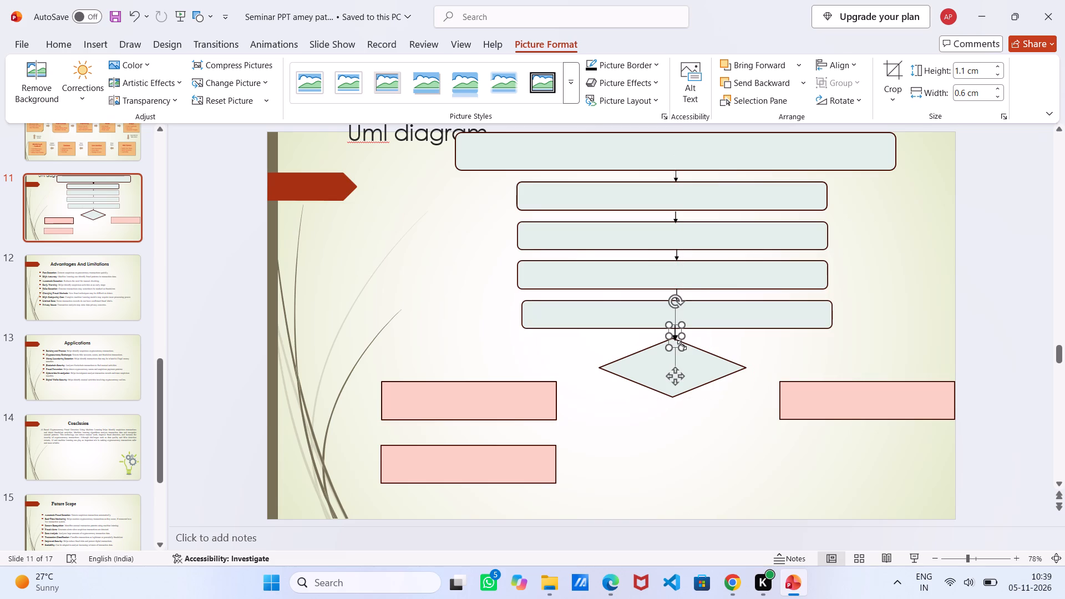
drag(682, 344, 681, 326)
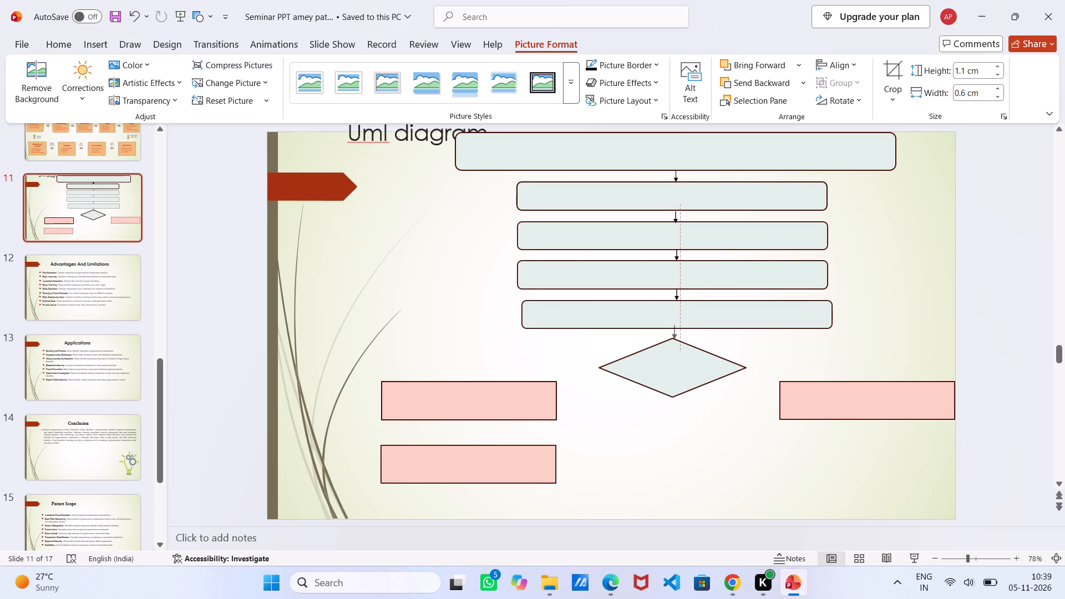
drag(681, 326, 680, 326)
click(767, 341)
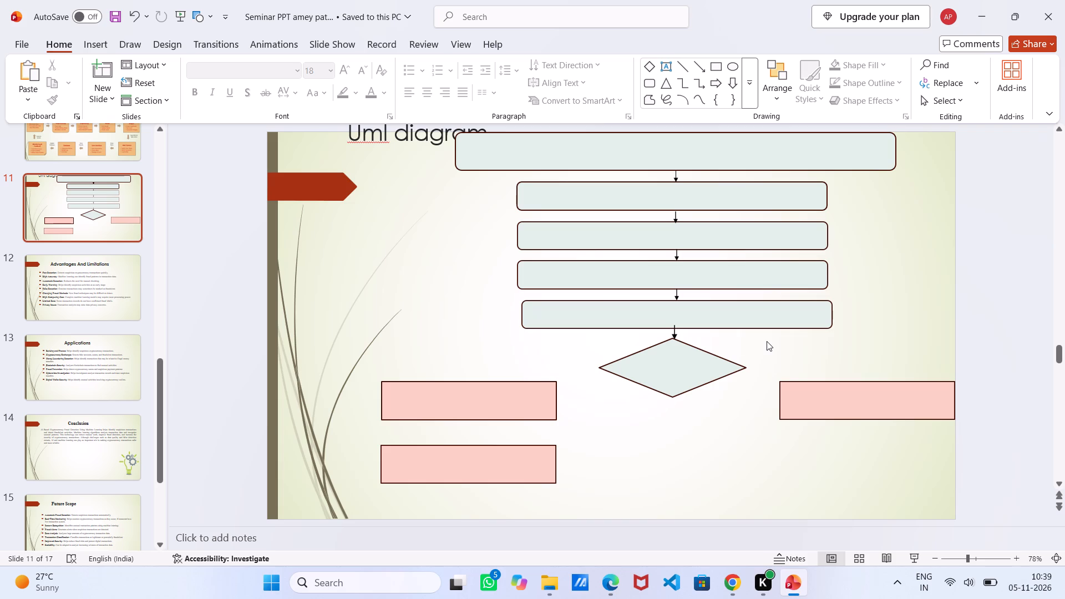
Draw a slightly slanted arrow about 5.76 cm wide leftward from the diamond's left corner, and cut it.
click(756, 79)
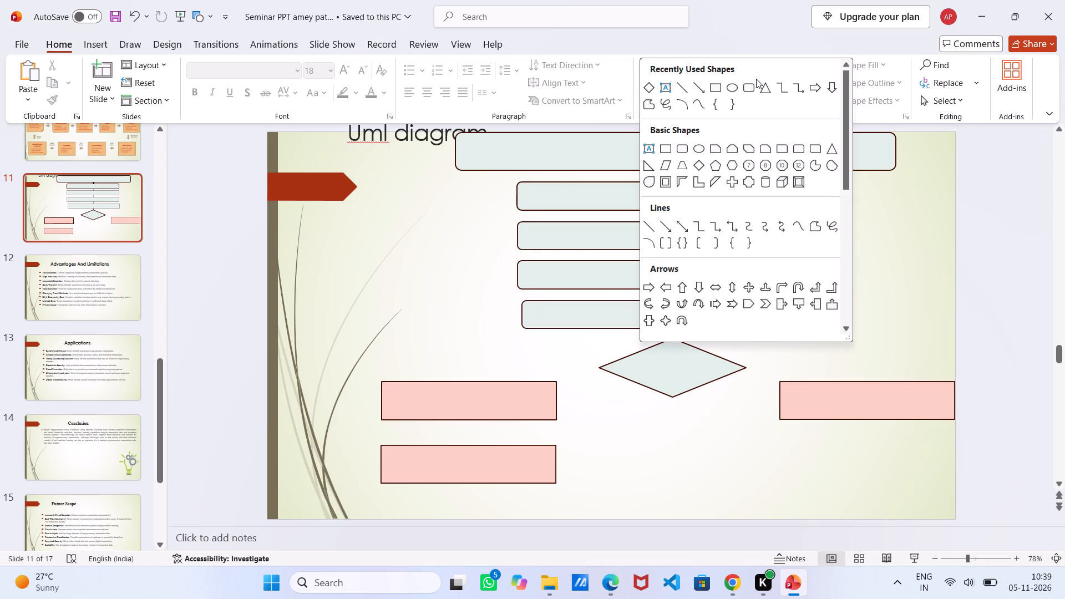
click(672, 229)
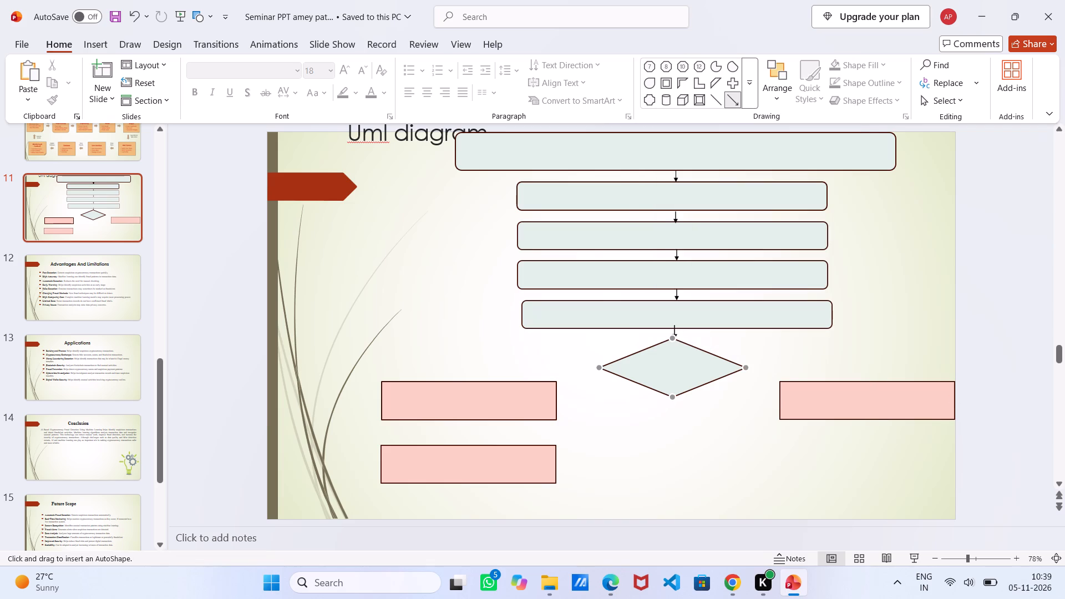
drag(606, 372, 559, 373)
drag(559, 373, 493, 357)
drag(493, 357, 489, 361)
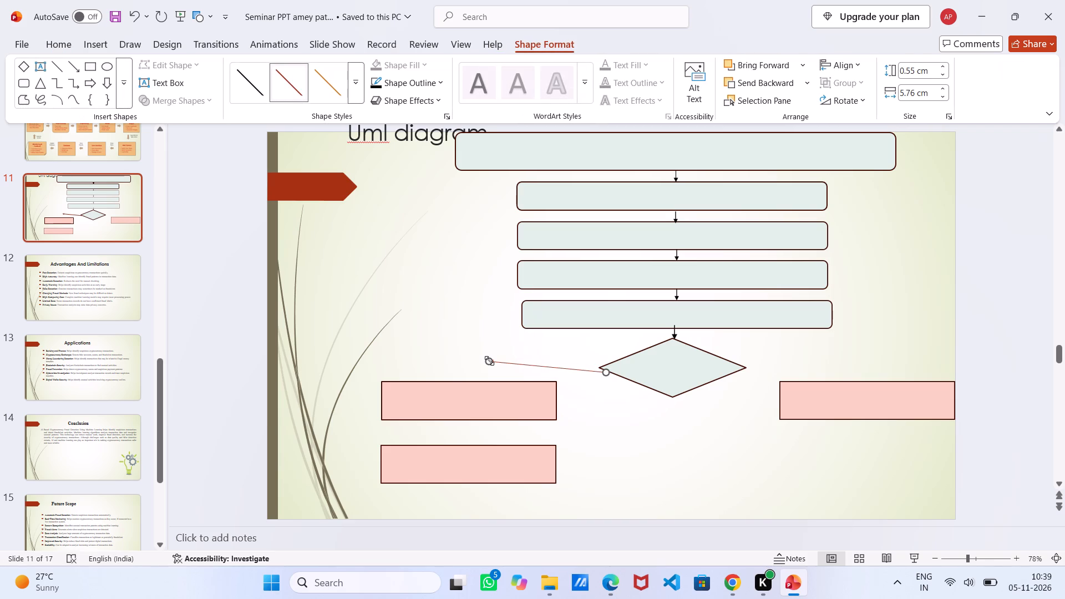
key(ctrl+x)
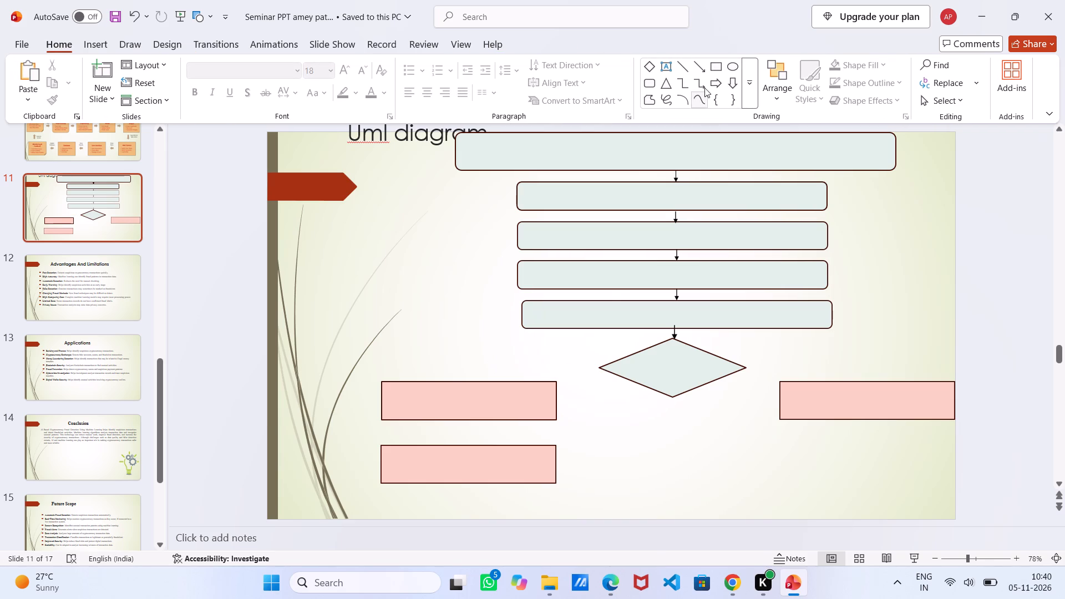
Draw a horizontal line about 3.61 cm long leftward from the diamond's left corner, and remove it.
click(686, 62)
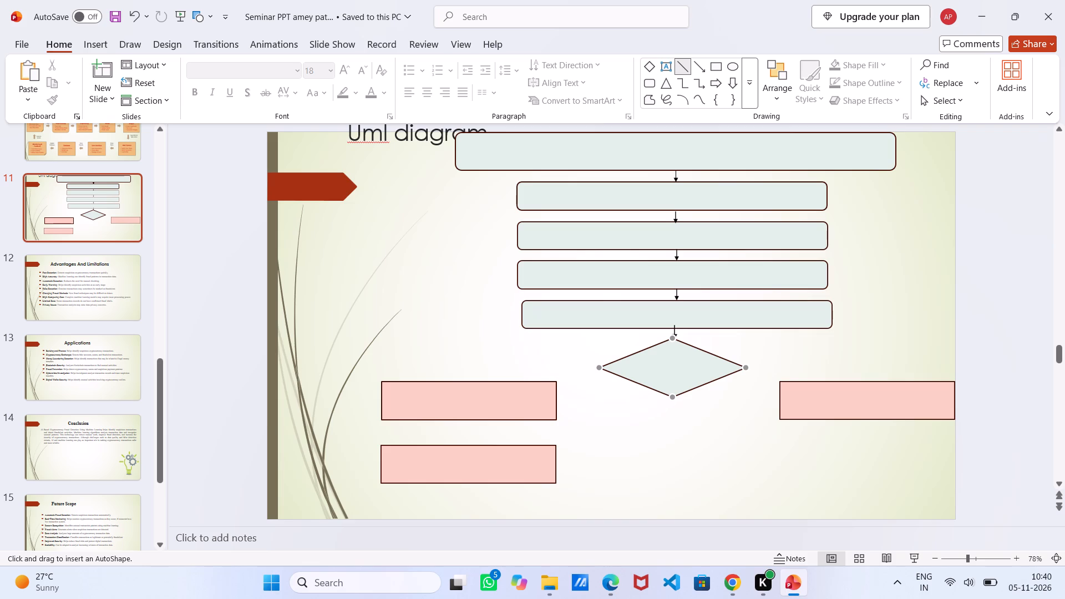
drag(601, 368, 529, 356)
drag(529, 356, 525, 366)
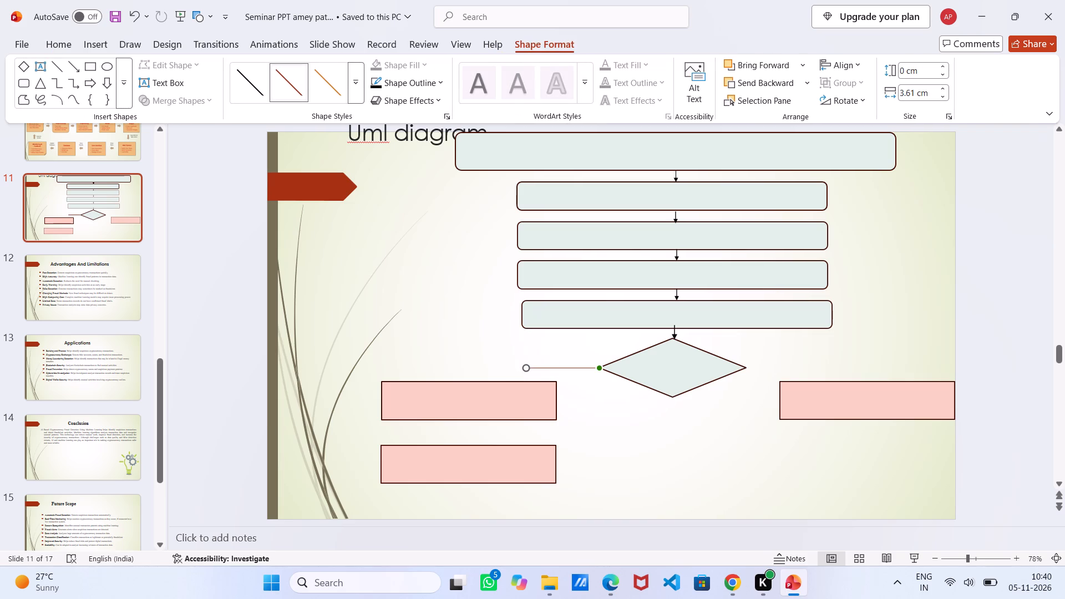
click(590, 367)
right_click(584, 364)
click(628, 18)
Nudge the diamond slightly right and down so its top lines up under the arrow.
click(602, 367)
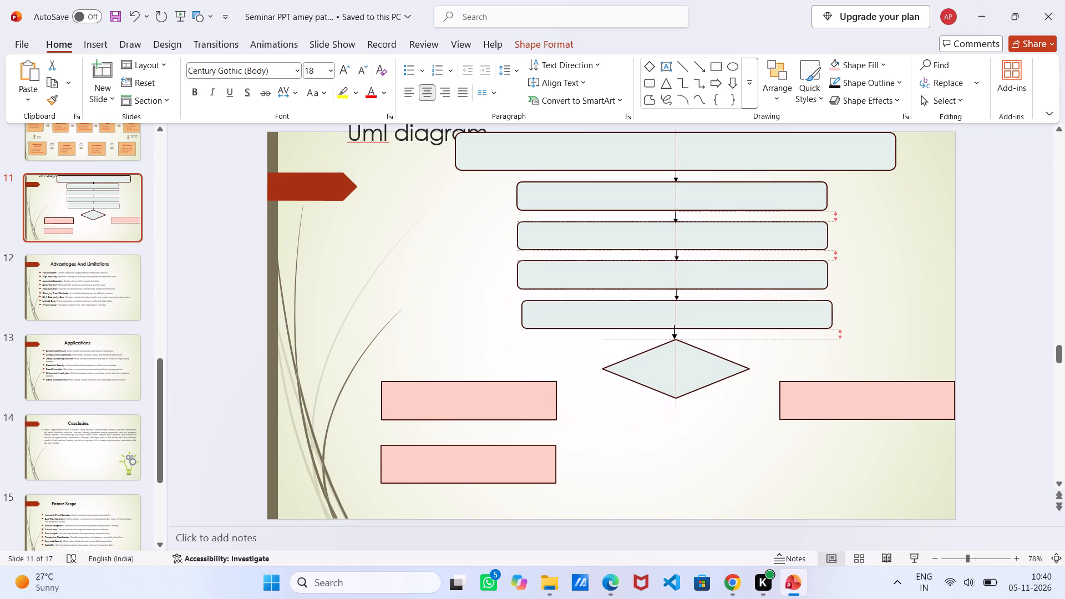
click(612, 478)
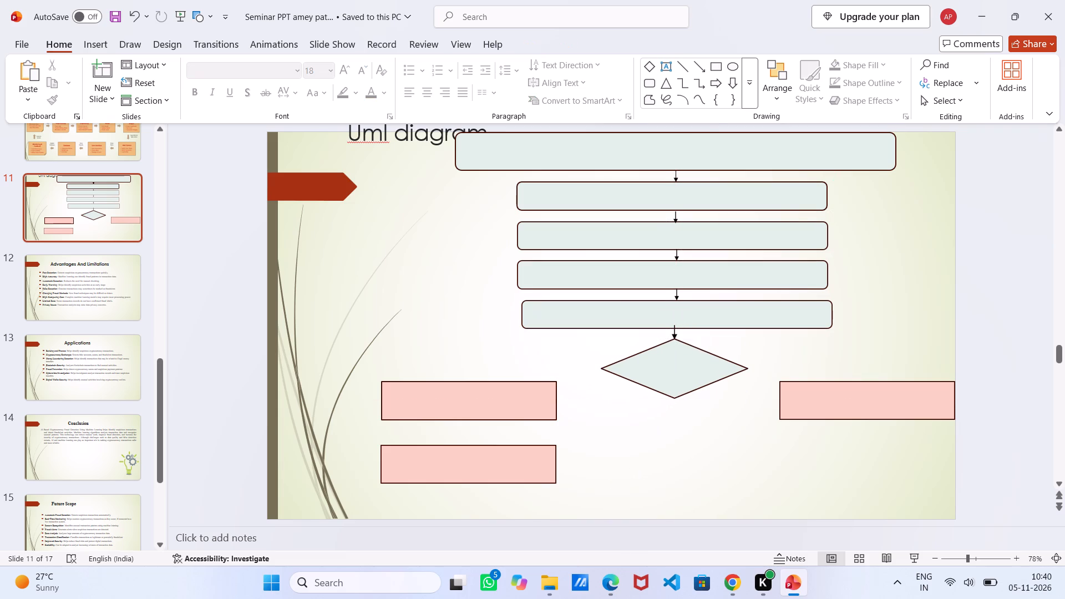
Draw a horizontal line about 6.75 cm long from the diamond's left corner to above the upper-left pink box.
click(689, 73)
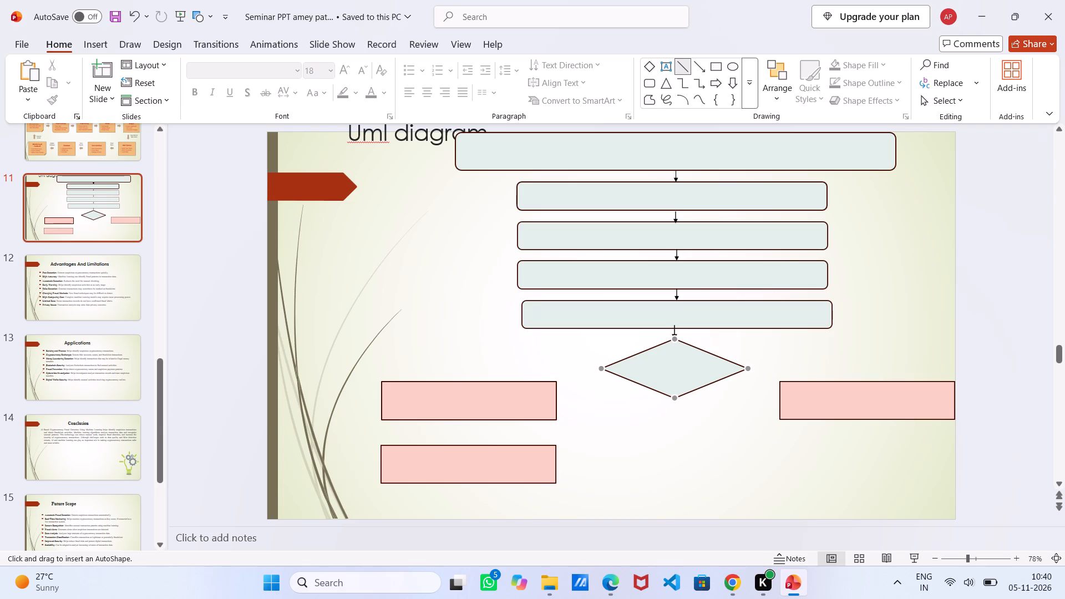
drag(596, 368, 547, 358)
drag(547, 358, 465, 366)
drag(465, 366, 464, 367)
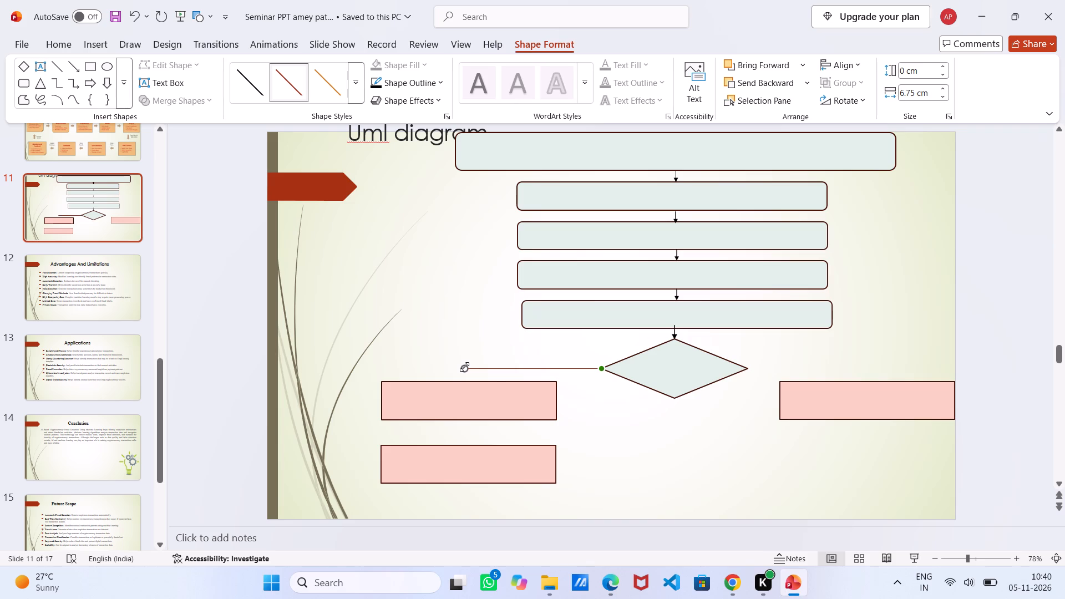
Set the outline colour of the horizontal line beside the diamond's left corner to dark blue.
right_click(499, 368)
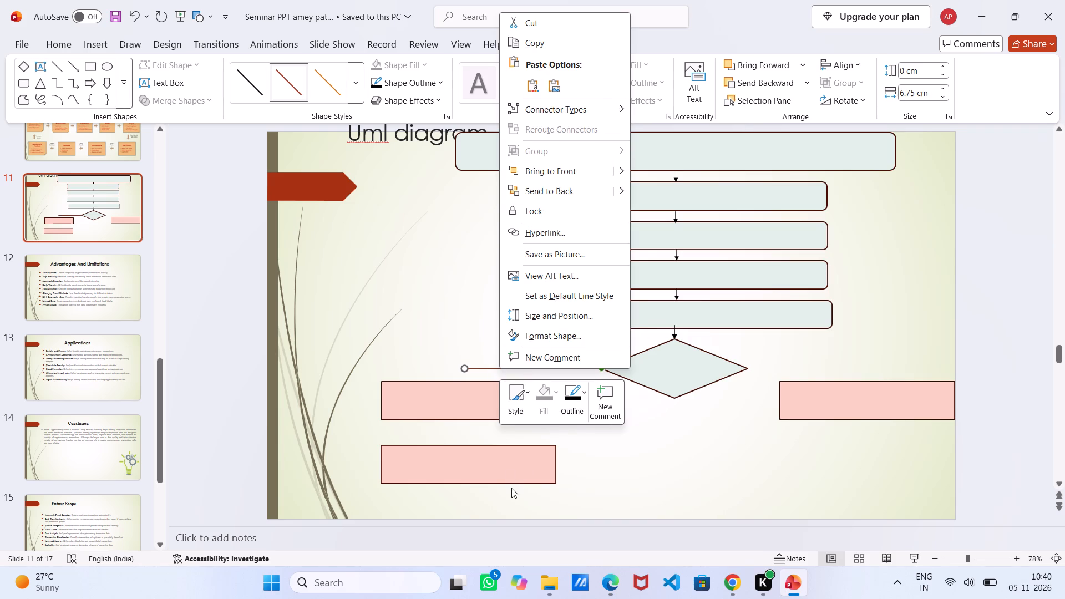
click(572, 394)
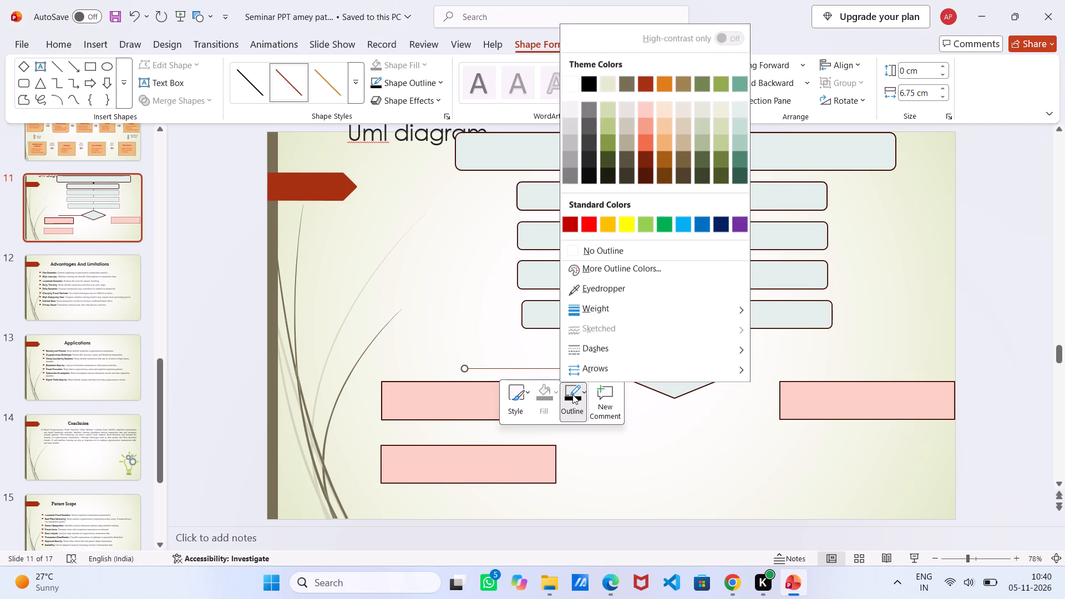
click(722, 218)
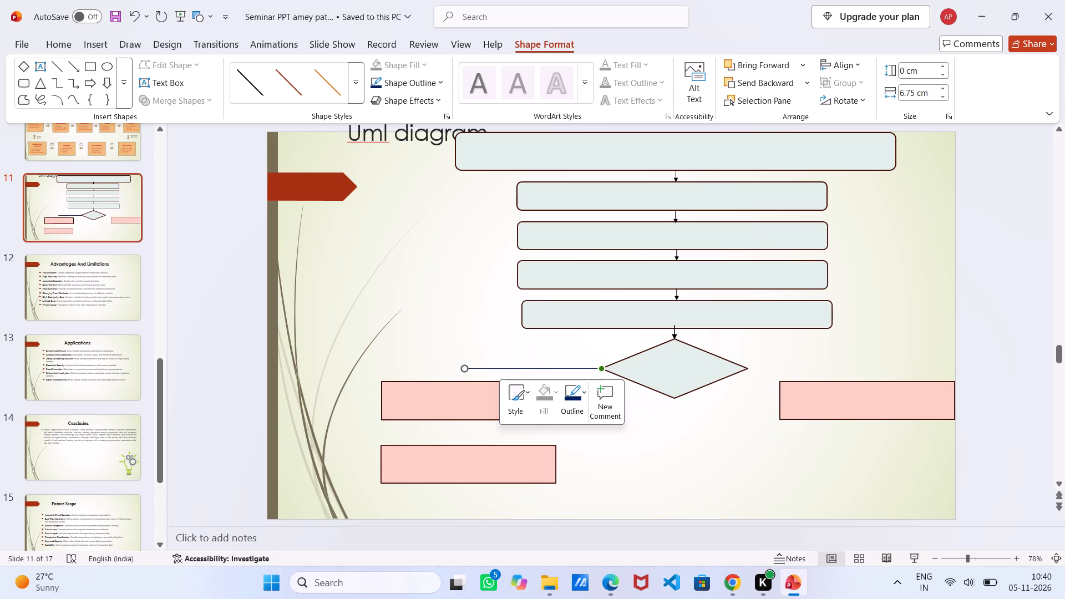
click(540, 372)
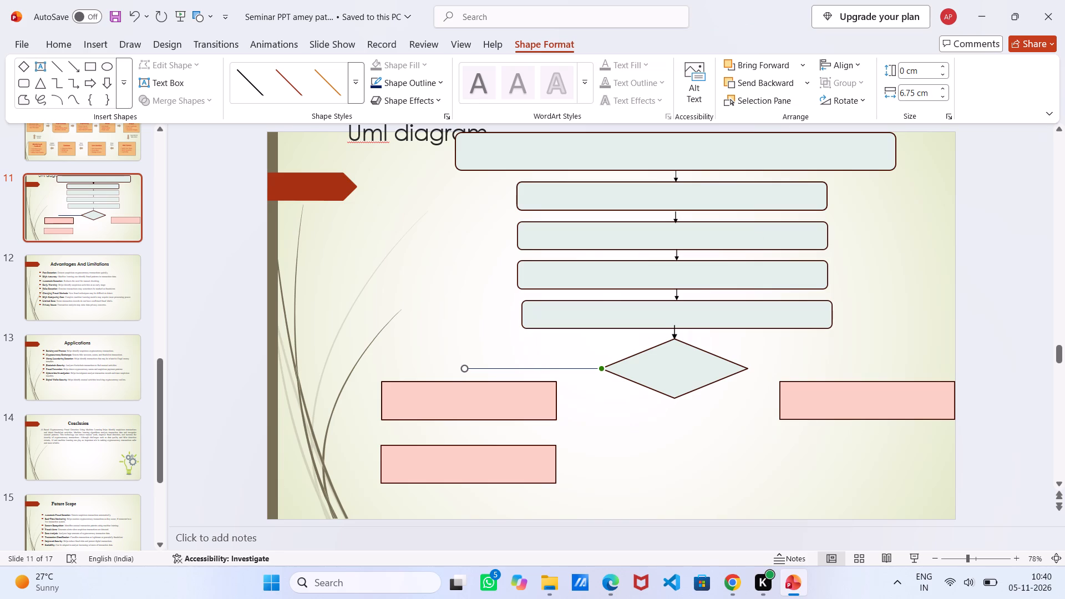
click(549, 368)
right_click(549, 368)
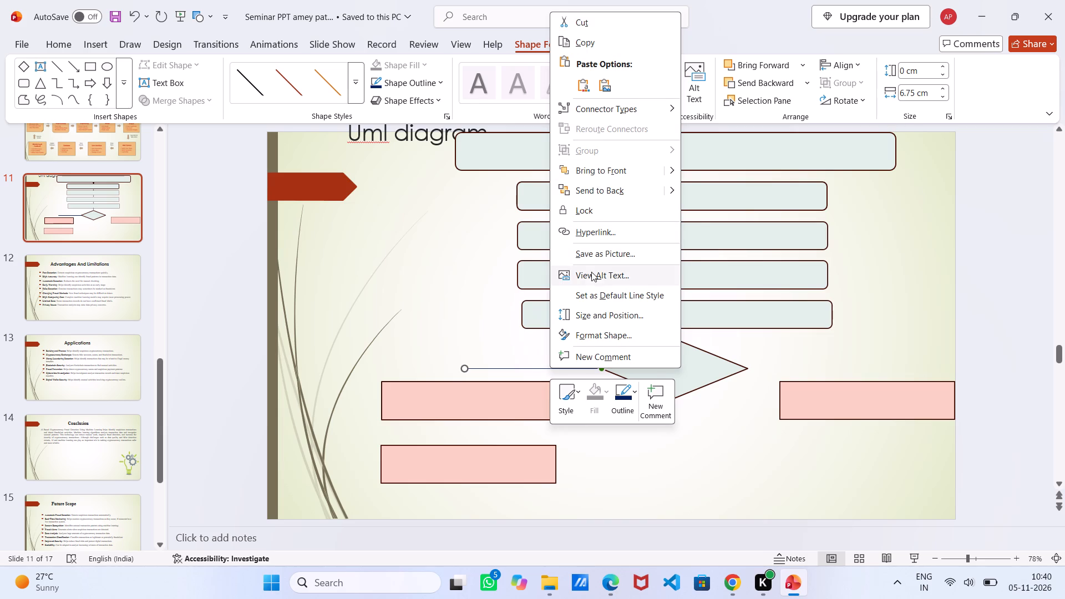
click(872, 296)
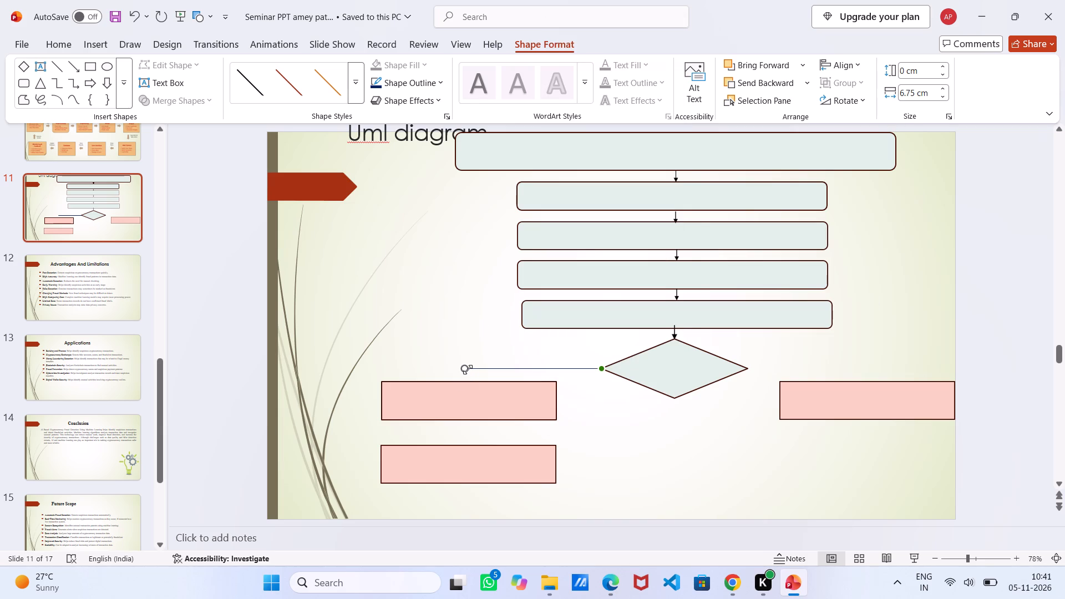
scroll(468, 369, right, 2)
Cut the horizontal line running leftward from the diamond's left corner.
click(499, 370)
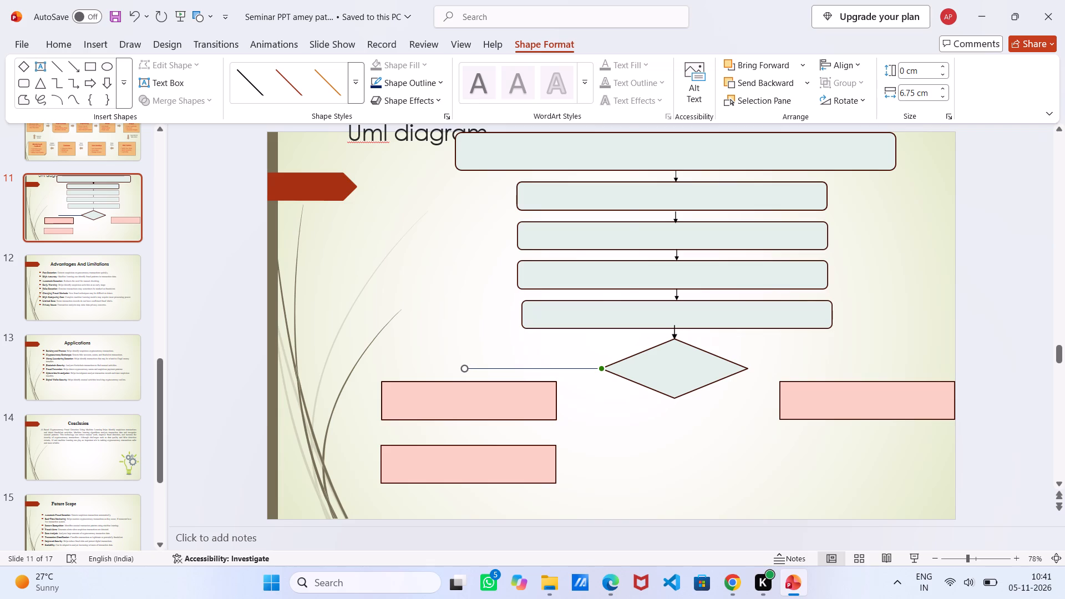
right_click(499, 370)
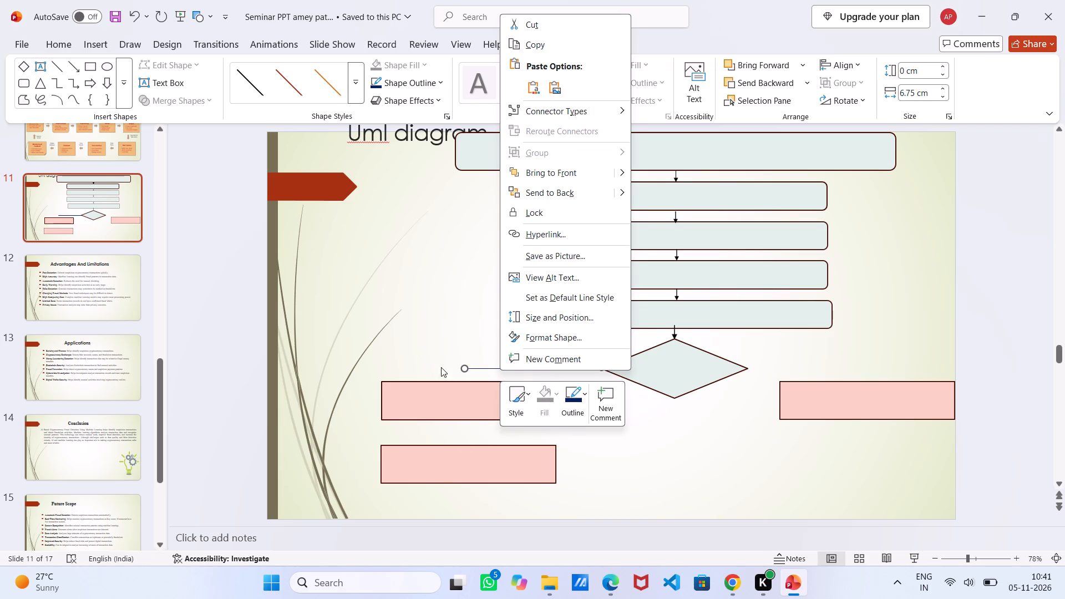
click(476, 363)
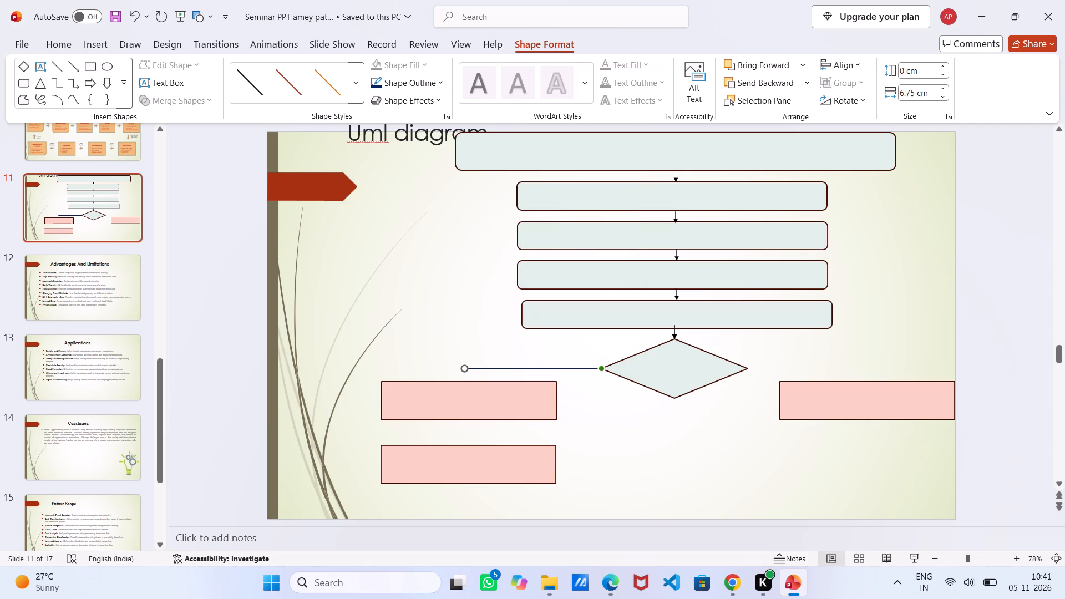
right_click(477, 369)
click(502, 18)
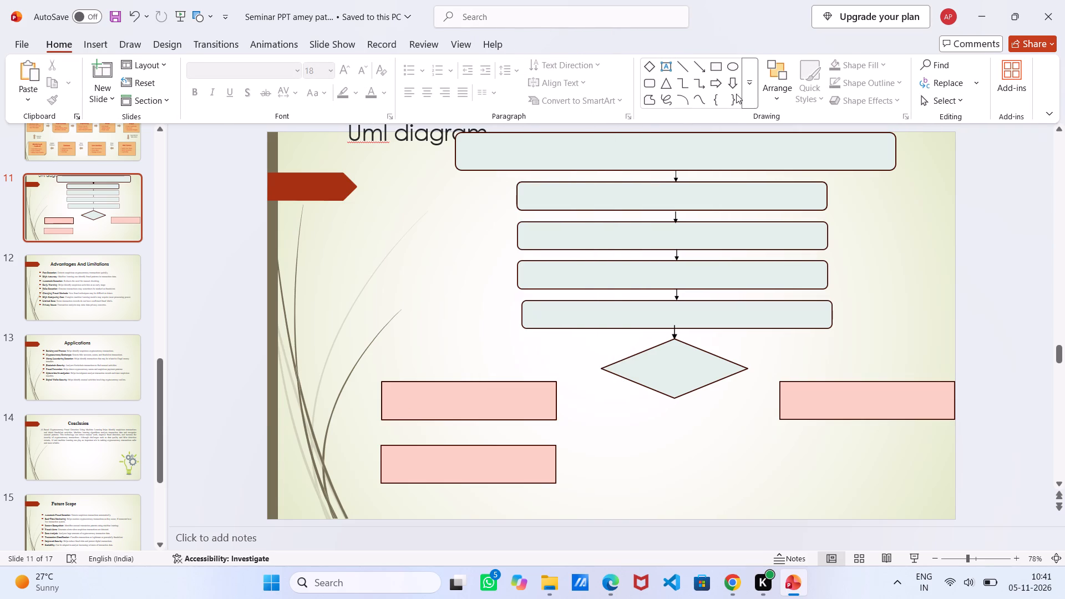
Draw an arrow about 2.21 cm wide and 0.66 cm high from the diamond's left corner to the upper-left pink box's top-right corner.
click(753, 87)
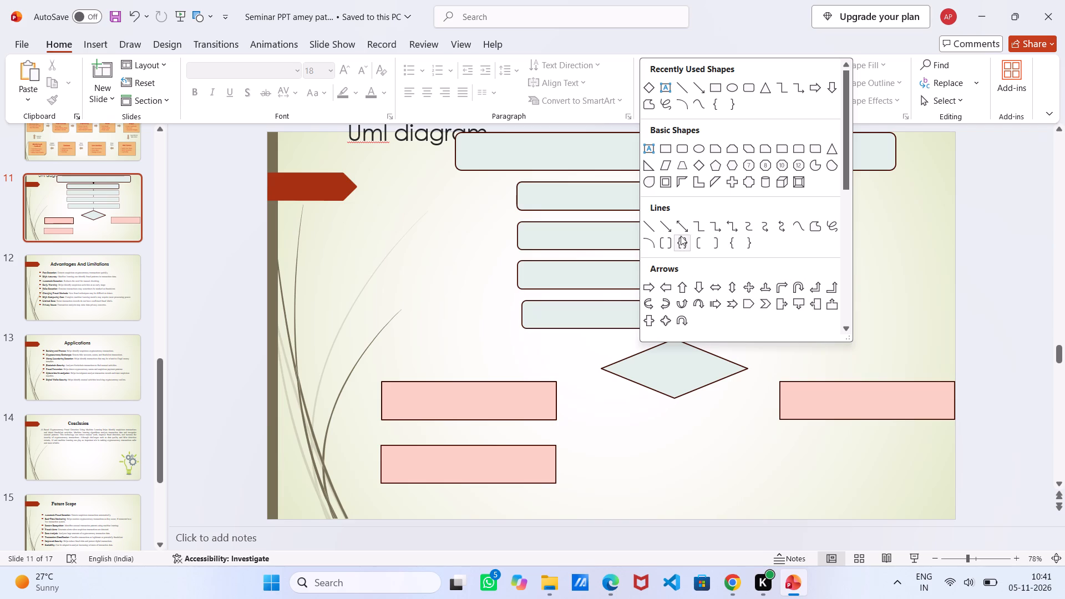
click(692, 91)
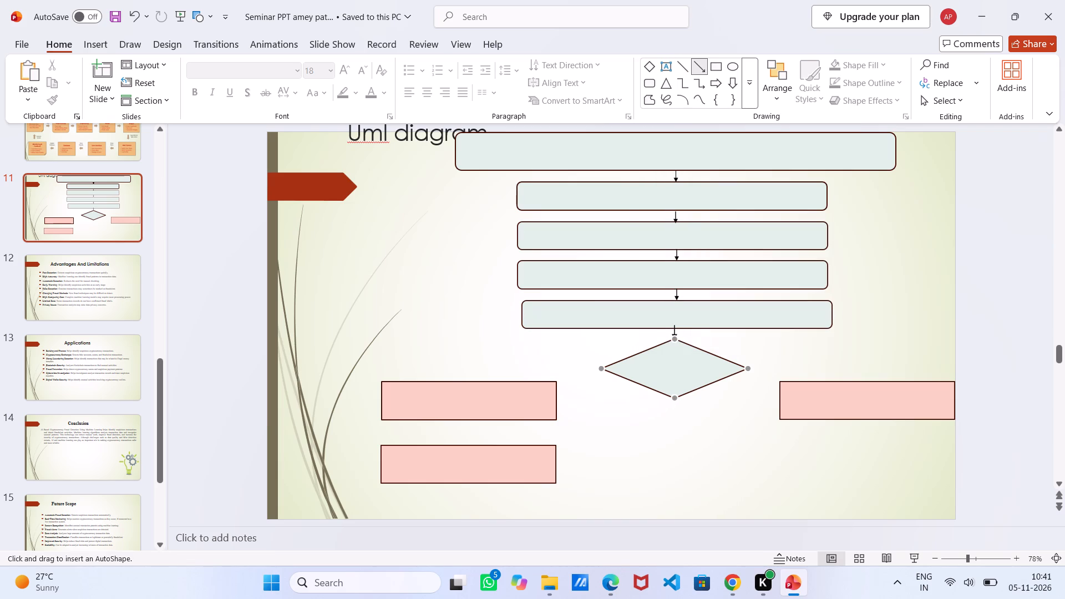
drag(600, 368, 544, 363)
drag(544, 363, 478, 359)
drag(478, 359, 467, 364)
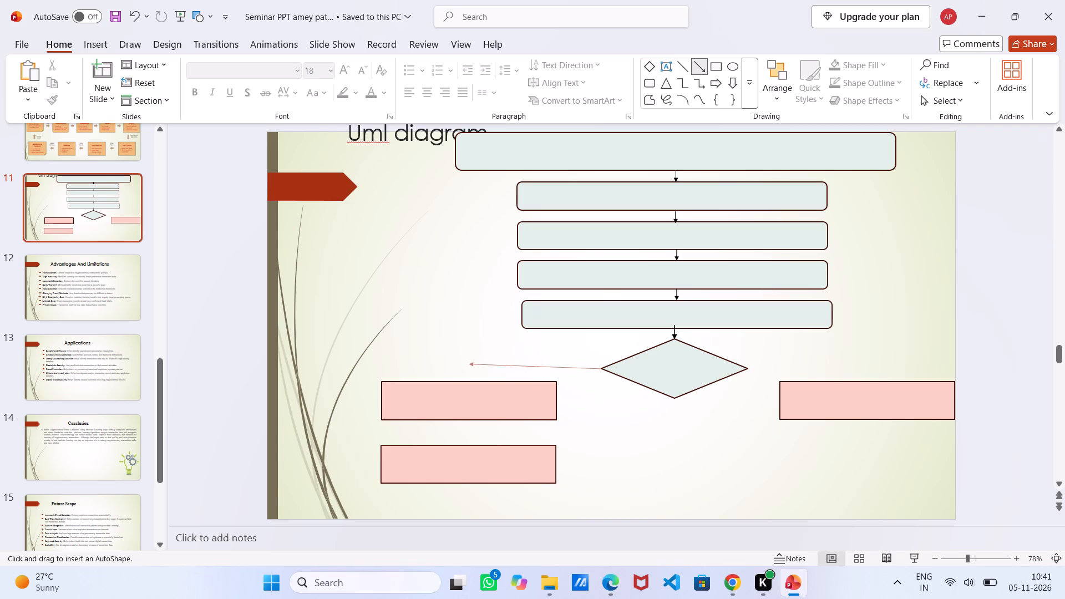
drag(467, 364, 516, 372)
drag(516, 372, 554, 382)
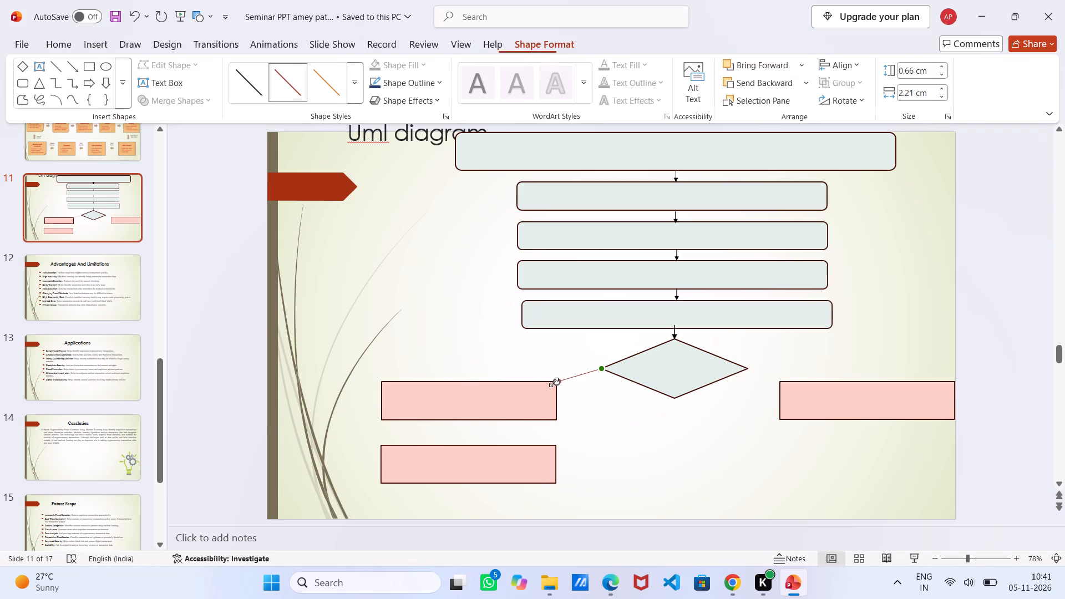
click(614, 391)
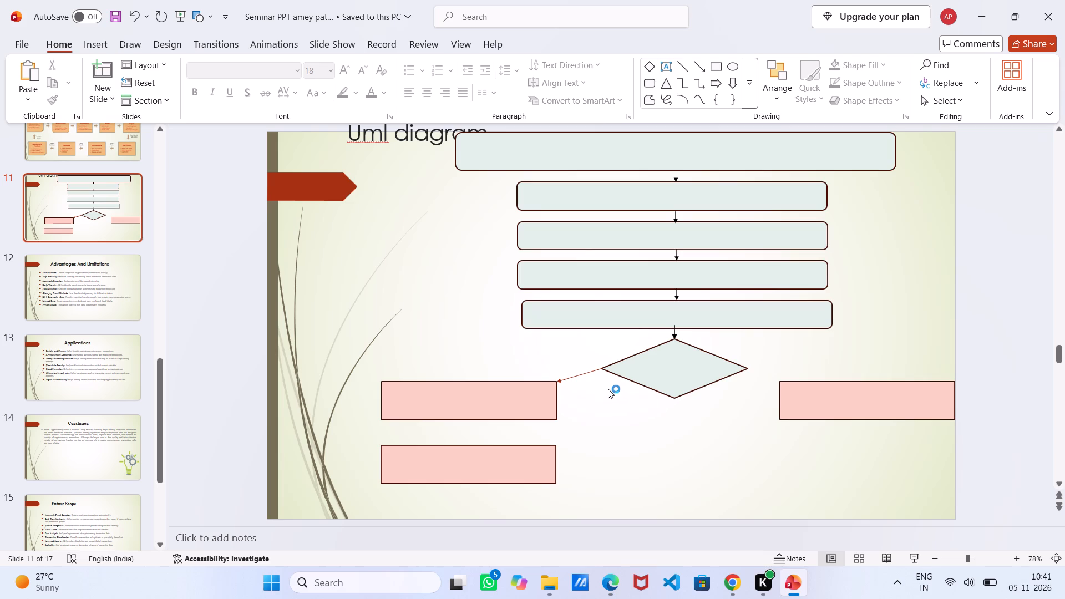
Set the outline colour of the arrow between the diamond and the upper-left pink box to black.
right_click(582, 372)
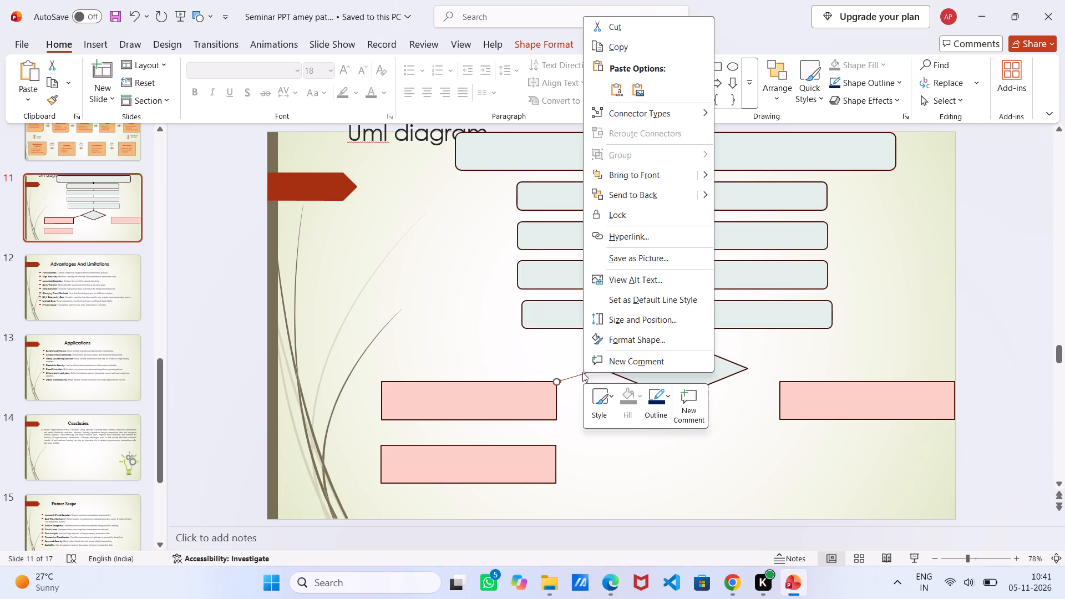
click(653, 399)
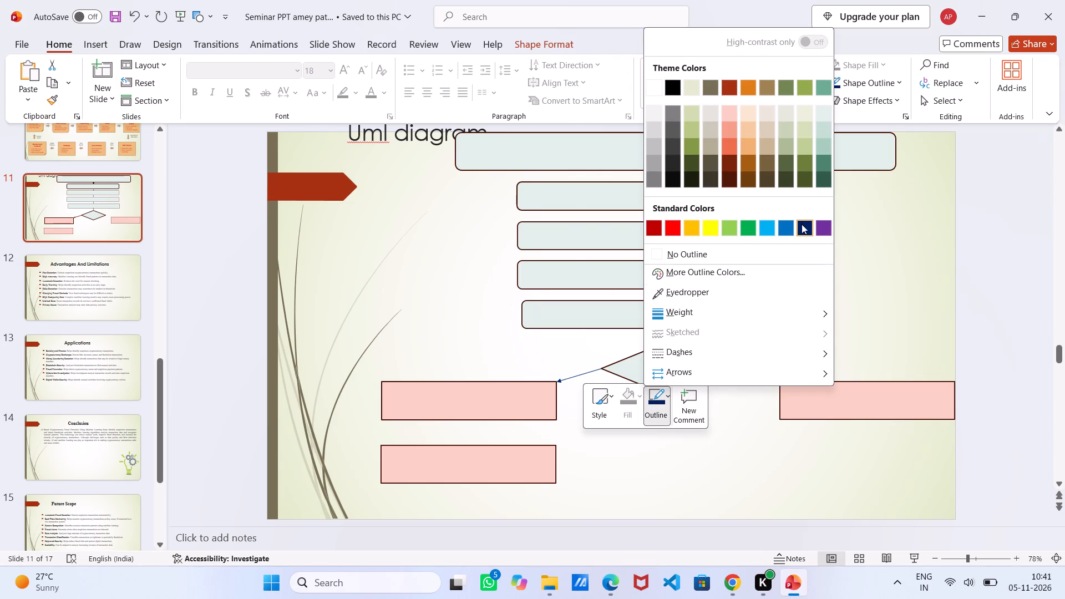
click(670, 90)
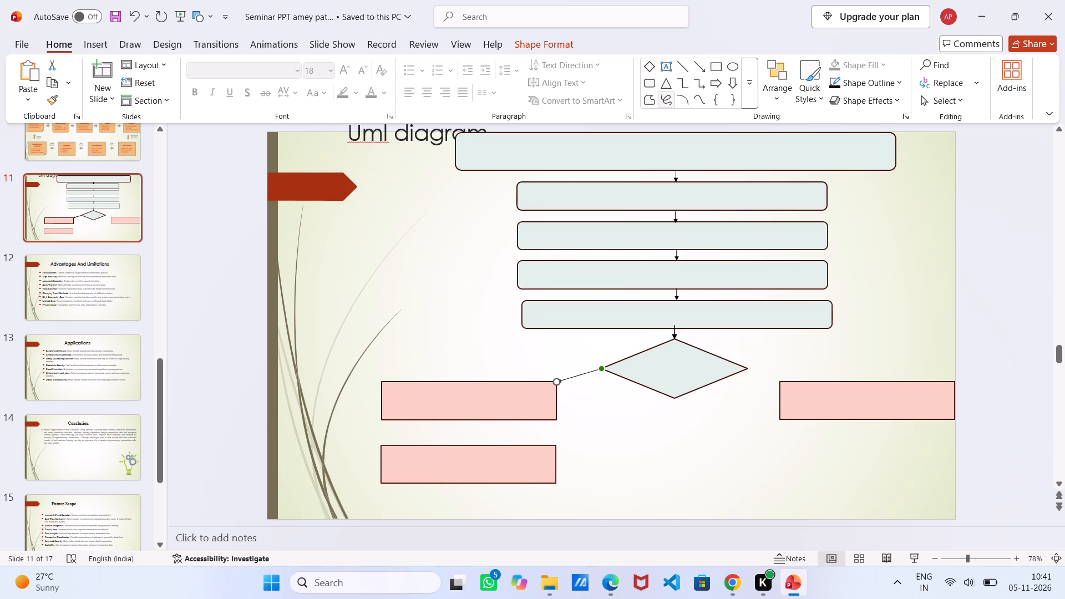
Nudge the diamond slightly right and down, and save the presentation.
click(747, 370)
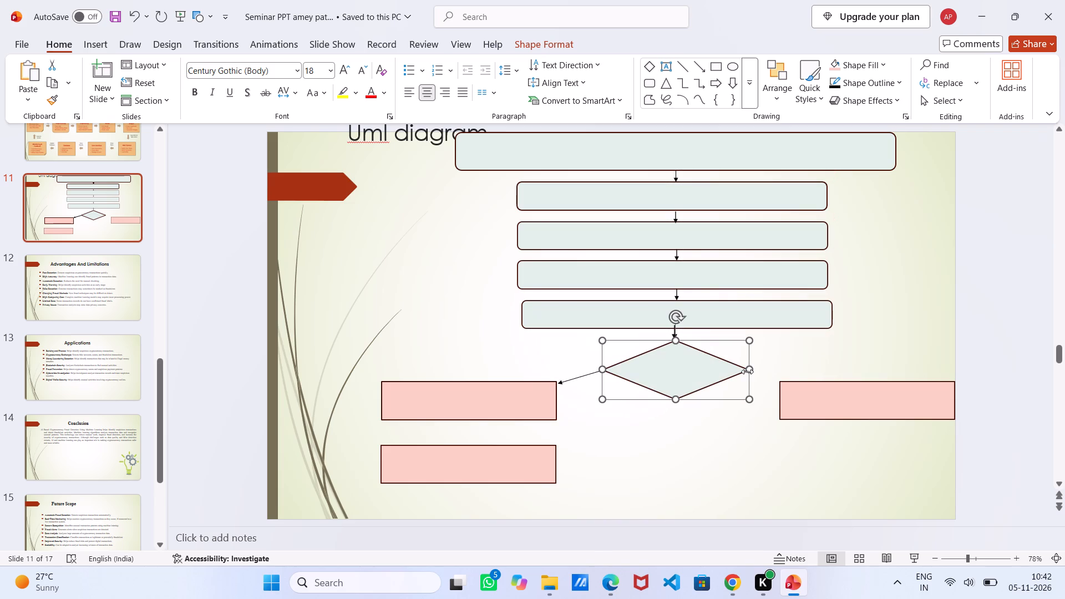
click(839, 372)
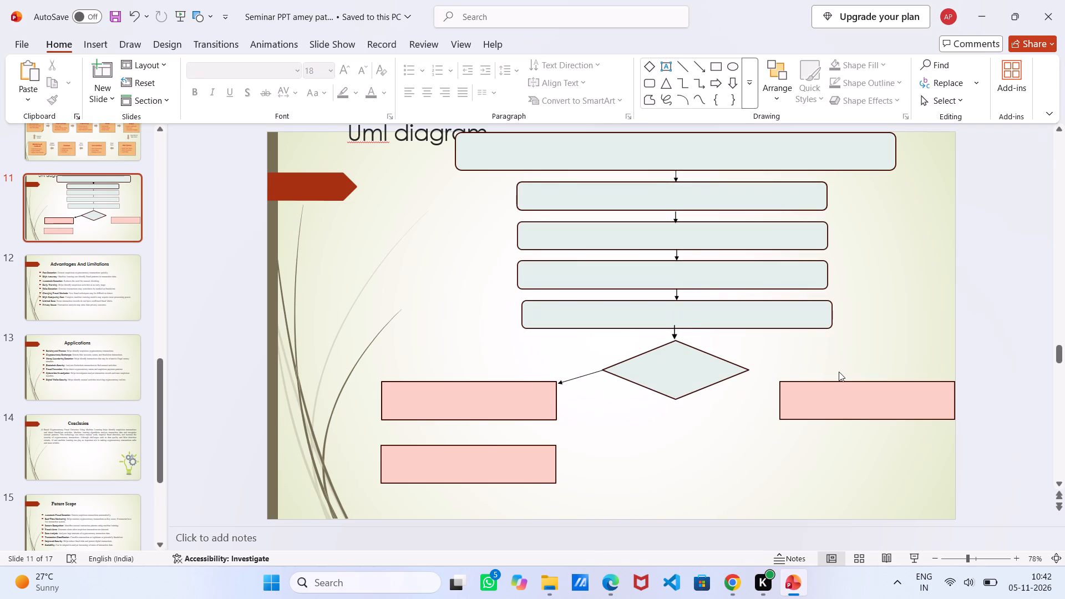
key(ctrl+s)
Draw an arrow about 1.5 cm wide and 0.55 cm high from the diamond's right corner to the right pink box's top-left corner.
click(700, 69)
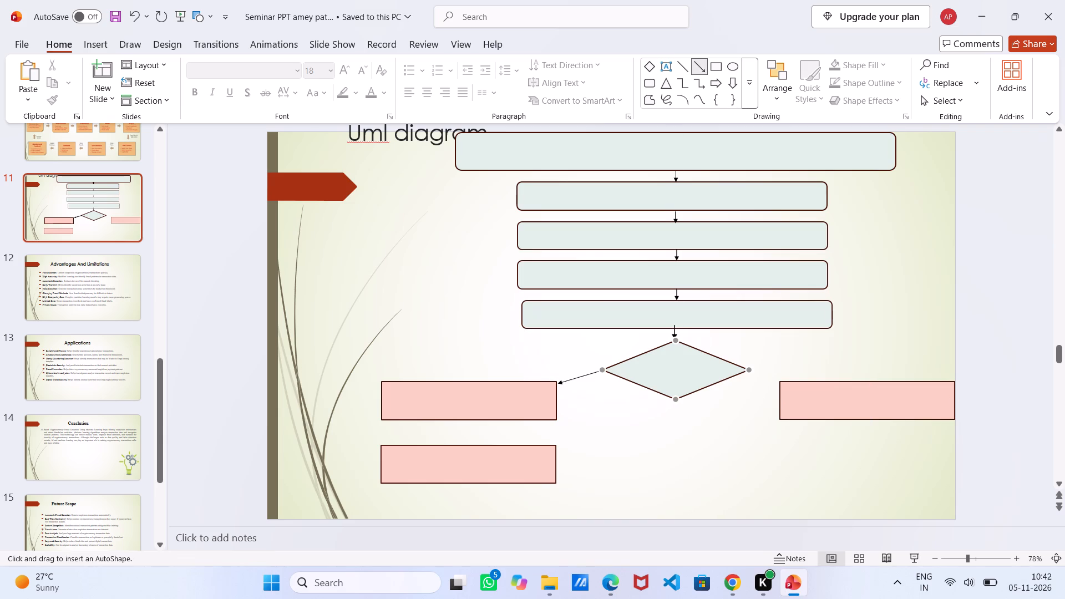
drag(750, 368, 790, 382)
drag(790, 382, 782, 380)
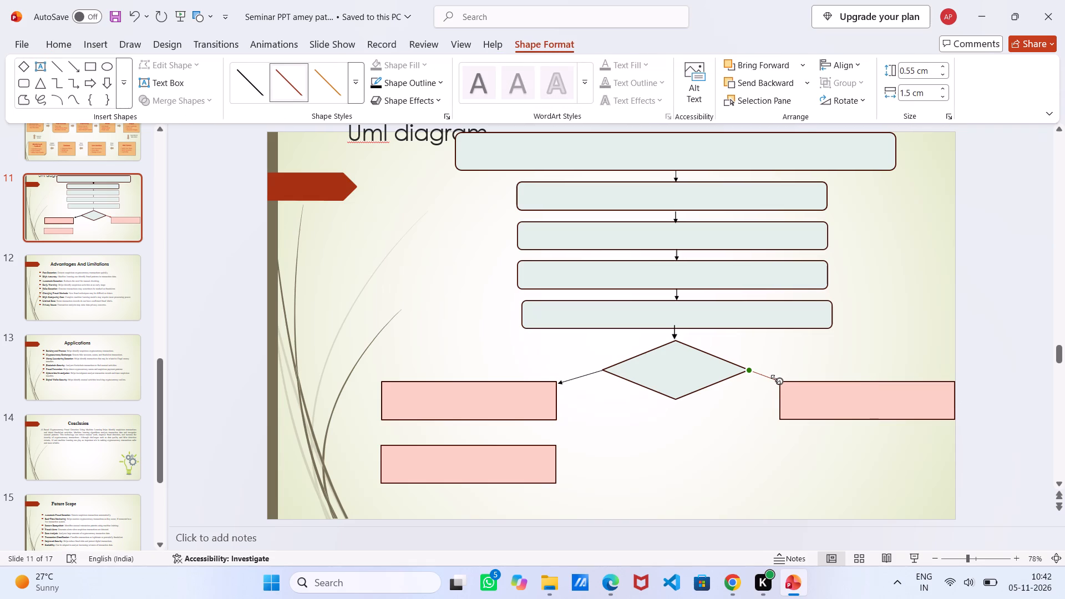
Set the outline colour of the arrow between the diamond and the right pink box to black.
right_click(775, 379)
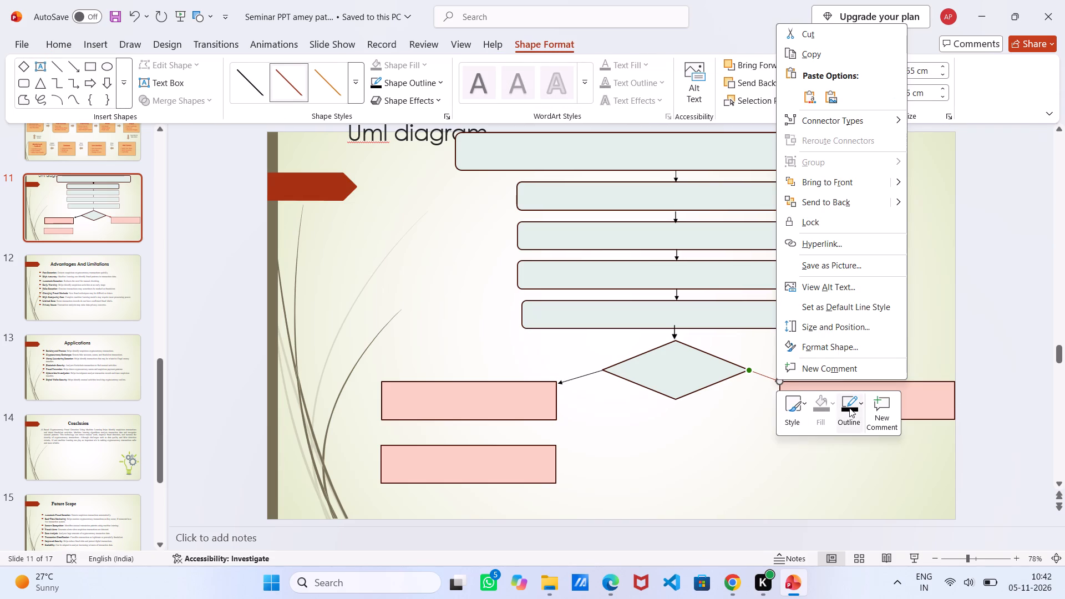
click(849, 408)
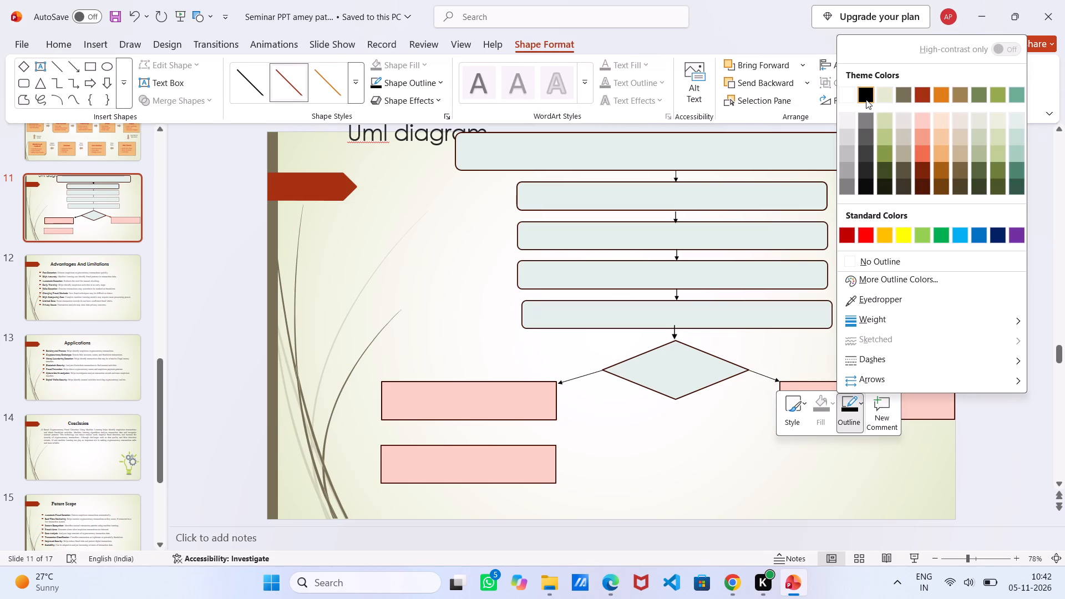
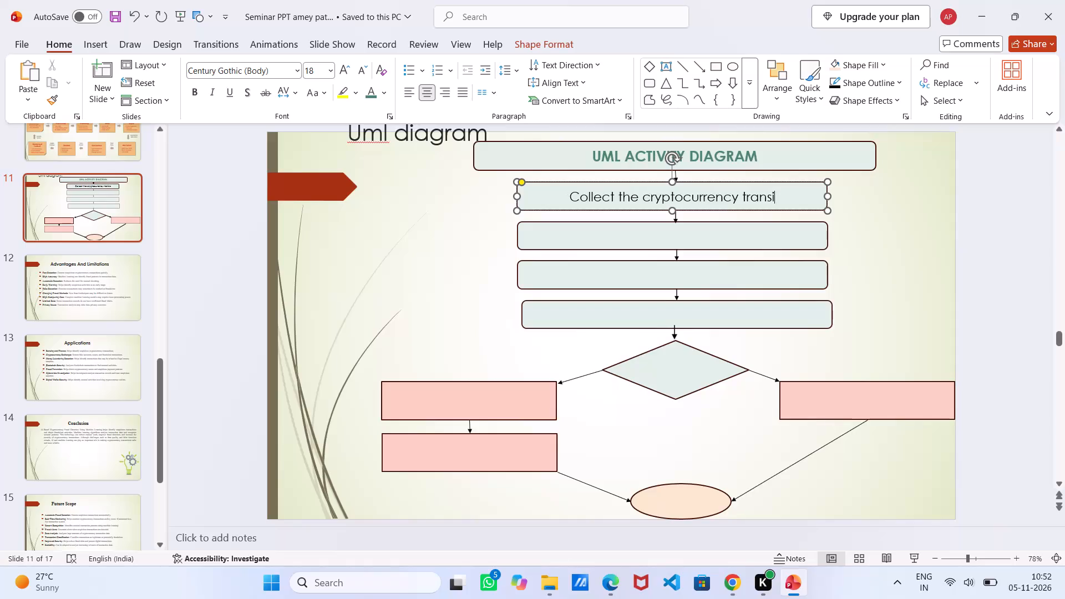
Complete the text in the box under the UML ACTIVITY DIAGRAM heading as "Collect the cryptocurrency transaction data".
key(BackSpace)
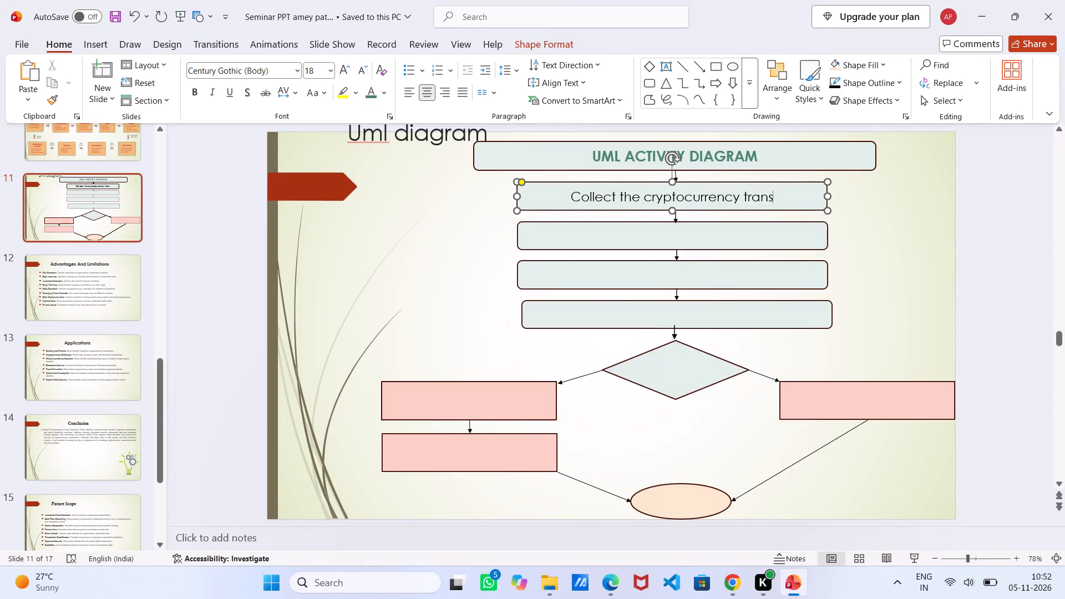
key(a)
text(ctin)
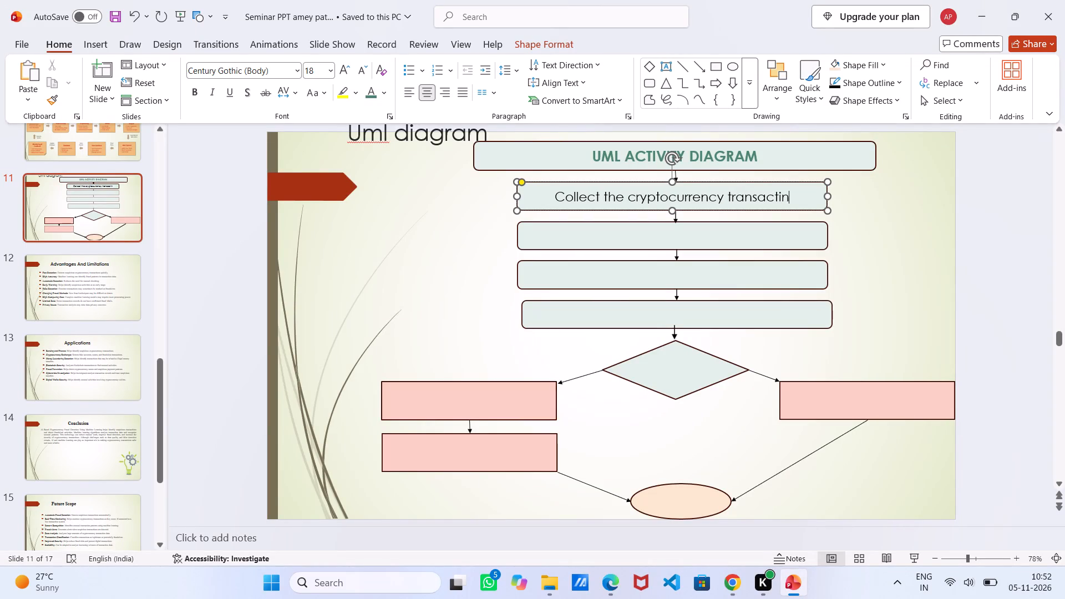
key(BackSpace)
key(BackSpace)
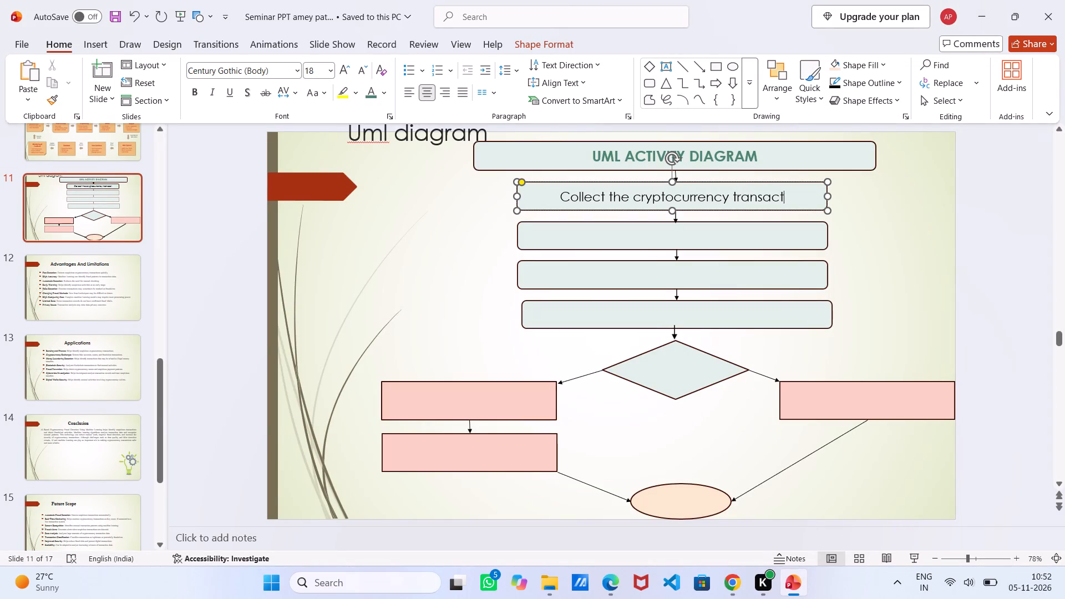
text(ion data)
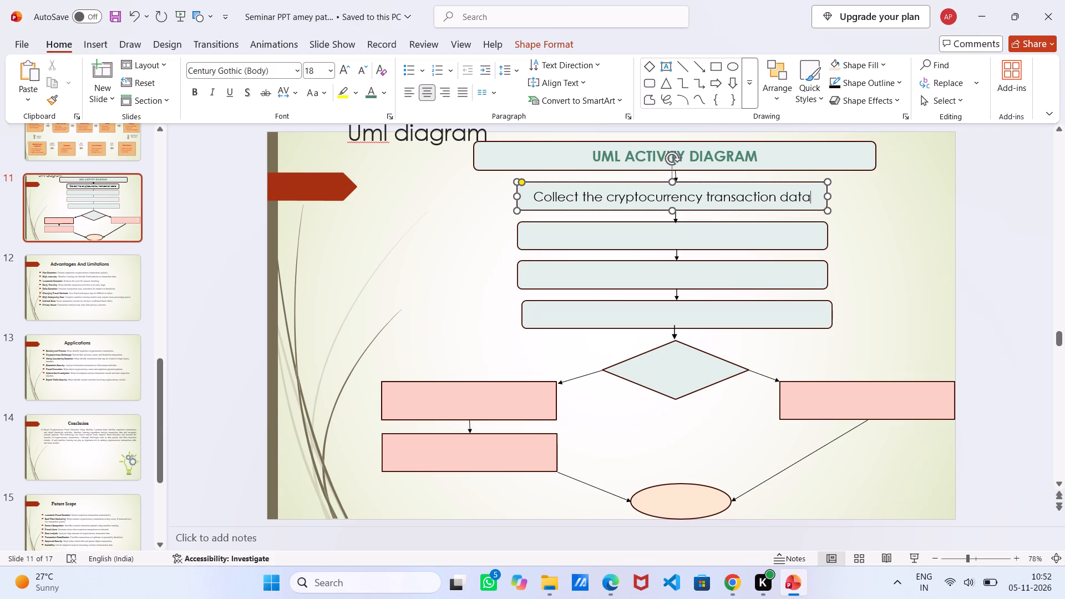
Set the font colour of the text "Collect the cryptocurrency transaction data" to the dark teal-green theme shade.
right_click(731, 192)
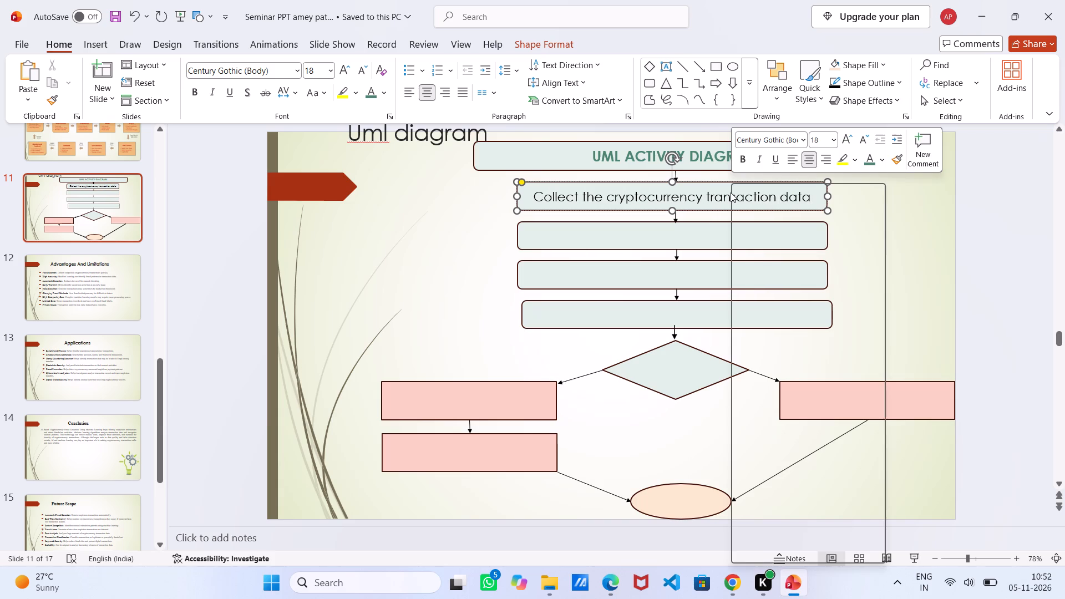
click(702, 215)
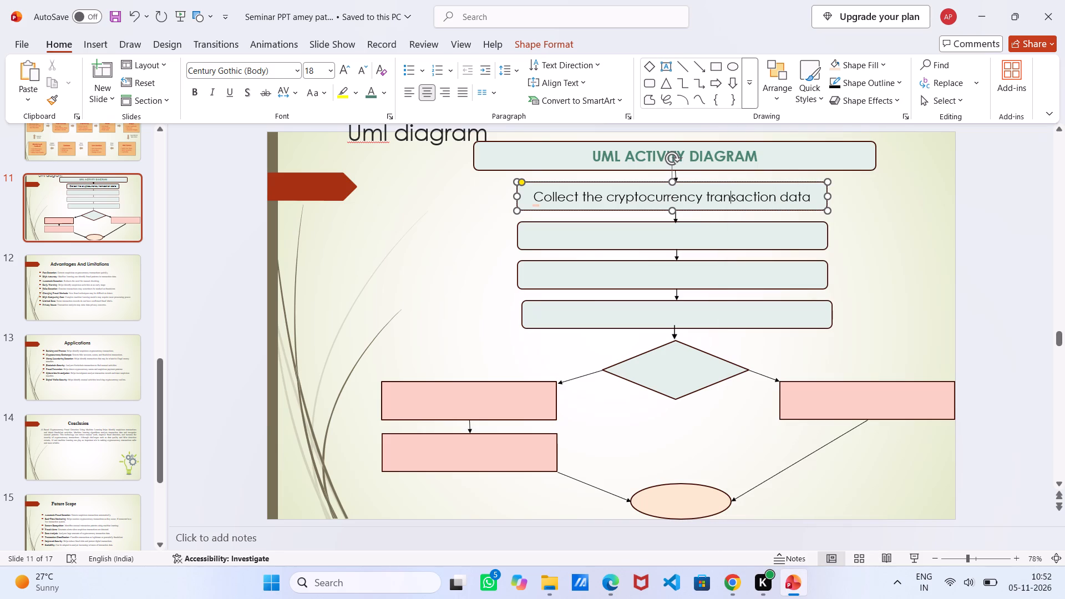
drag(535, 197, 812, 174)
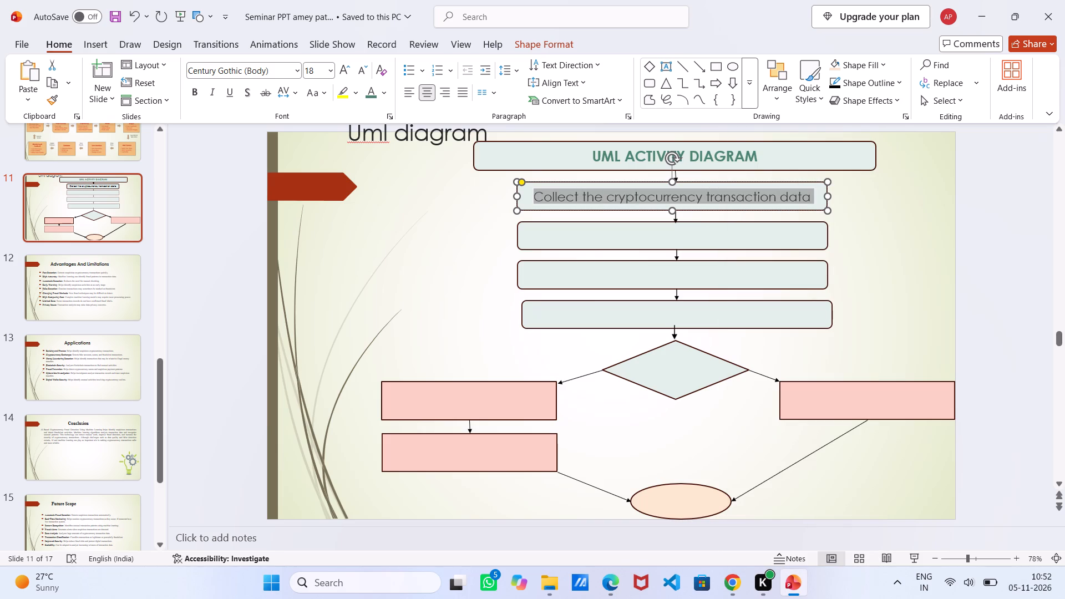
drag(812, 174, 812, 174)
click(949, 149)
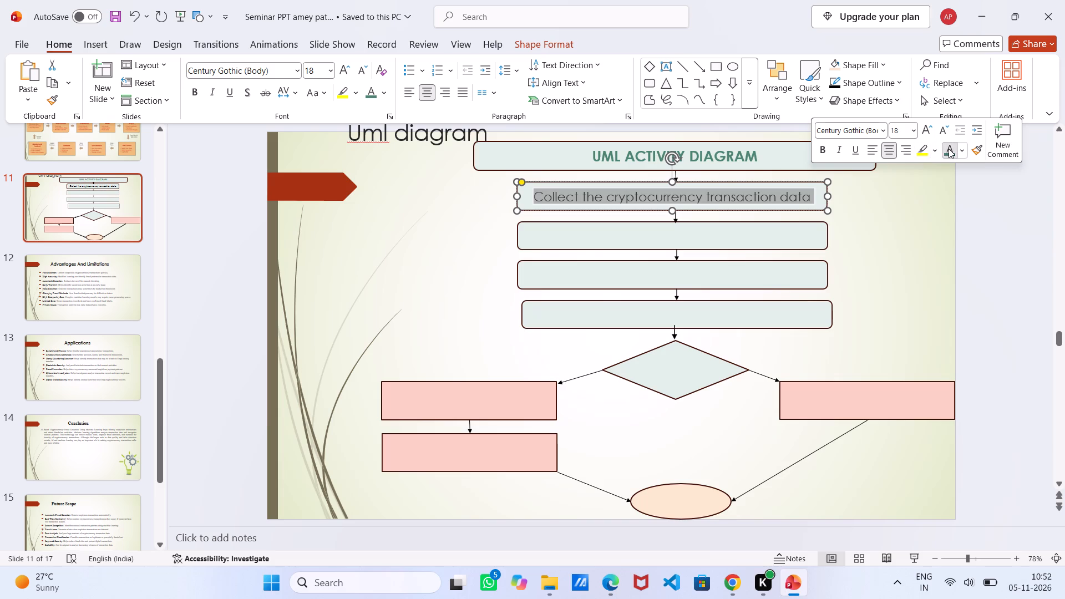
click(962, 150)
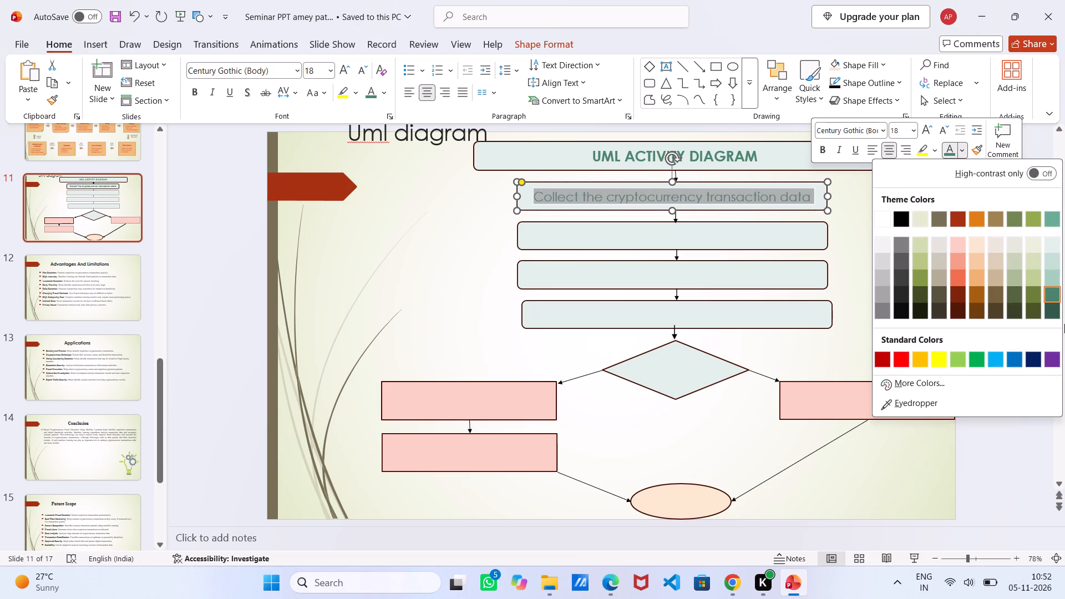
click(1053, 296)
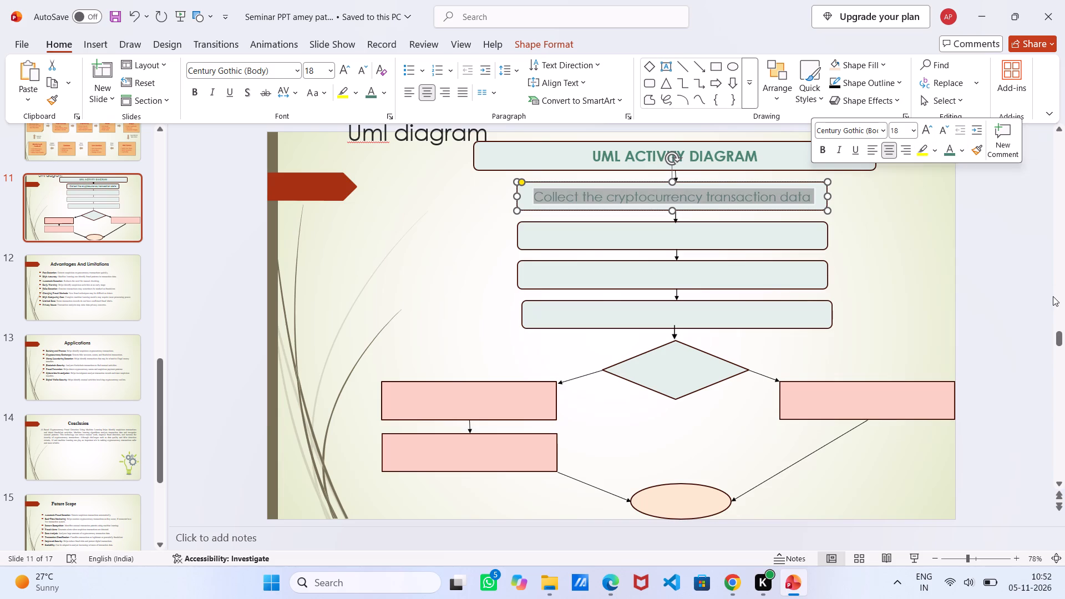
click(971, 278)
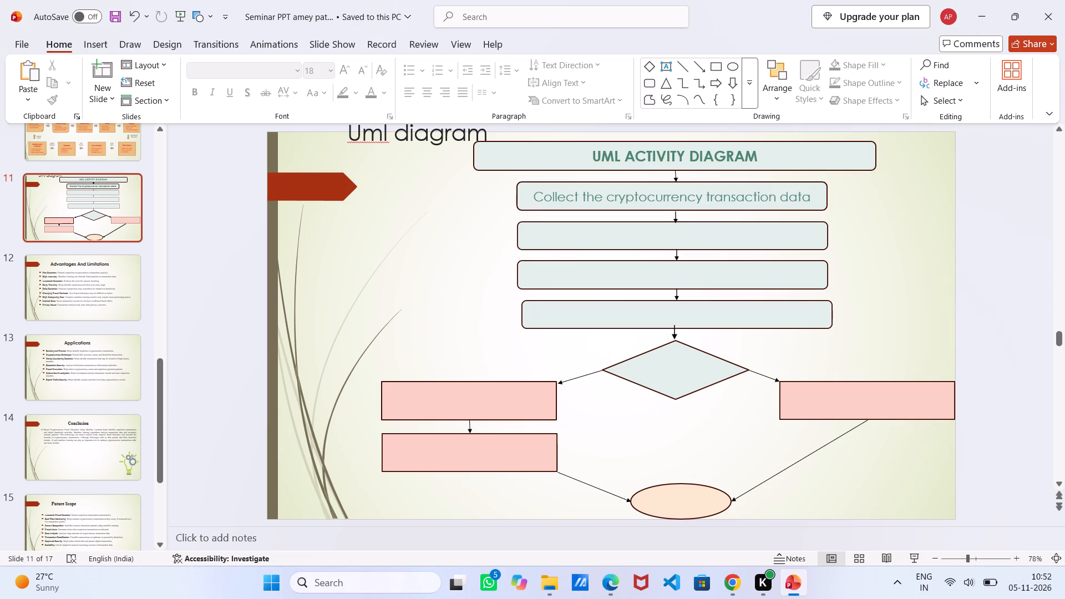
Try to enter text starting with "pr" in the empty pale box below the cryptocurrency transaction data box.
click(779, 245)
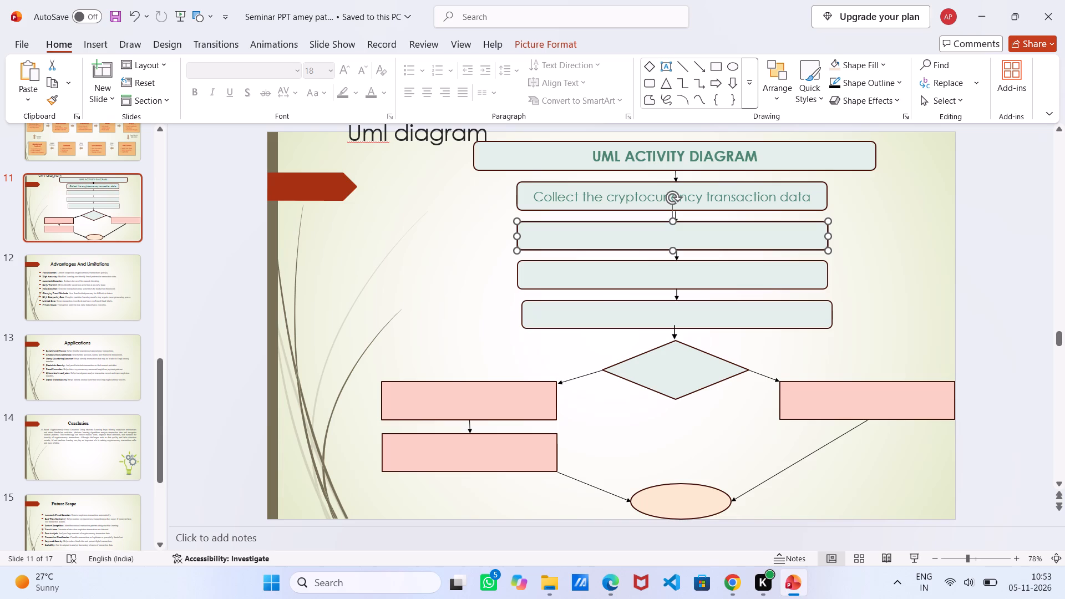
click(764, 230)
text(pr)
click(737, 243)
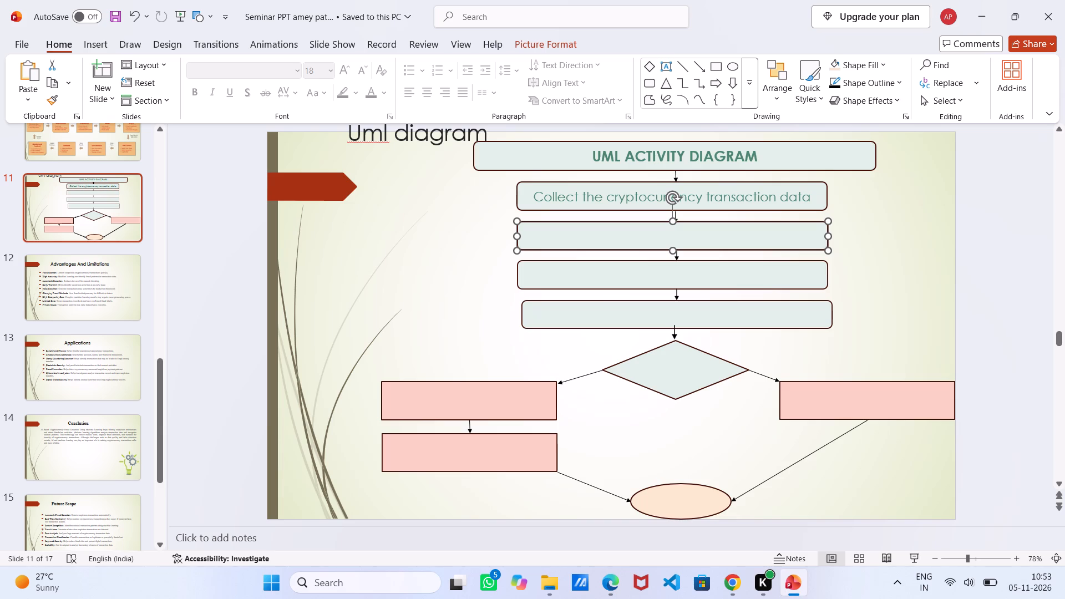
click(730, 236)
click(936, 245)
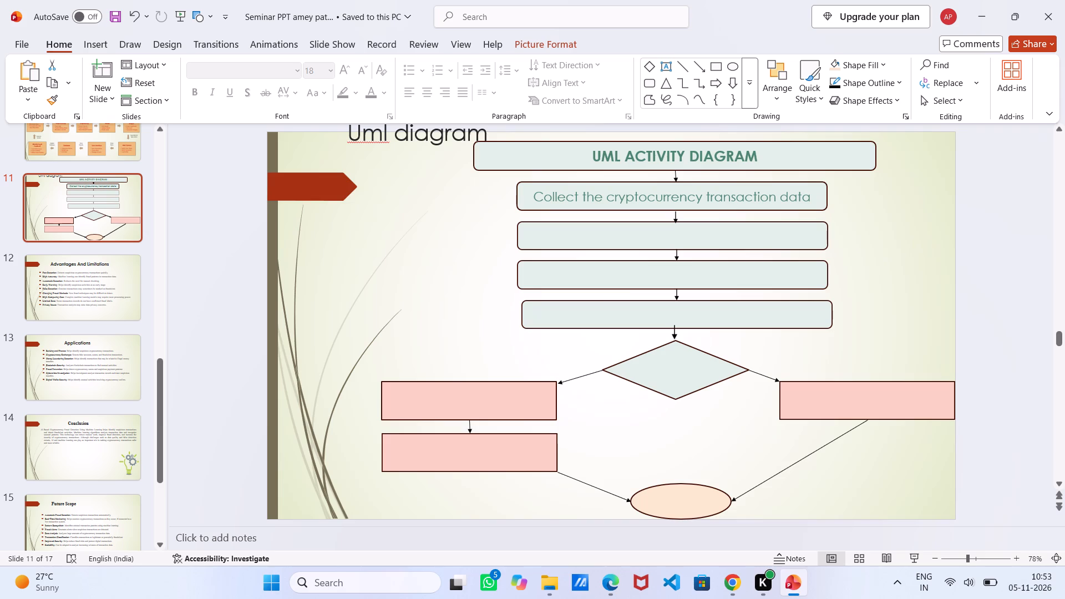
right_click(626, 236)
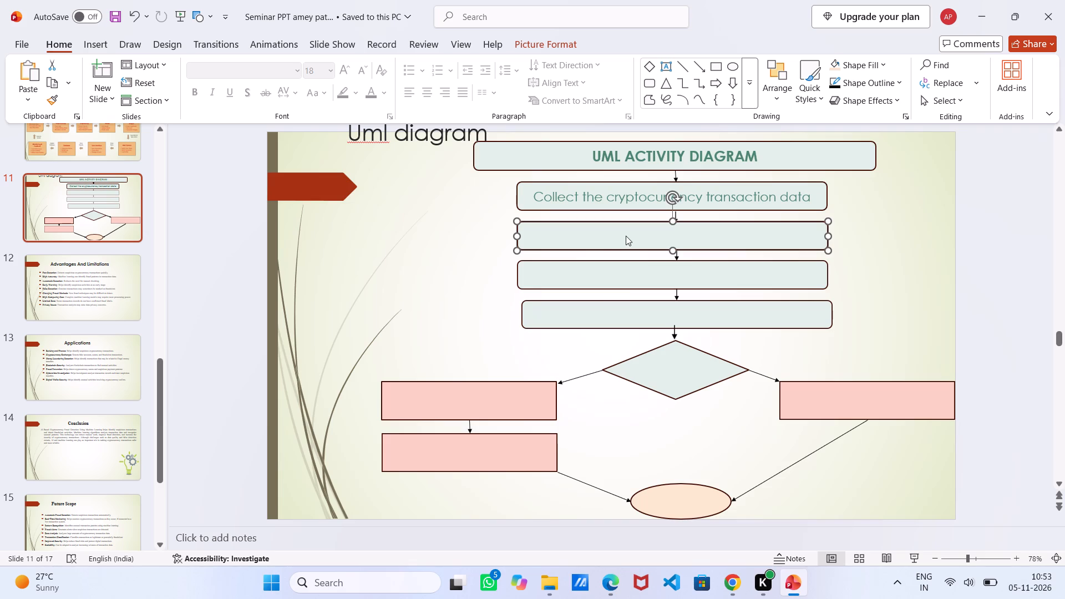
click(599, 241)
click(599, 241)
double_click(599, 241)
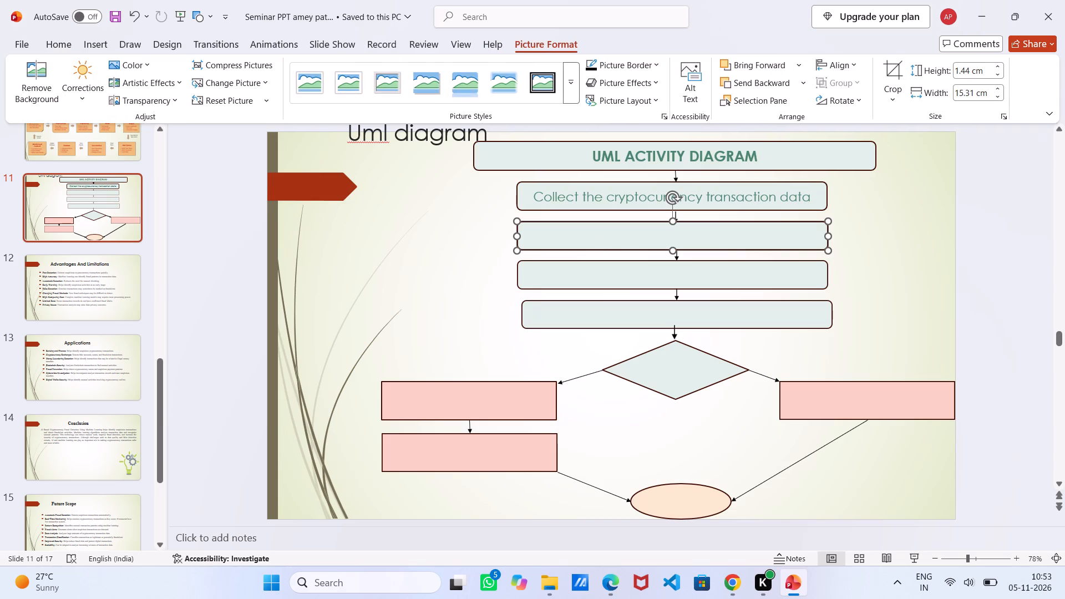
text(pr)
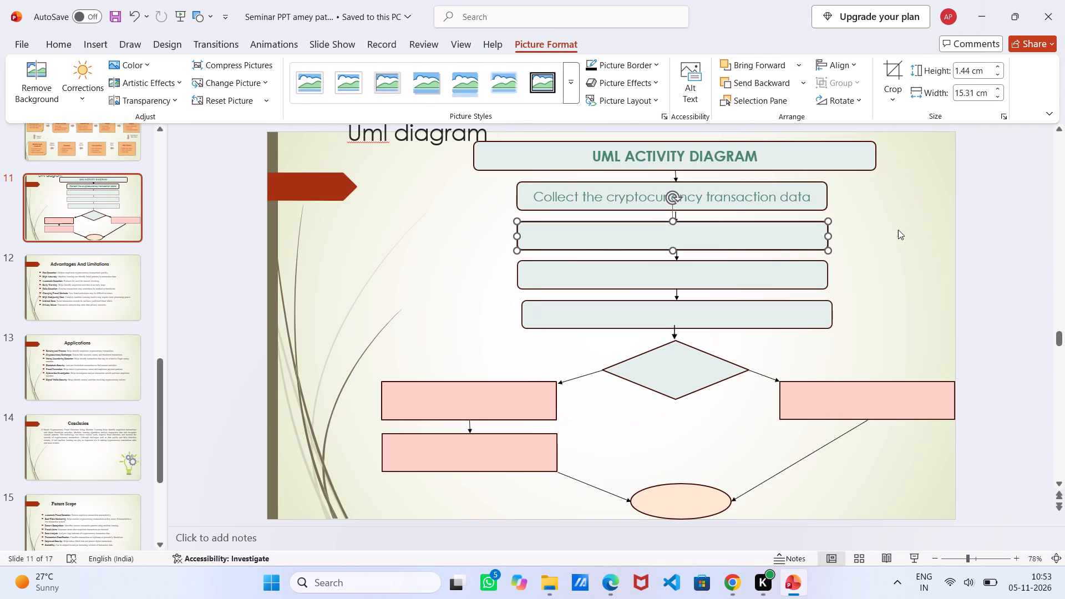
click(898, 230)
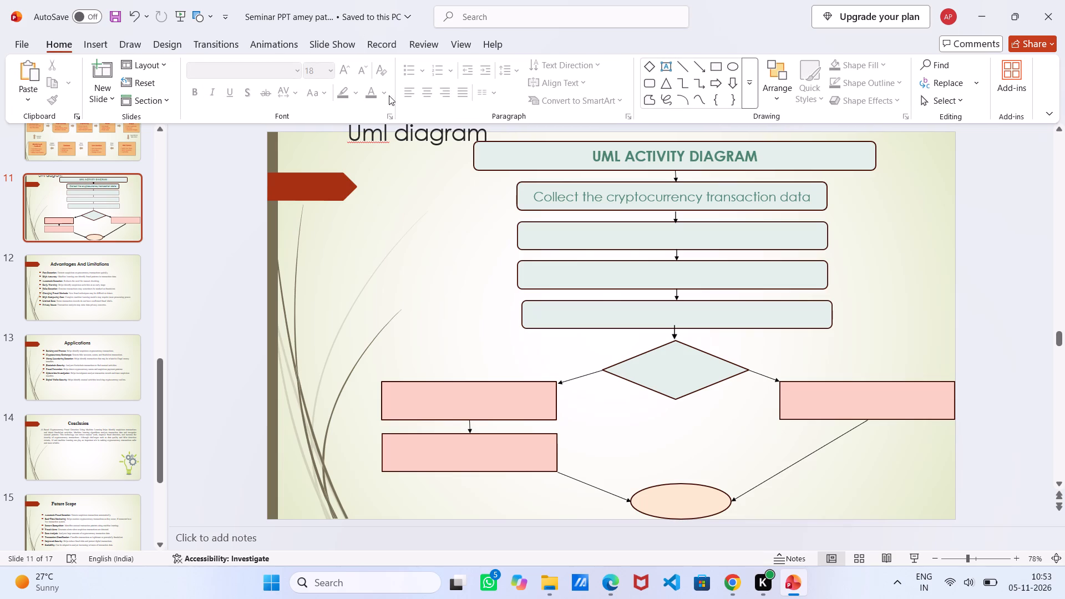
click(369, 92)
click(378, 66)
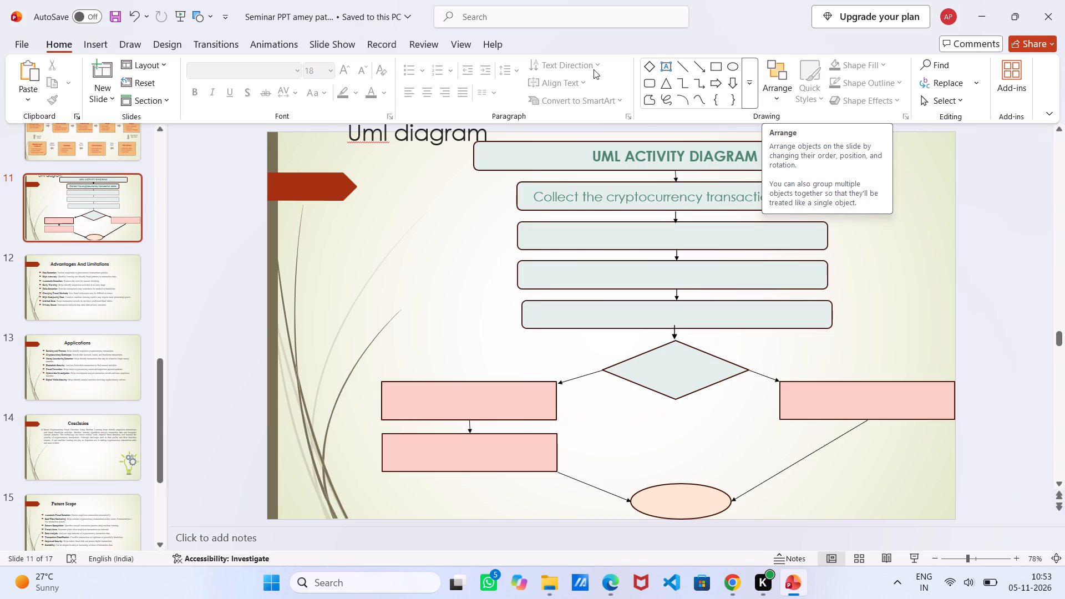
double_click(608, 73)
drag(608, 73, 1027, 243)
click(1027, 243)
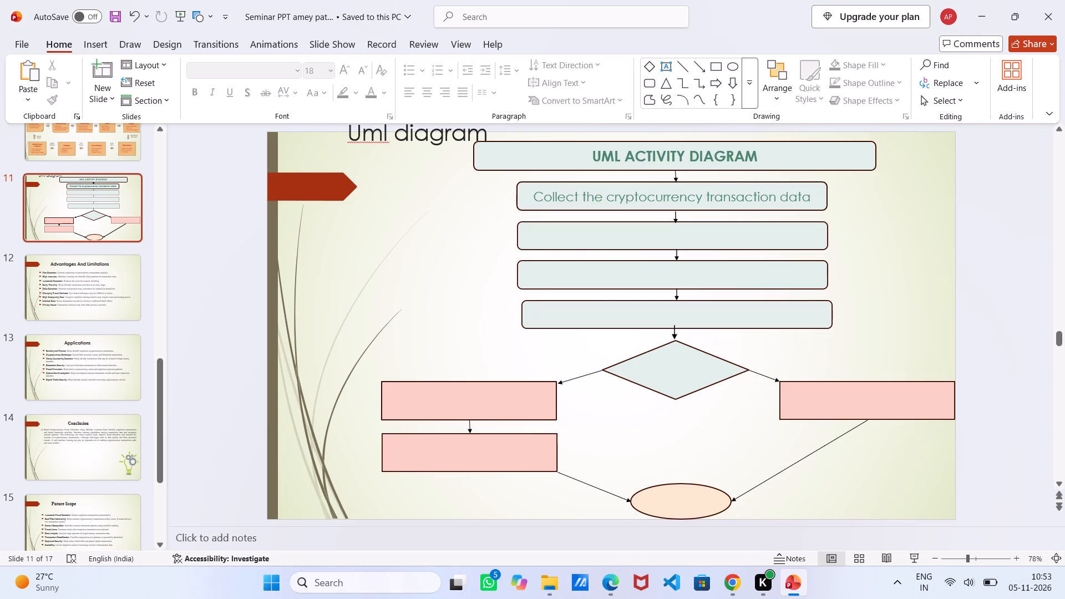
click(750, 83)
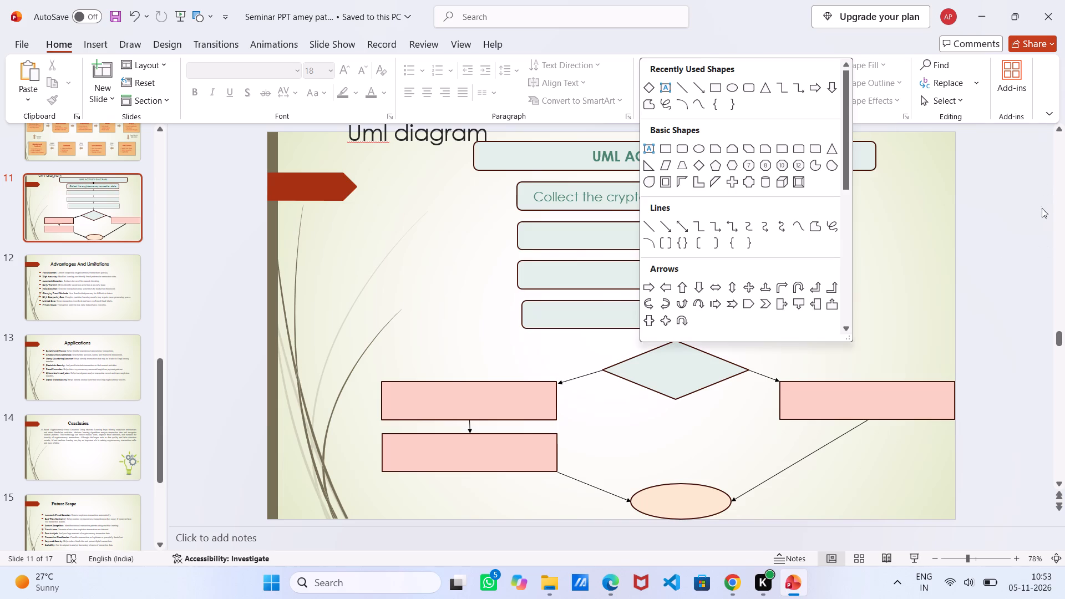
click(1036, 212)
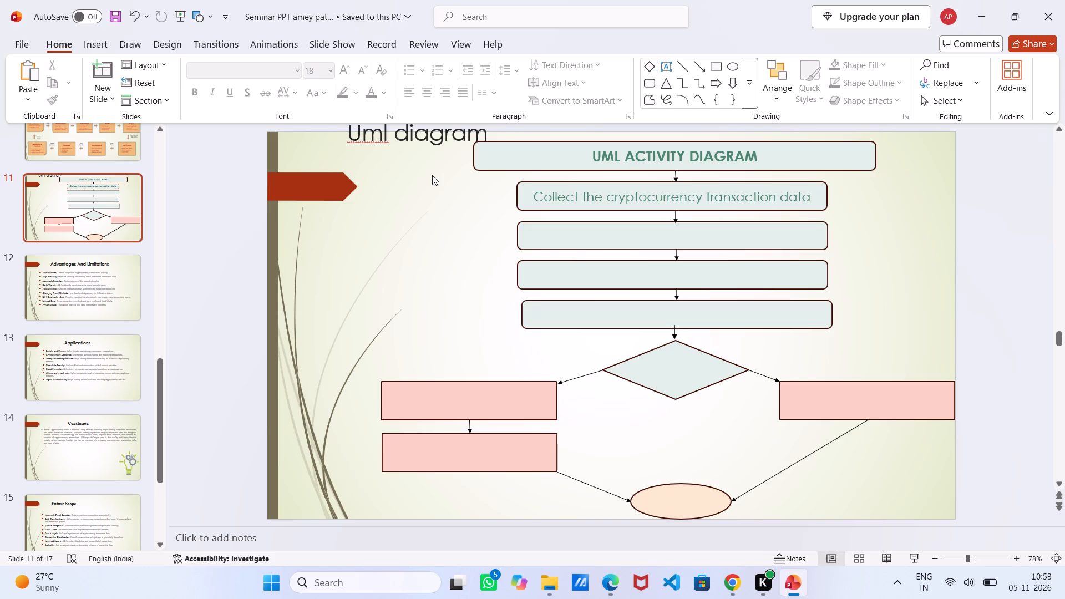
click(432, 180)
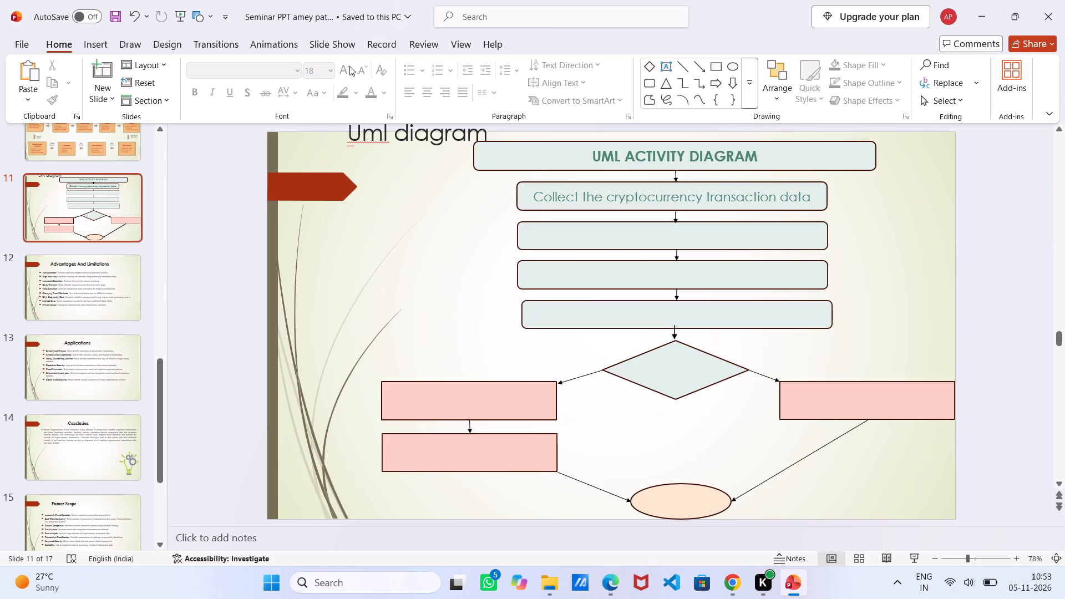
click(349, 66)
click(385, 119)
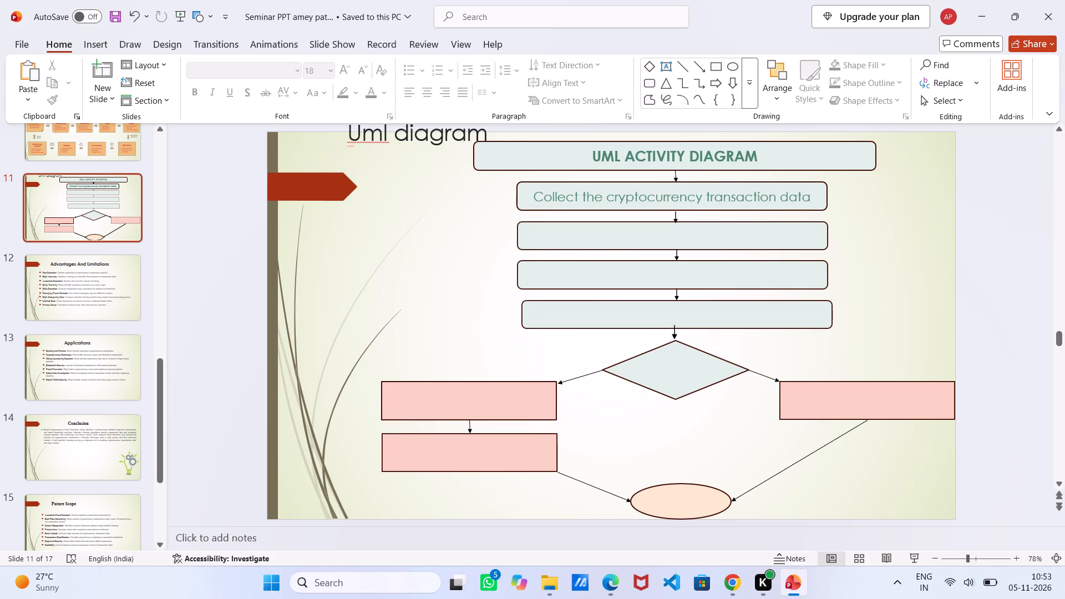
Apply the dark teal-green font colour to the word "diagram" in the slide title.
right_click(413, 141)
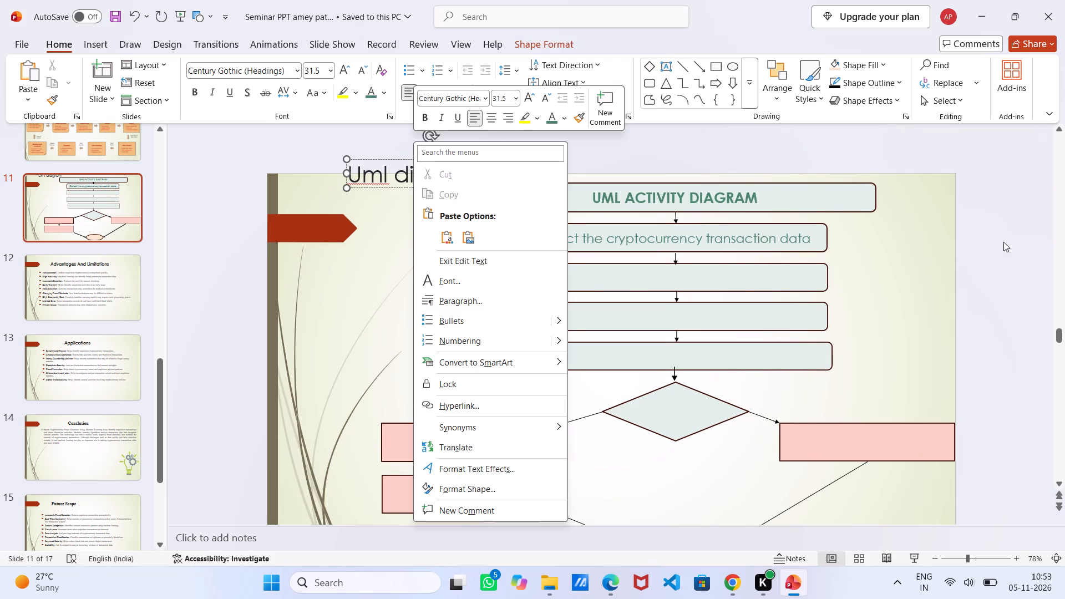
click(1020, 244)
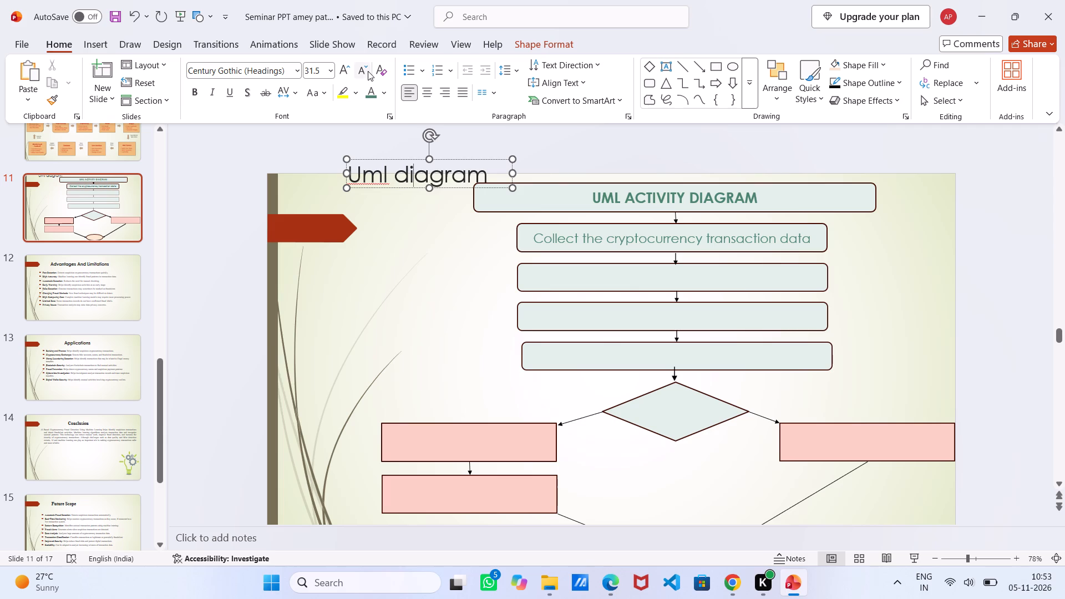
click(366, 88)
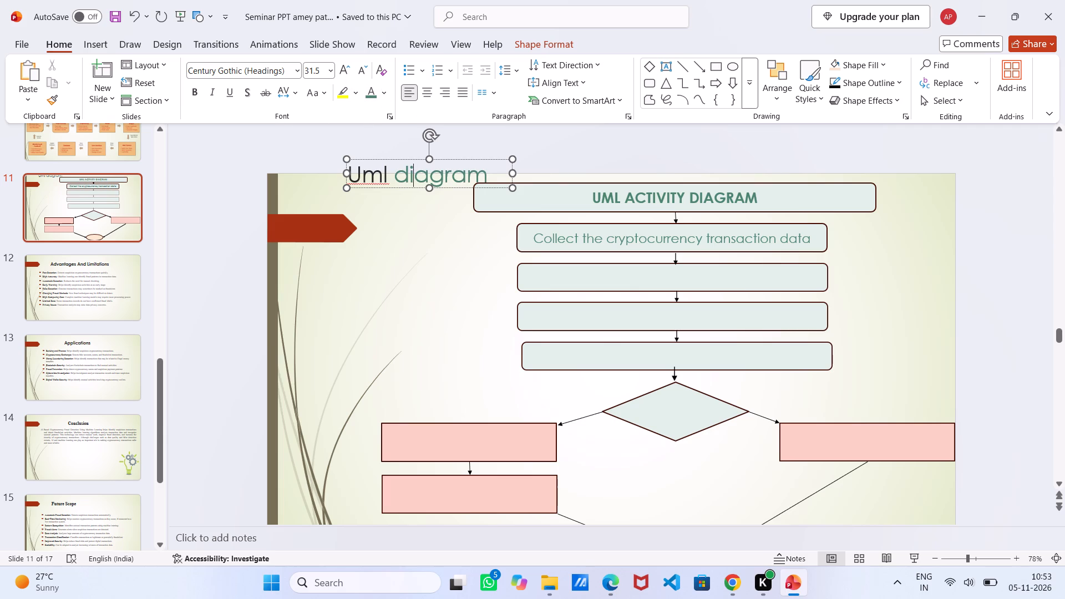
Delete the whole slide title text "Uml diagram", leaving its placeholder empty.
click(486, 176)
key(BackSpace)
key(BackSpace)
key(BackSpace)
key(BackSpace)
key(BackSpace)
key(BackSpace)
key(BackSpace)
key(BackSpace)
key(BackSpace)
key(BackSpace)
key(BackSpace)
key(BackSpace)
key(BackSpace)
key(BackSpace)
key(BackSpace)
key(BackSpace)
key(BackSpace)
key(BackSpace)
key(BackSpace)
key(BackSpace)
click(439, 292)
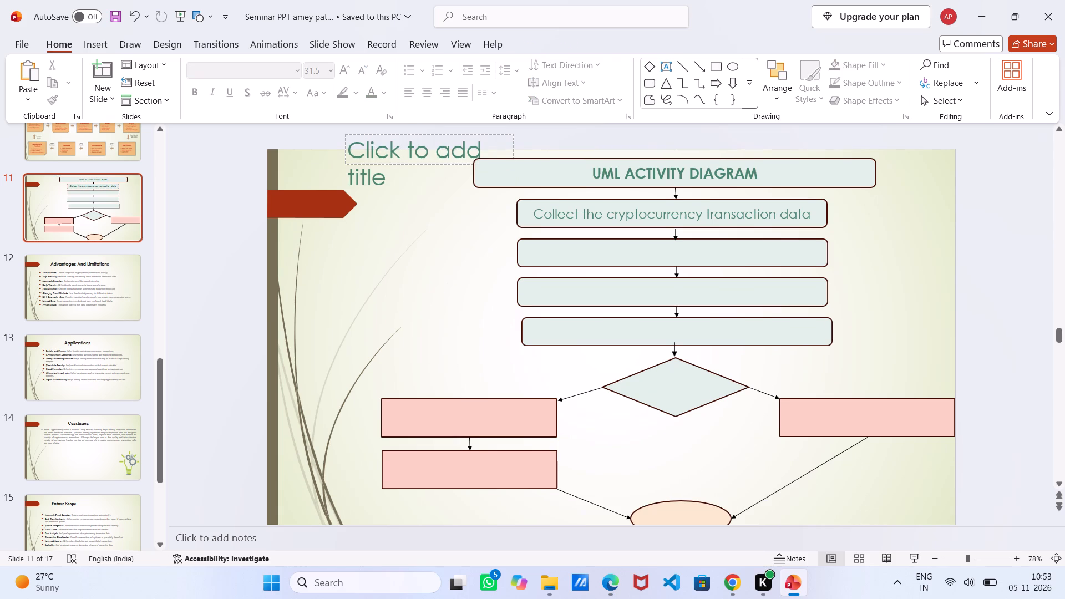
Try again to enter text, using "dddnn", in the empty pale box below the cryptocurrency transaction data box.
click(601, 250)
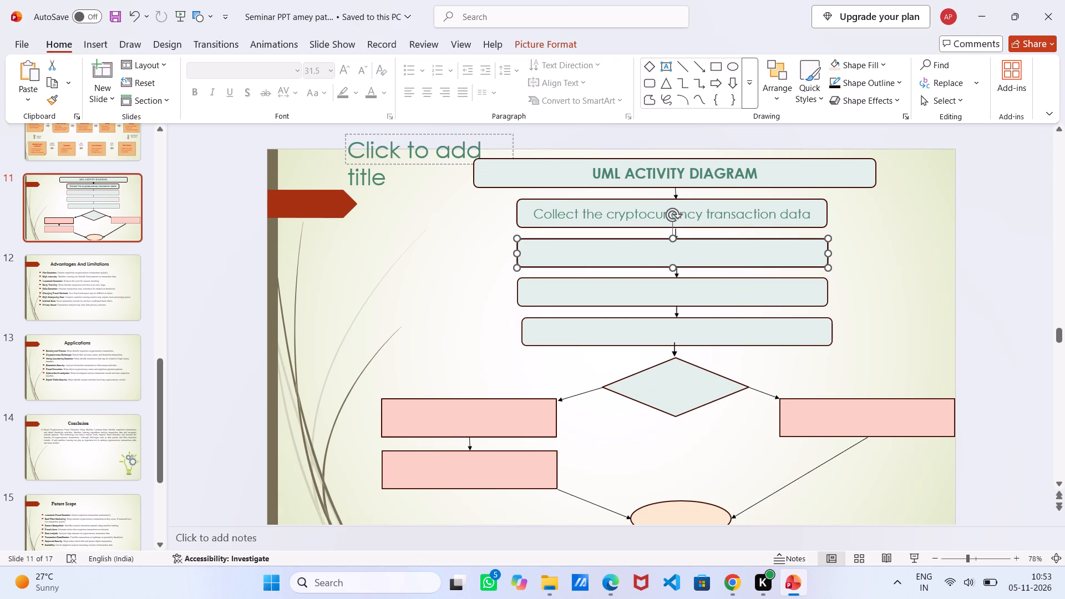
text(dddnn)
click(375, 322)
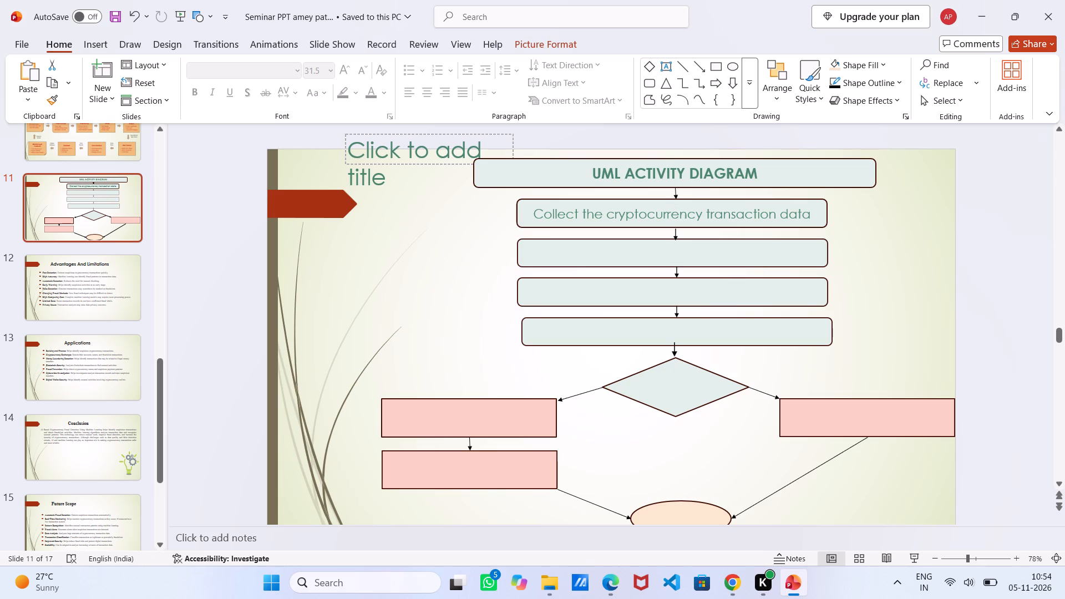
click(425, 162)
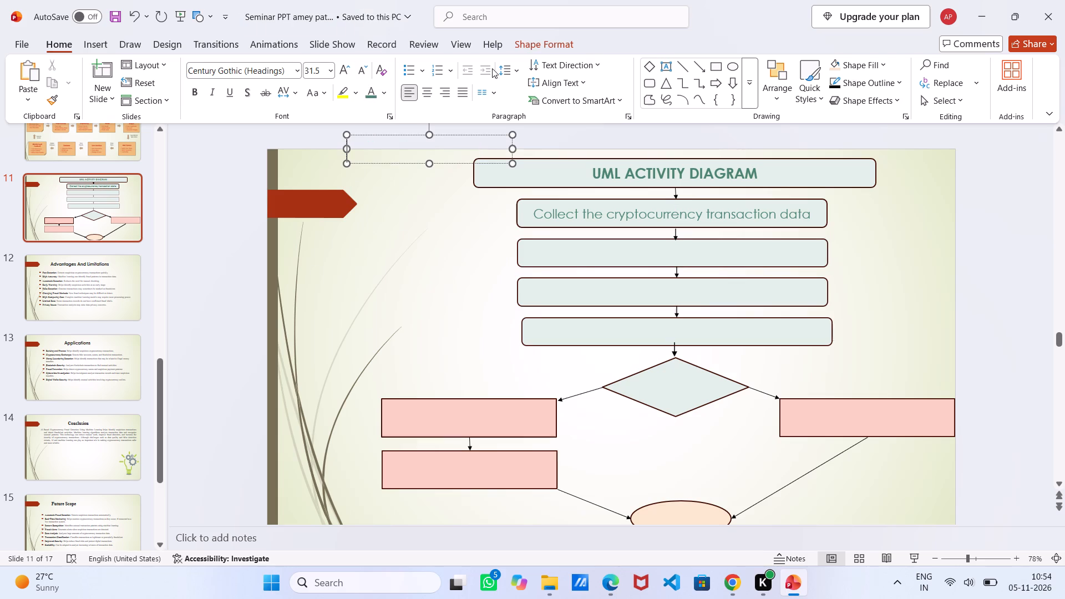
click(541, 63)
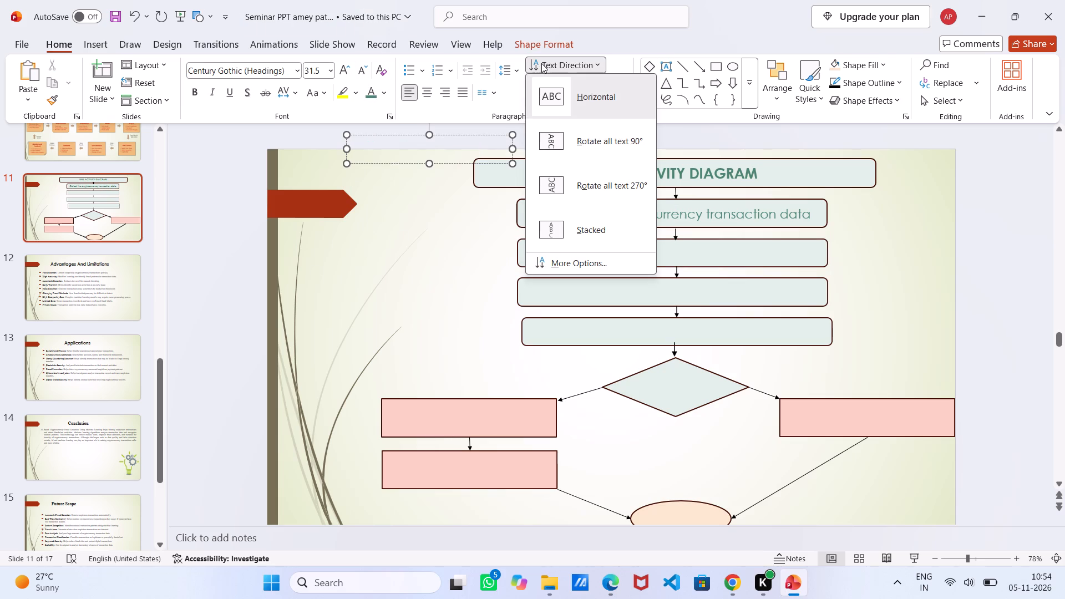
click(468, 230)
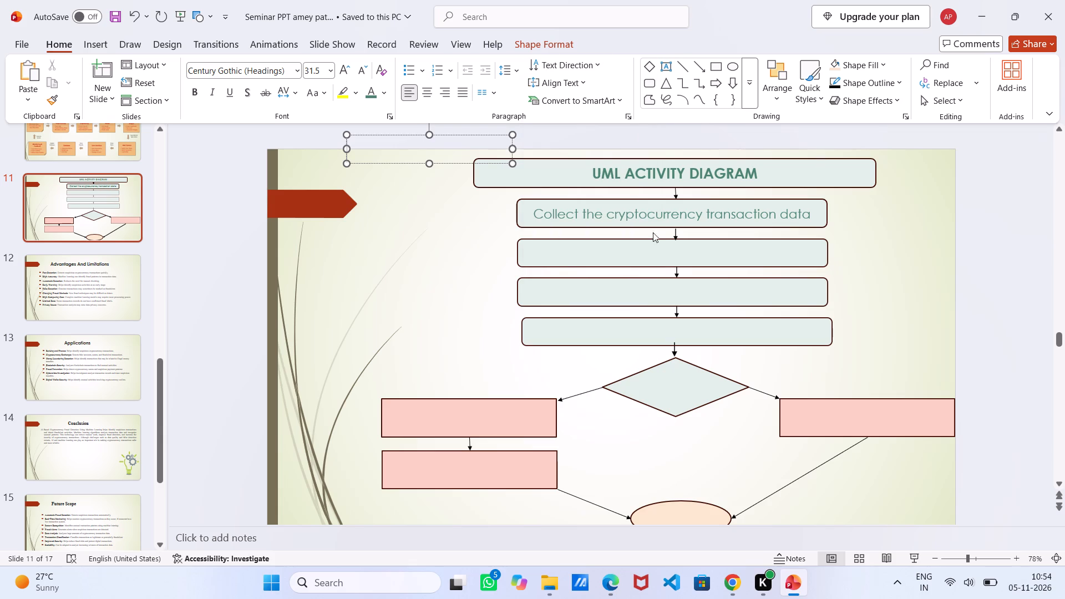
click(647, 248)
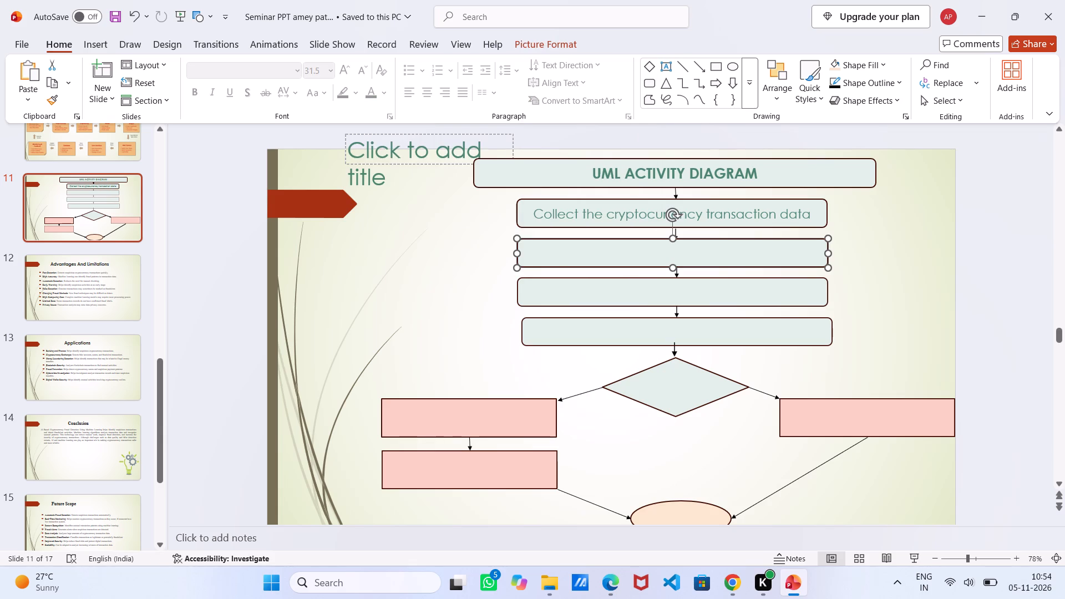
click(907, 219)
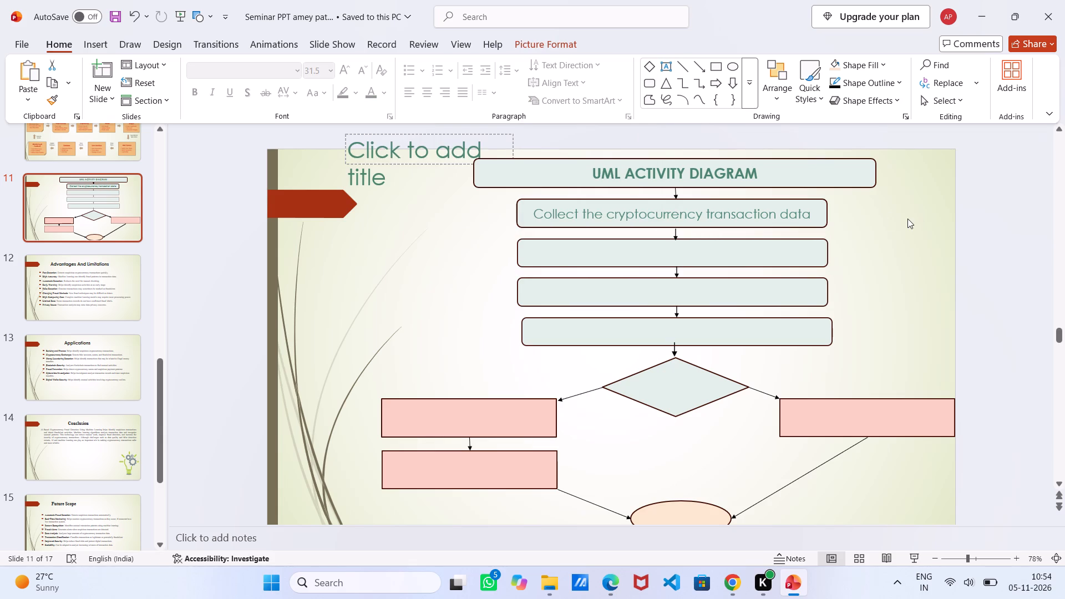
Justify the empty slide title placeholder and clear its character formatting.
click(465, 161)
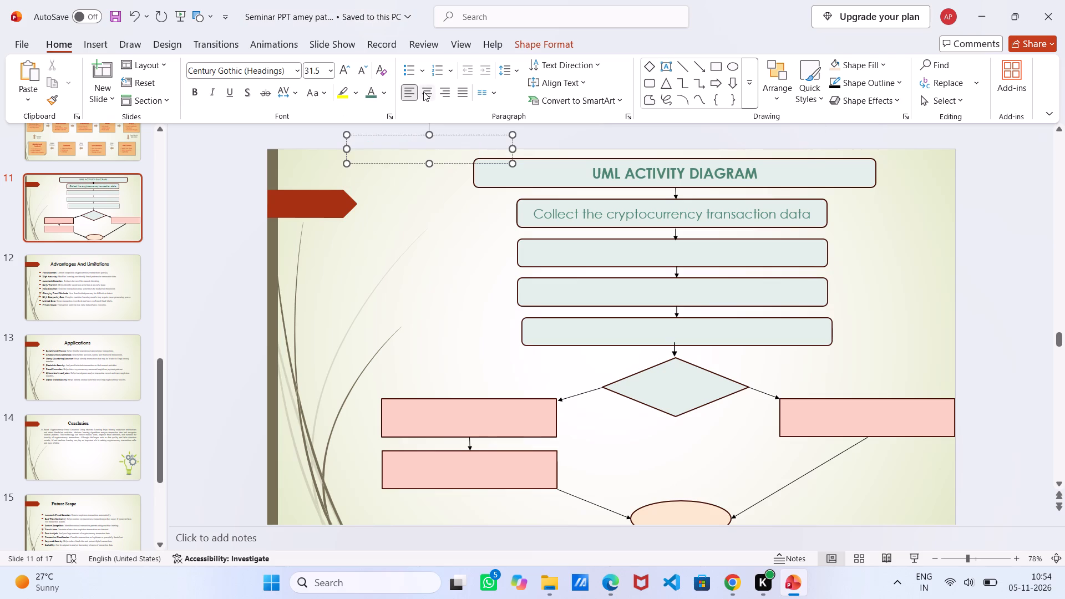
click(424, 95)
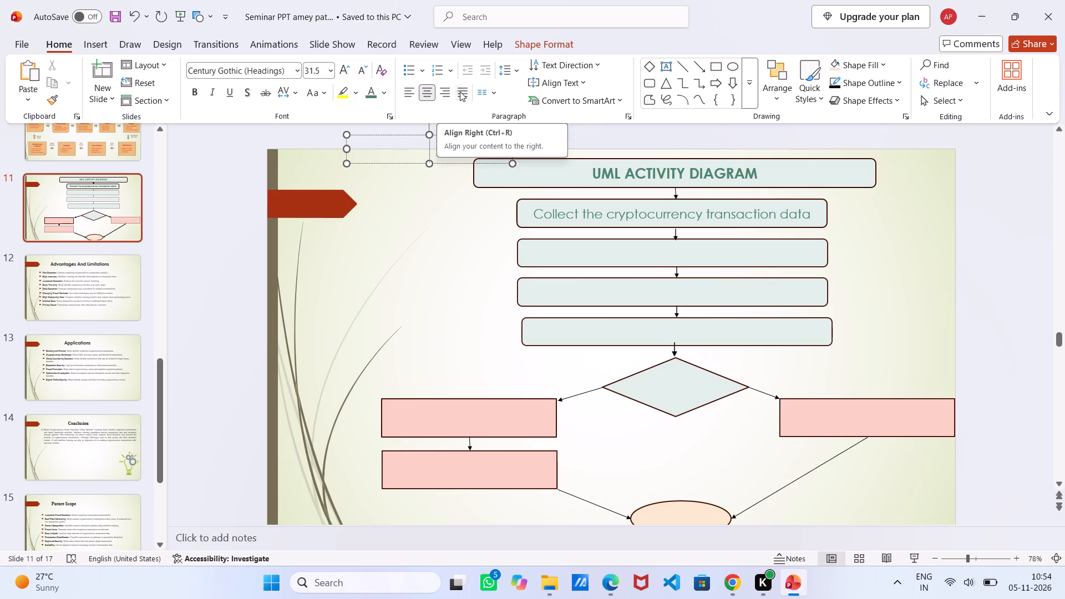
click(460, 92)
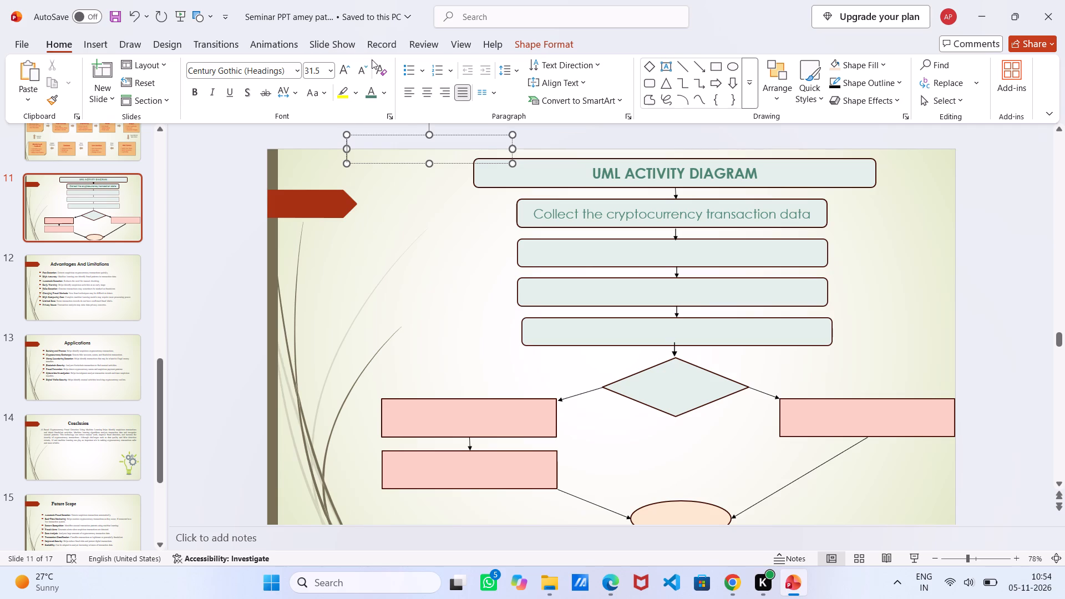
click(382, 67)
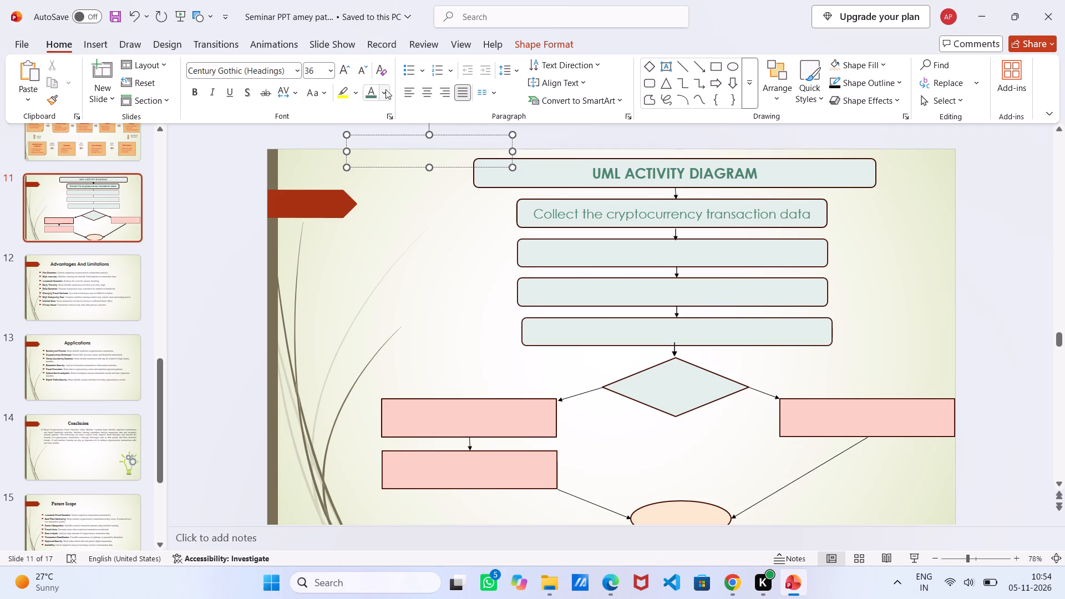
click(382, 309)
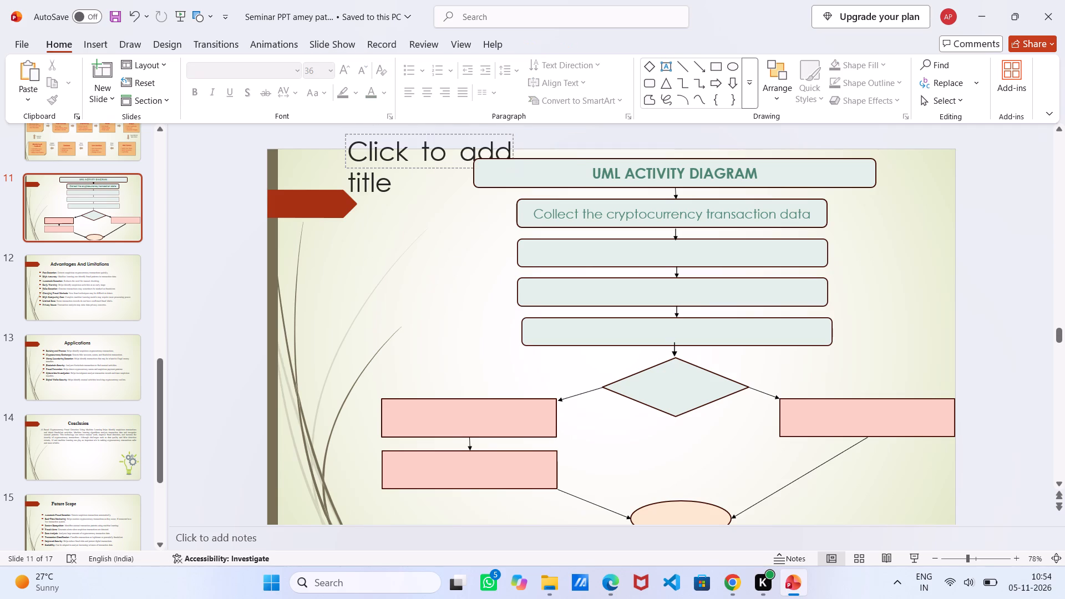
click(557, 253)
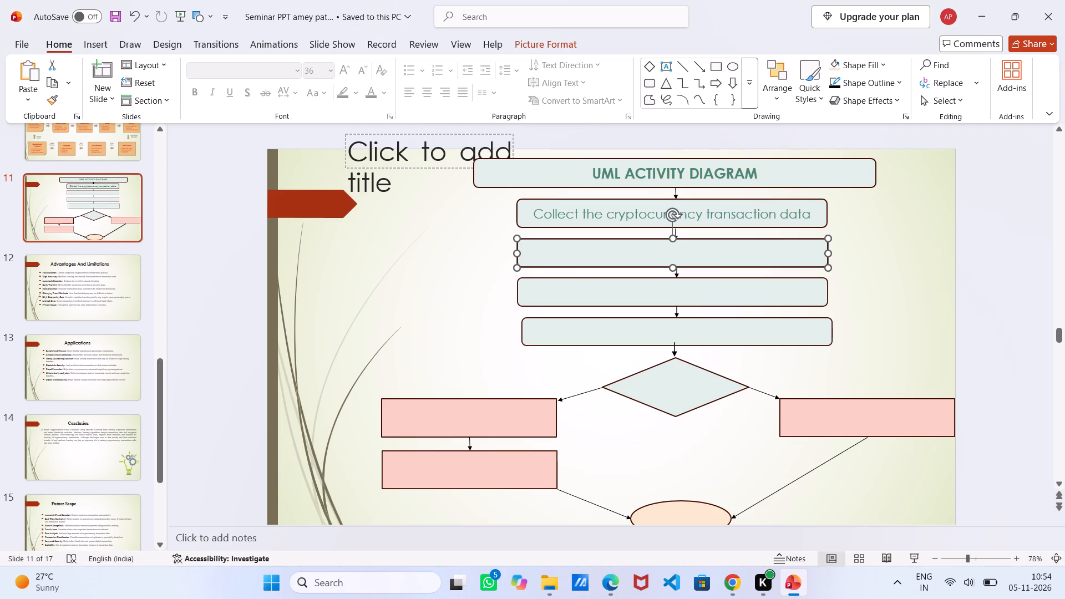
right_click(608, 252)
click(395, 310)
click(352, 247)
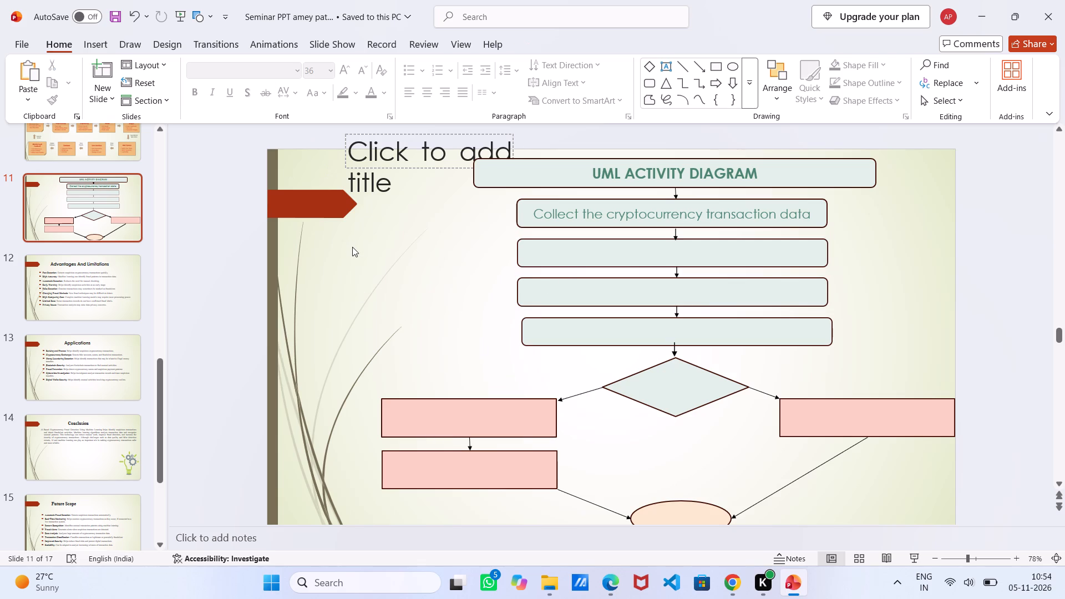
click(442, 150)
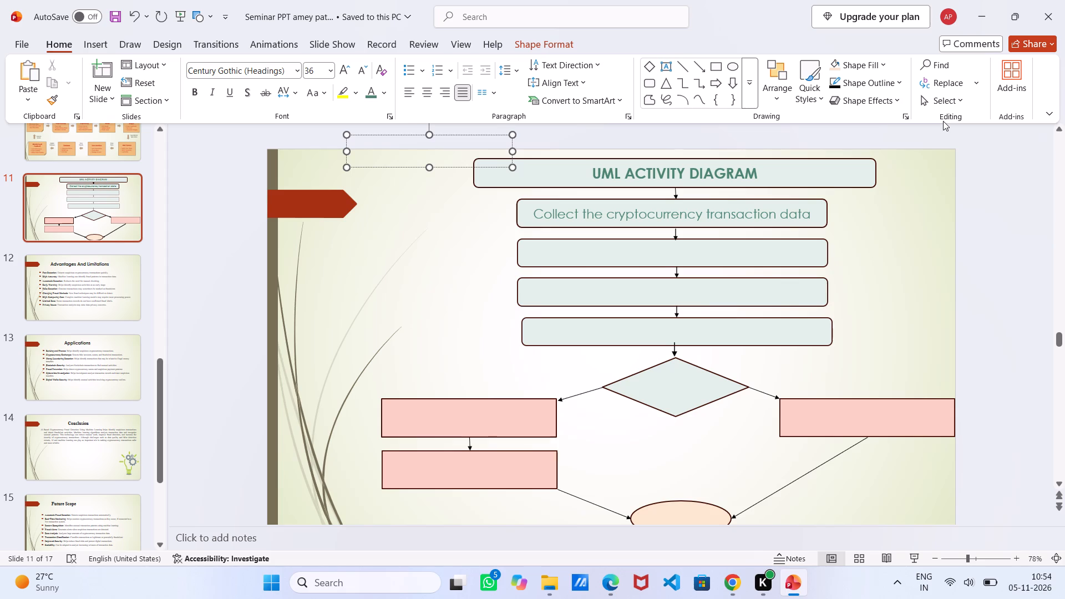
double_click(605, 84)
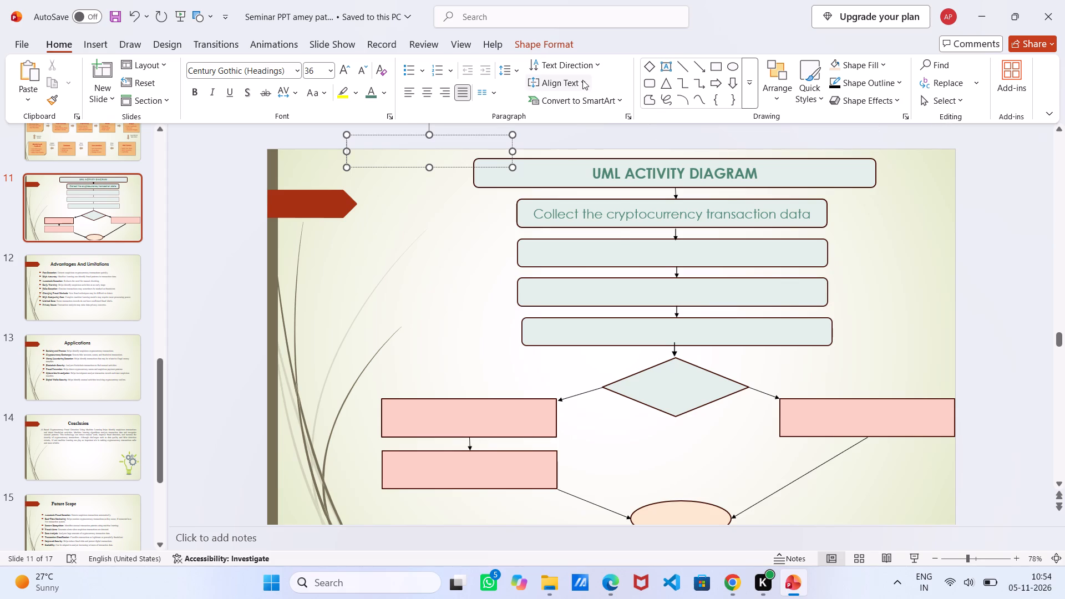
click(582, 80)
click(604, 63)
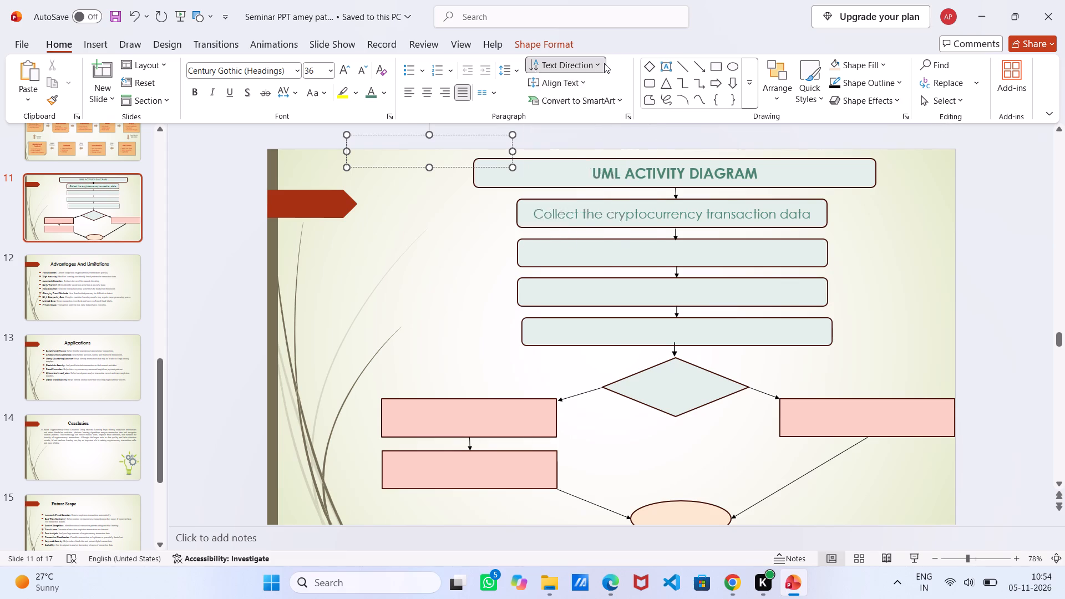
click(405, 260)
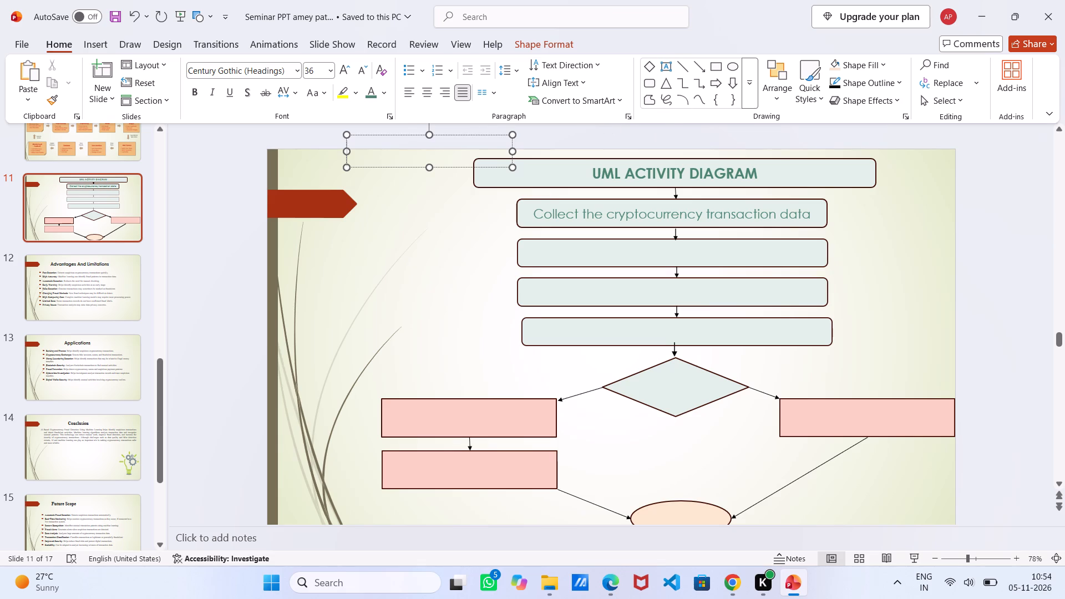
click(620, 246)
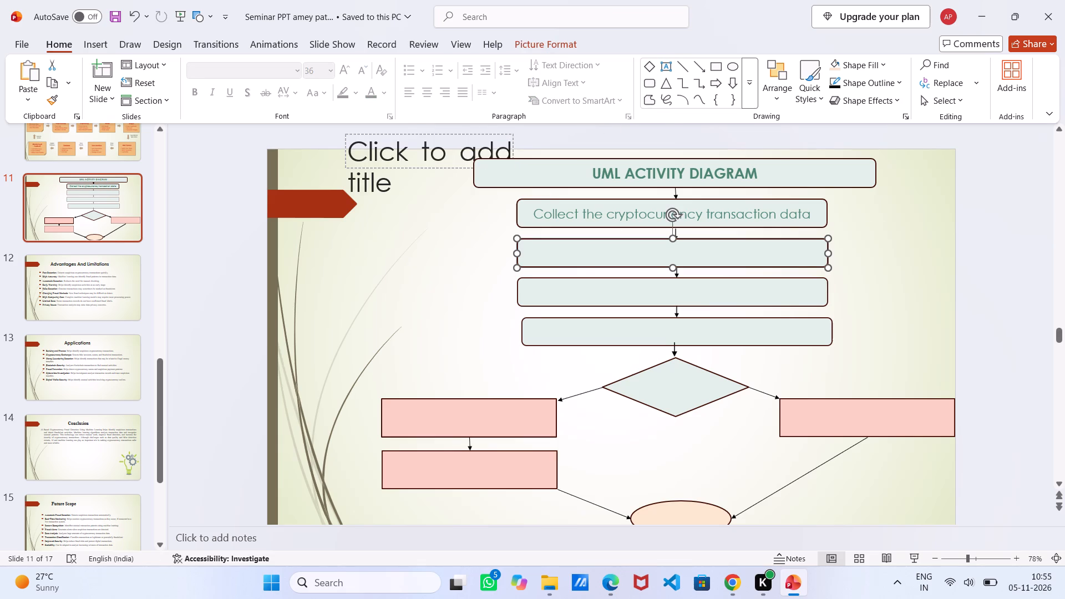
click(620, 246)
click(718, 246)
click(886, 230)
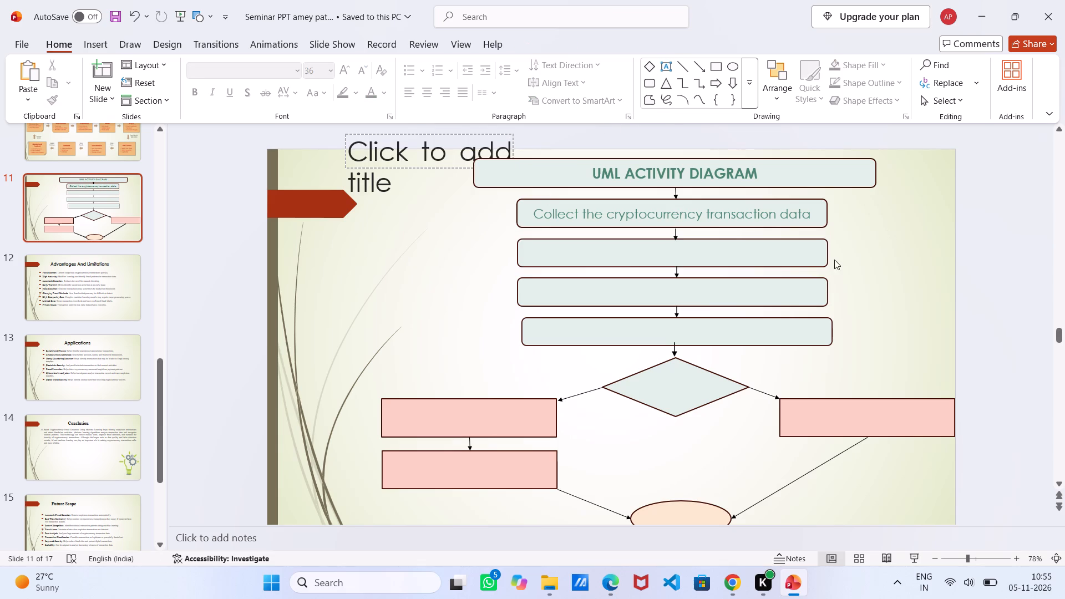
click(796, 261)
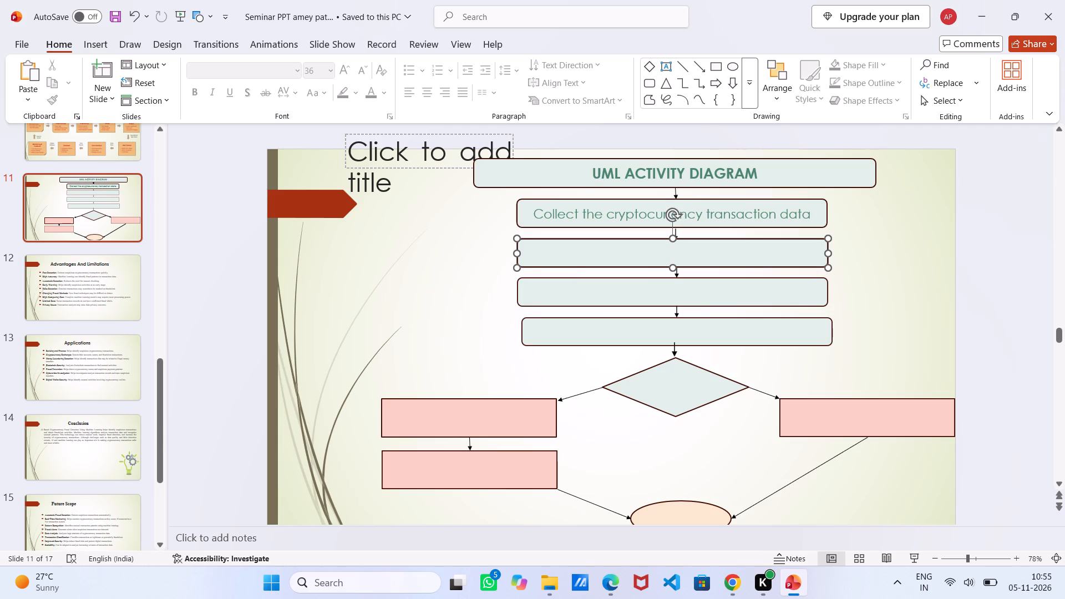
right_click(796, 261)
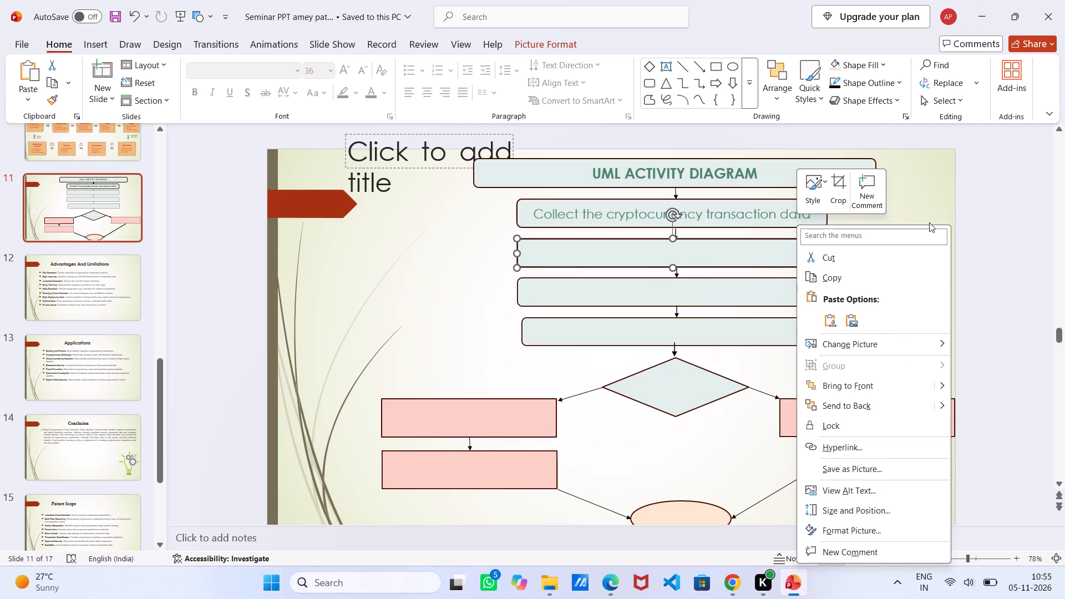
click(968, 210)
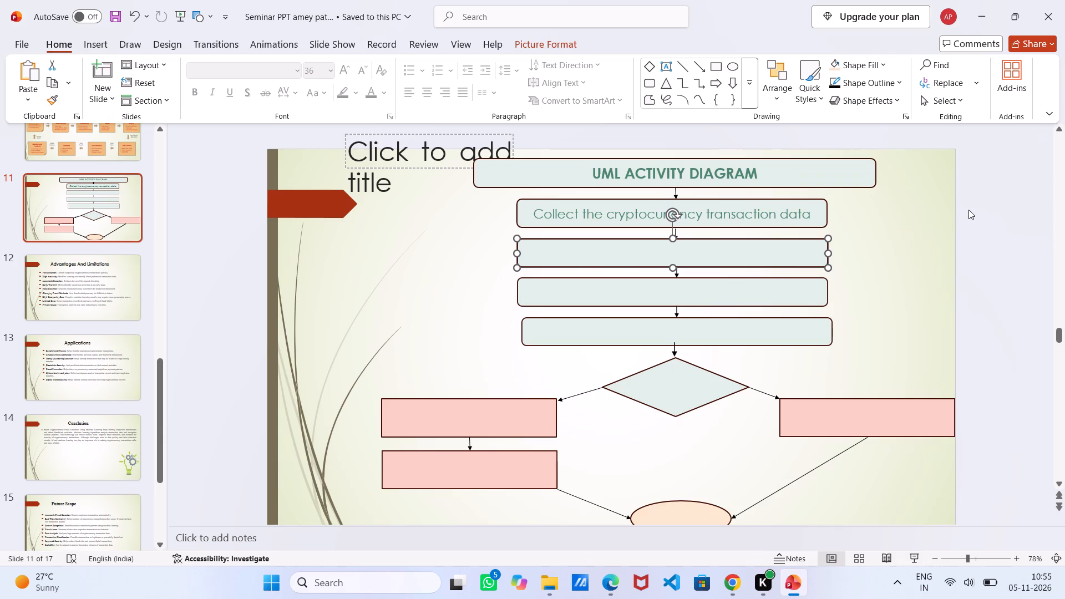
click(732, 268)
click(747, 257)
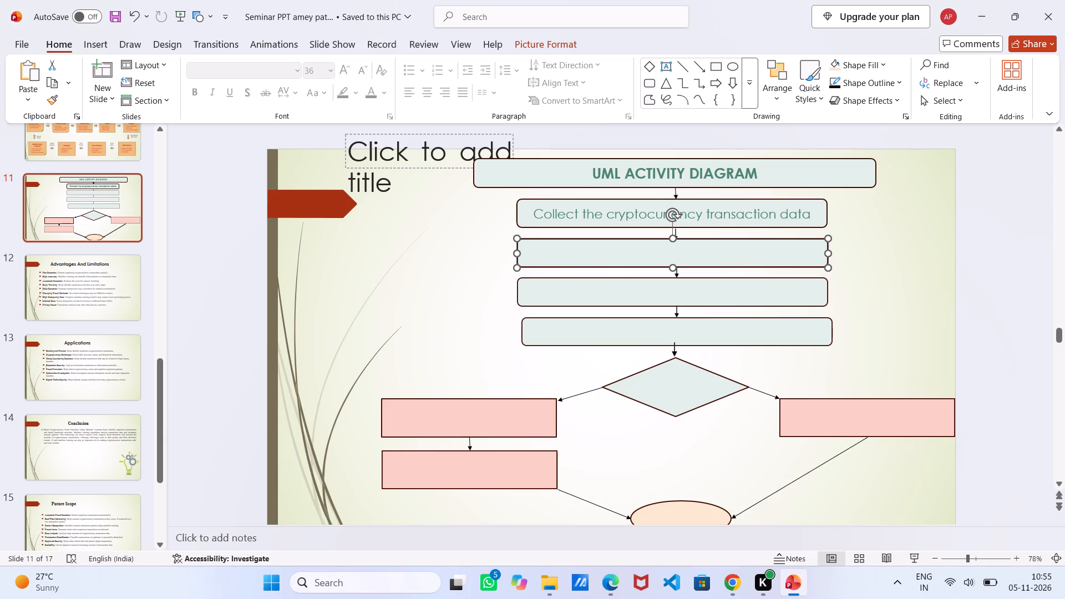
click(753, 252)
Nudge the empty pale box below the cryptocurrency transaction data box slightly downward.
click(621, 258)
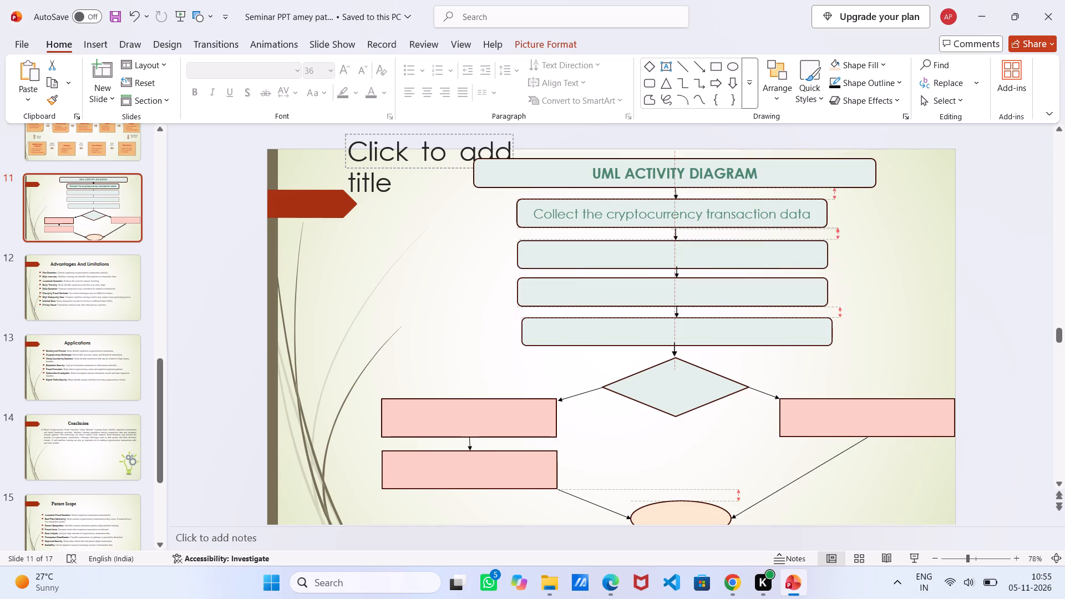
click(621, 260)
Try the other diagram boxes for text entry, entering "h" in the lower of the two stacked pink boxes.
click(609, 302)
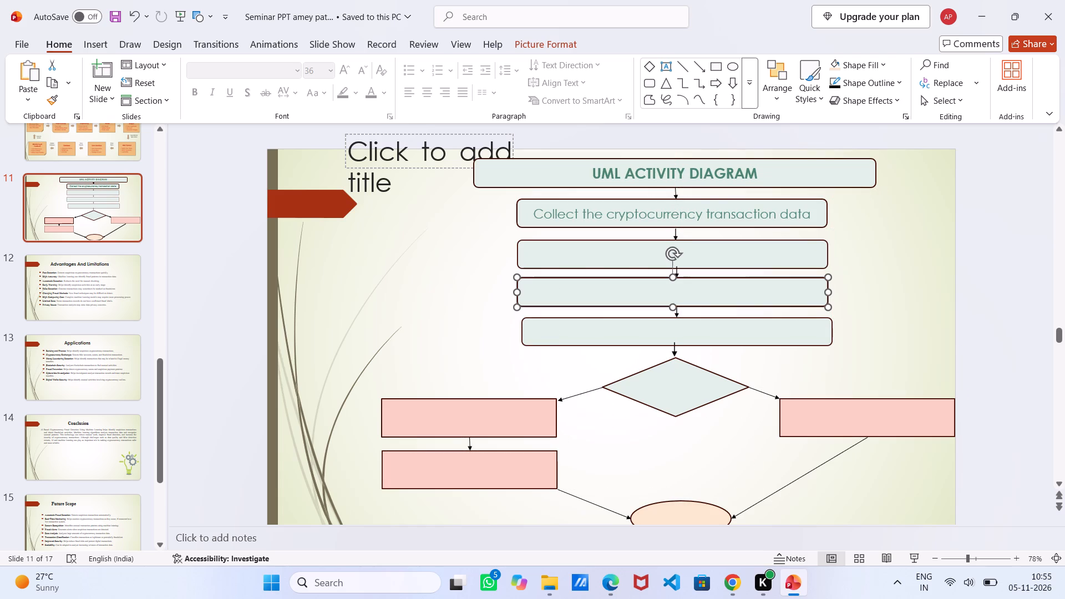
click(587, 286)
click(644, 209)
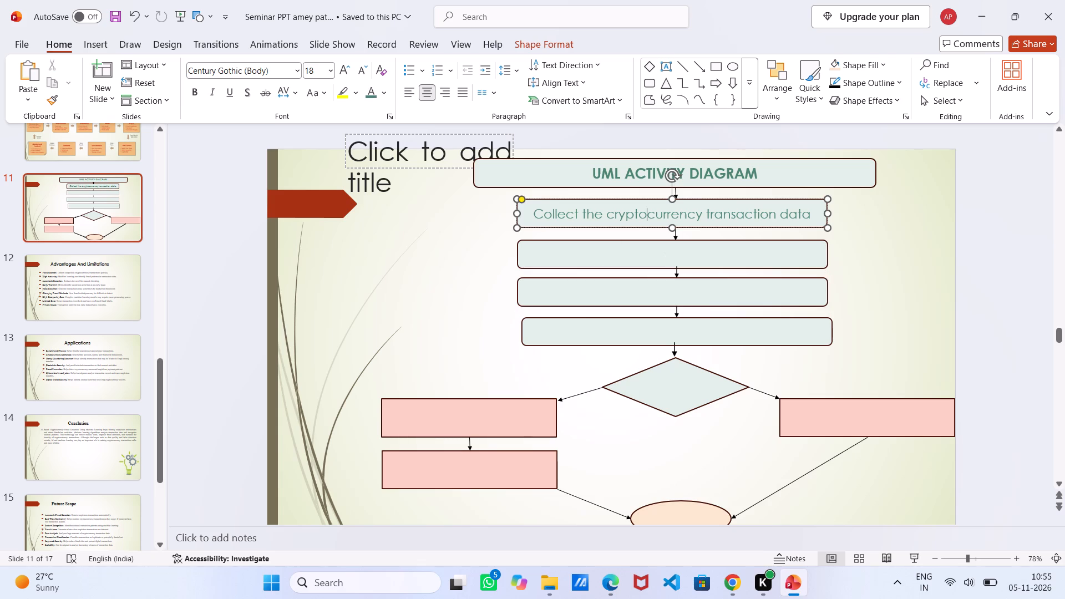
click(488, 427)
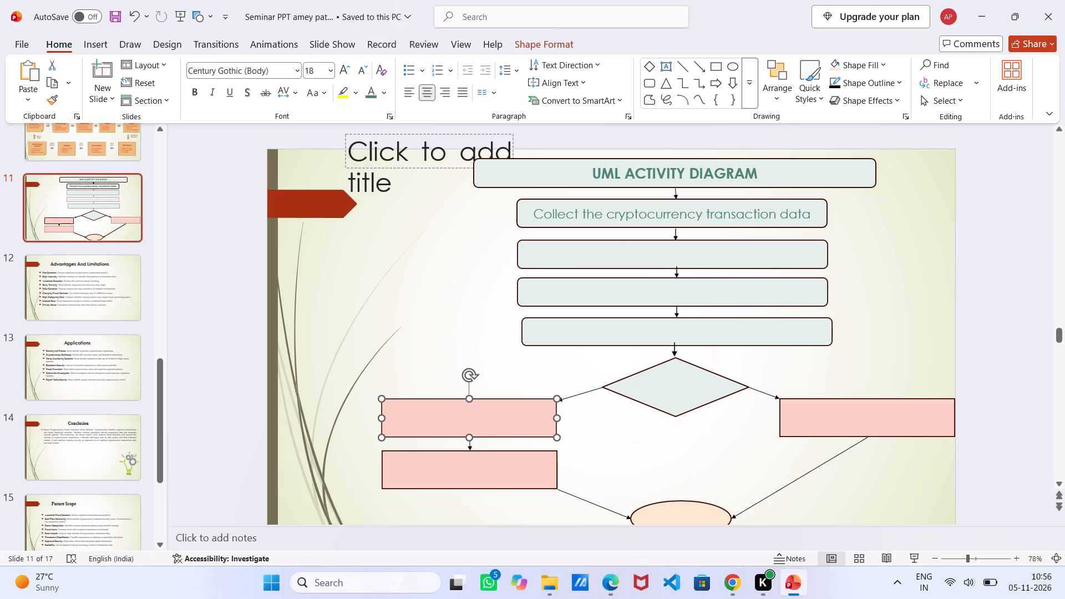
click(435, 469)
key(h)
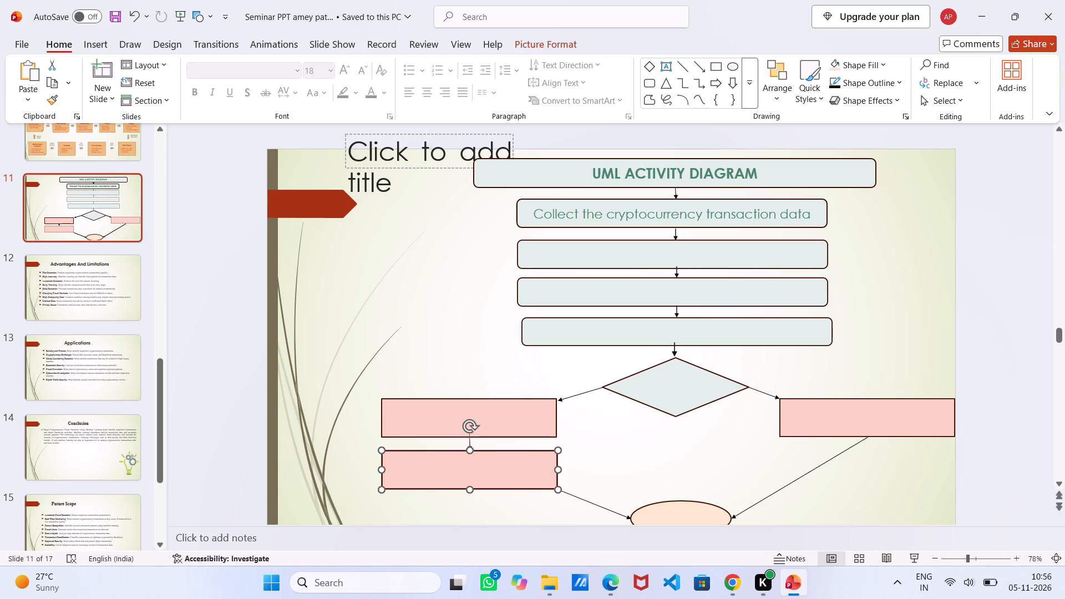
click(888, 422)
Enter the label "Fraudulent Transaction" in the decision diamond.
double_click(676, 399)
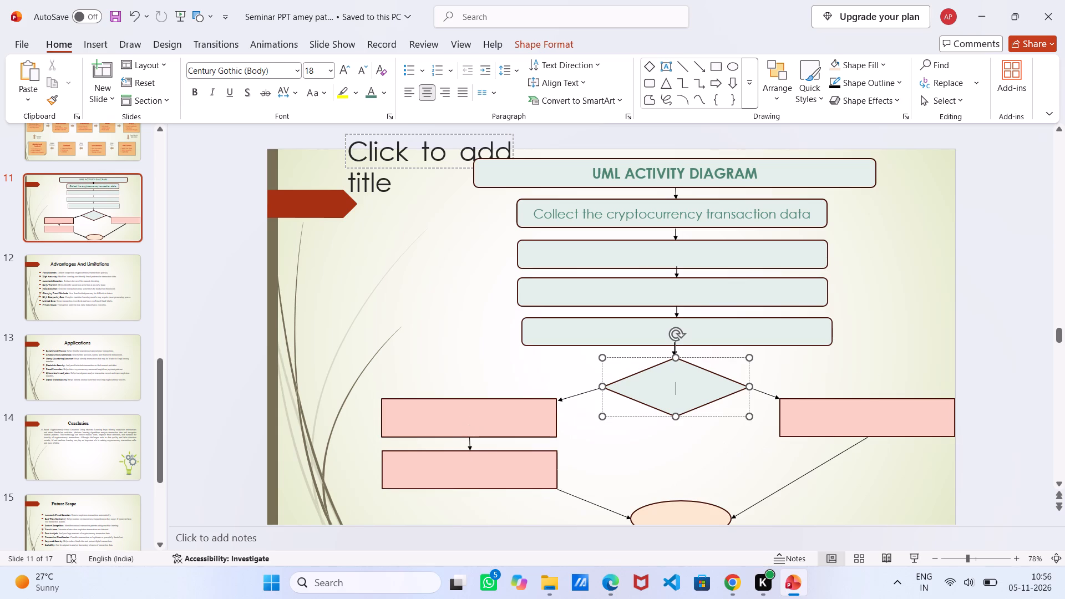
key(h)
key(BackSpace)
key(f)
key(r)
text(au)
text(du)
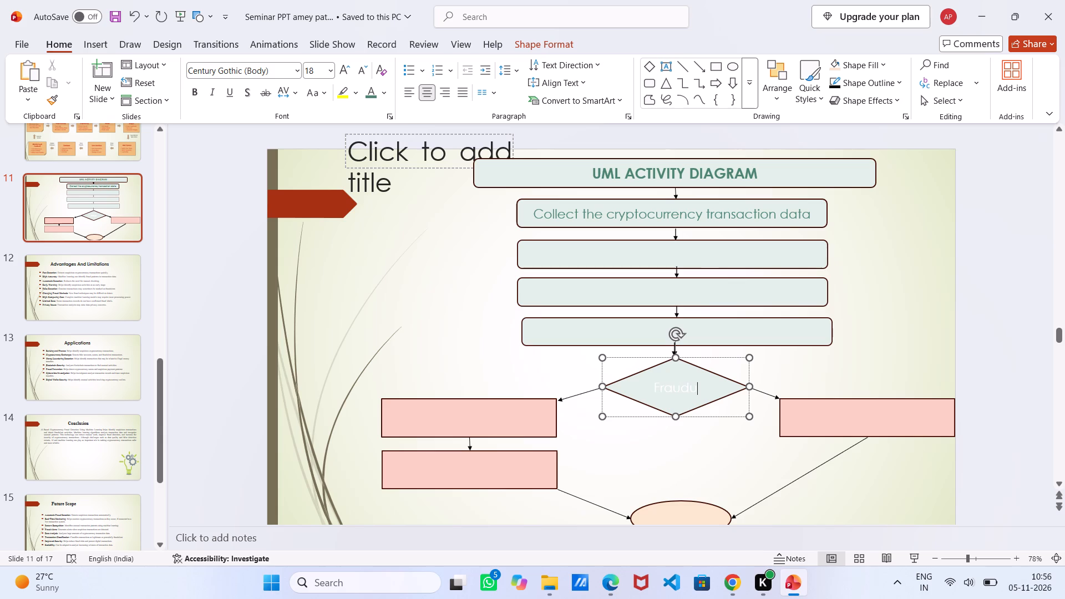
text(lent)
key(space)
key(t)
text(ra)
key(n)
text(sa)
text(ction)
Apply a black text highlight to the whole "Fraudulent Transaction" label in the decision diamond.
drag(683, 405, 674, 397)
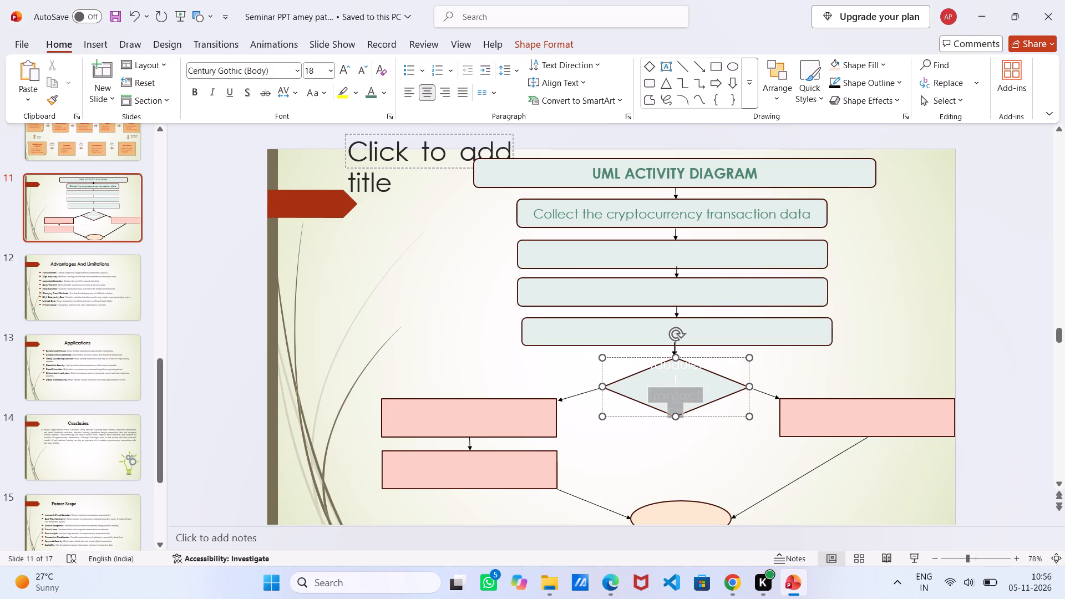
drag(674, 397, 660, 368)
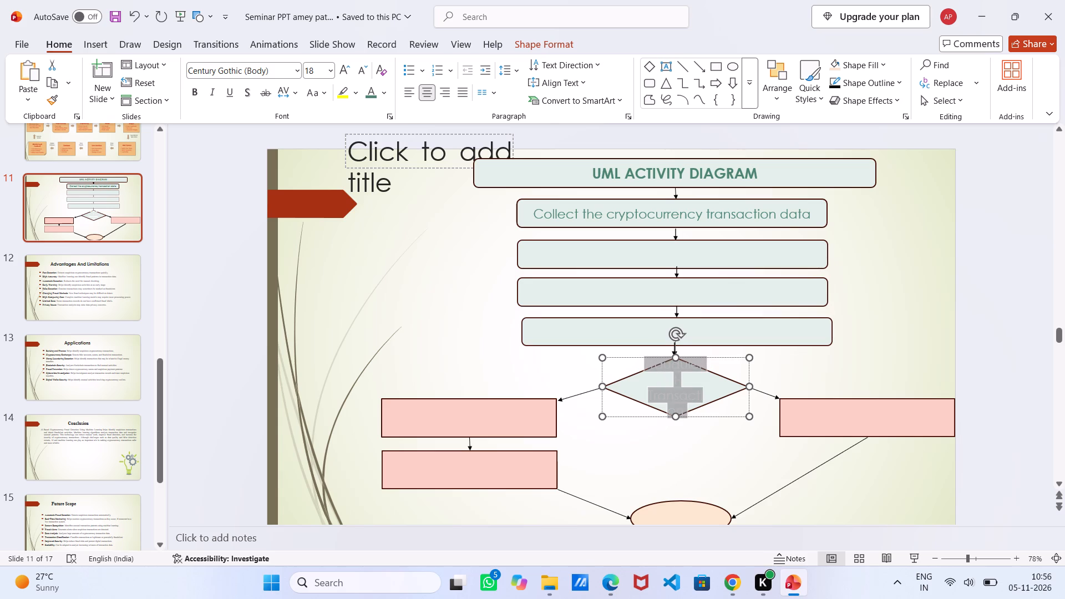
click(356, 94)
click(432, 186)
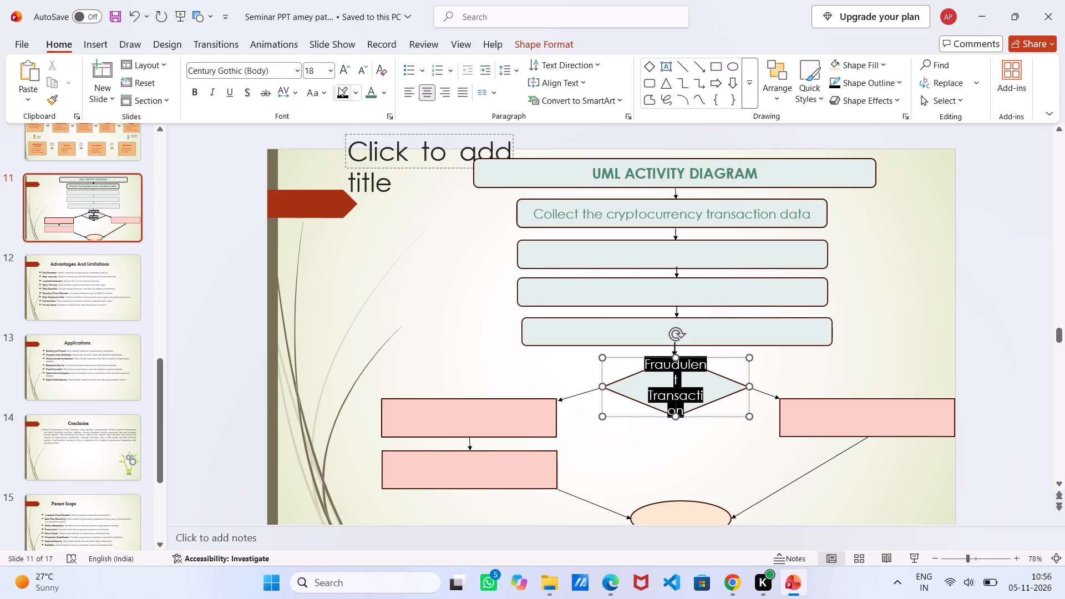
Set the font size of the word "Transaction" in the decision diamond to 10.5.
click(329, 69)
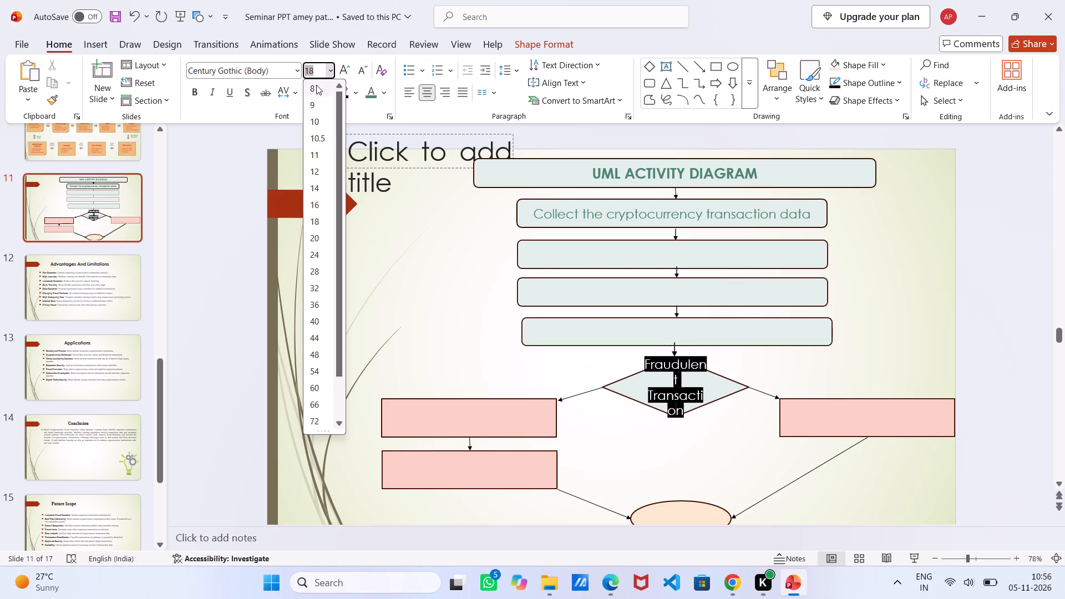
click(676, 357)
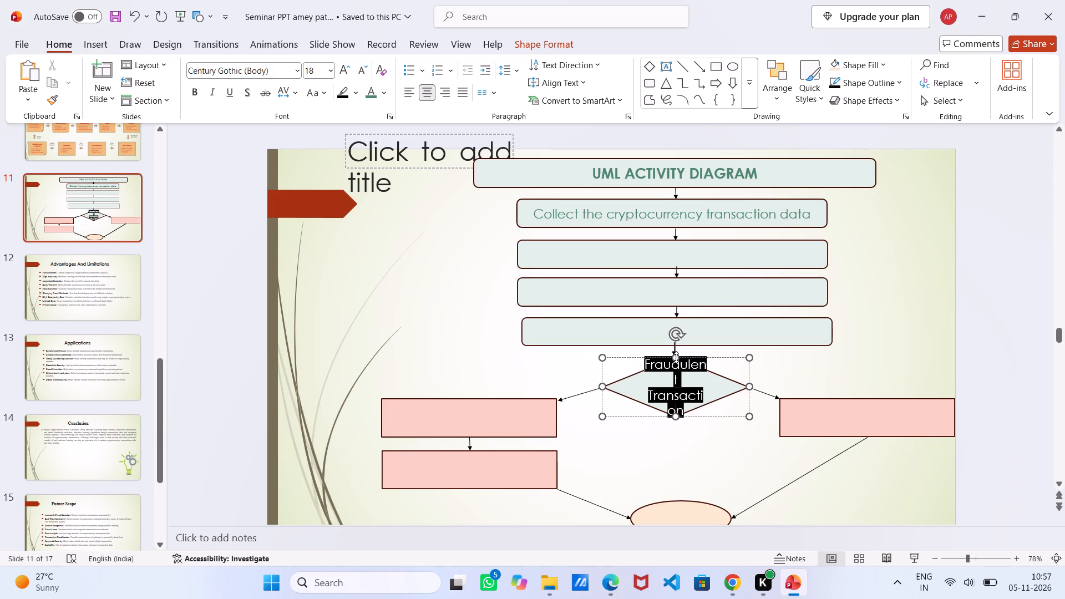
drag(676, 359, 682, 365)
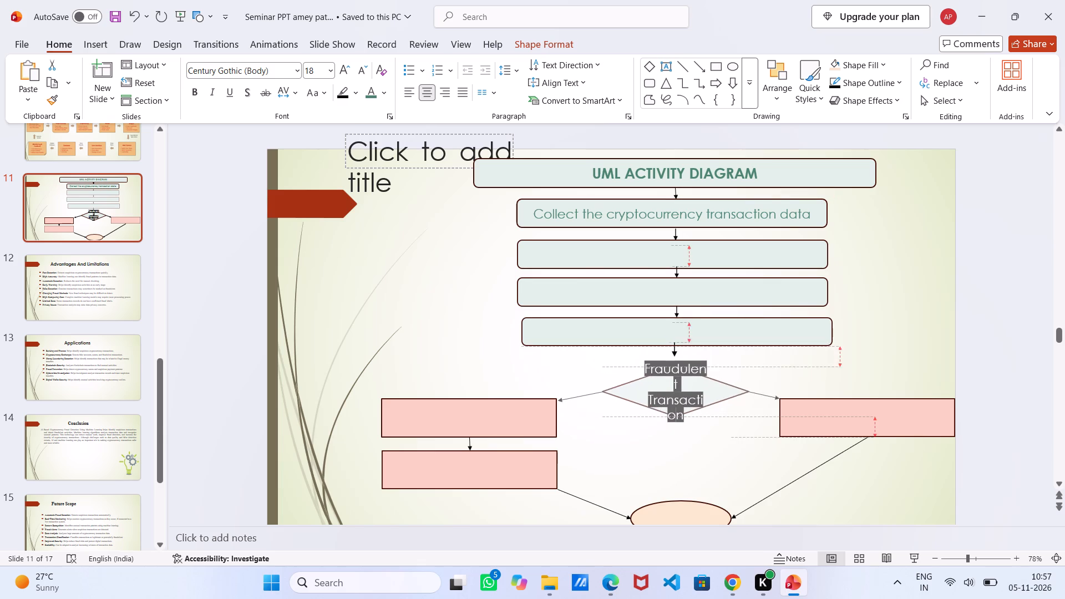
drag(682, 365, 681, 358)
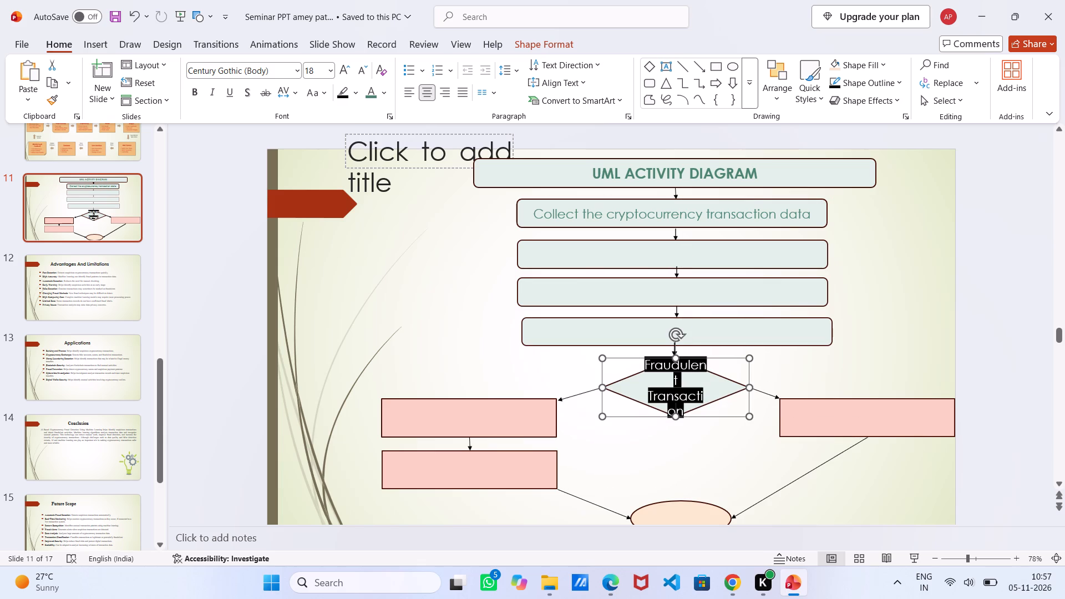
click(699, 395)
click(331, 68)
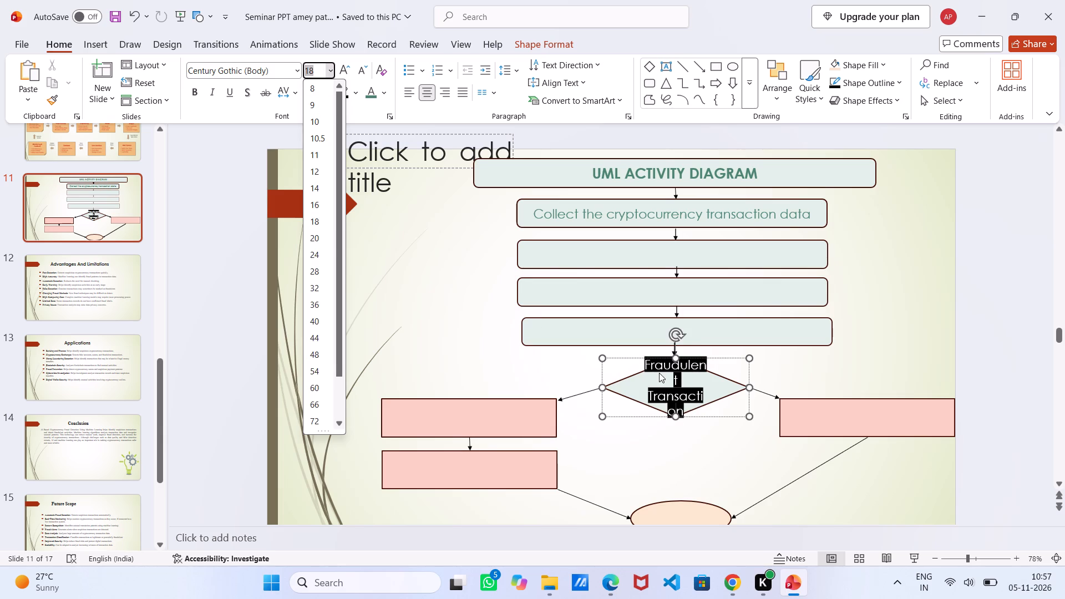
click(324, 142)
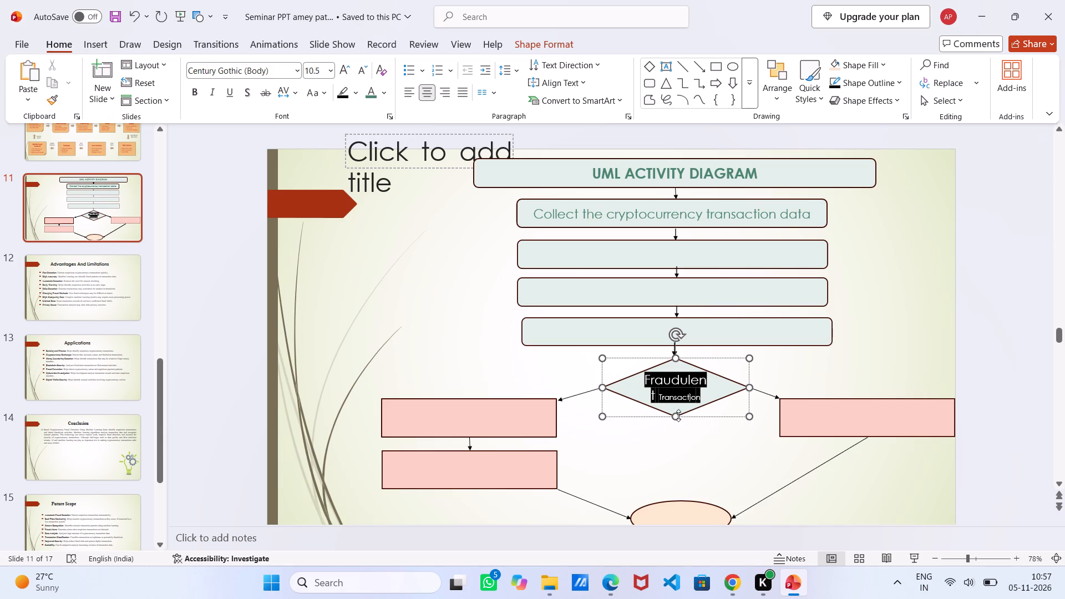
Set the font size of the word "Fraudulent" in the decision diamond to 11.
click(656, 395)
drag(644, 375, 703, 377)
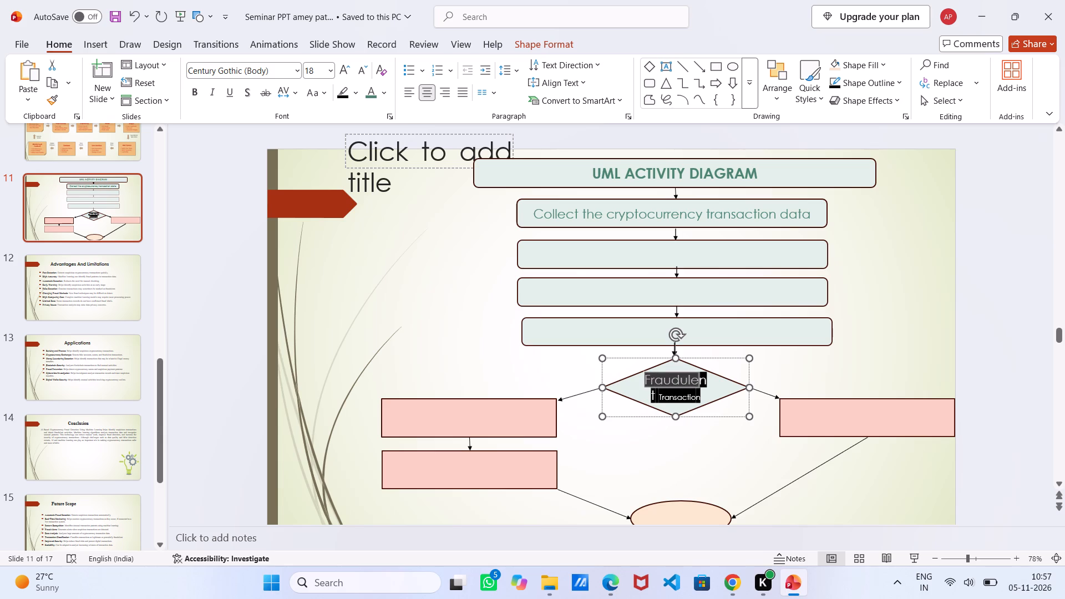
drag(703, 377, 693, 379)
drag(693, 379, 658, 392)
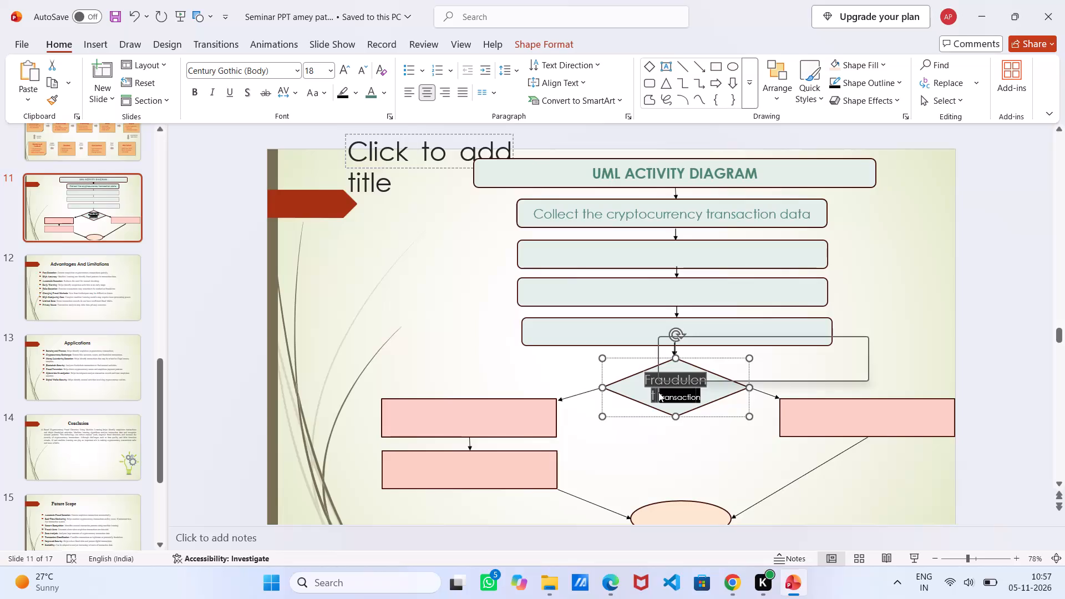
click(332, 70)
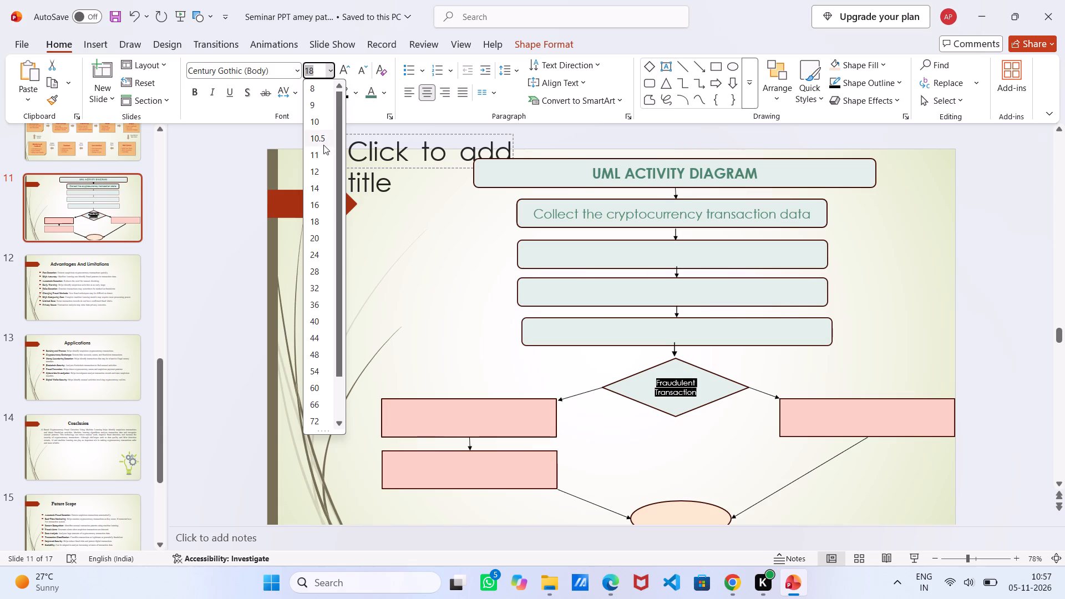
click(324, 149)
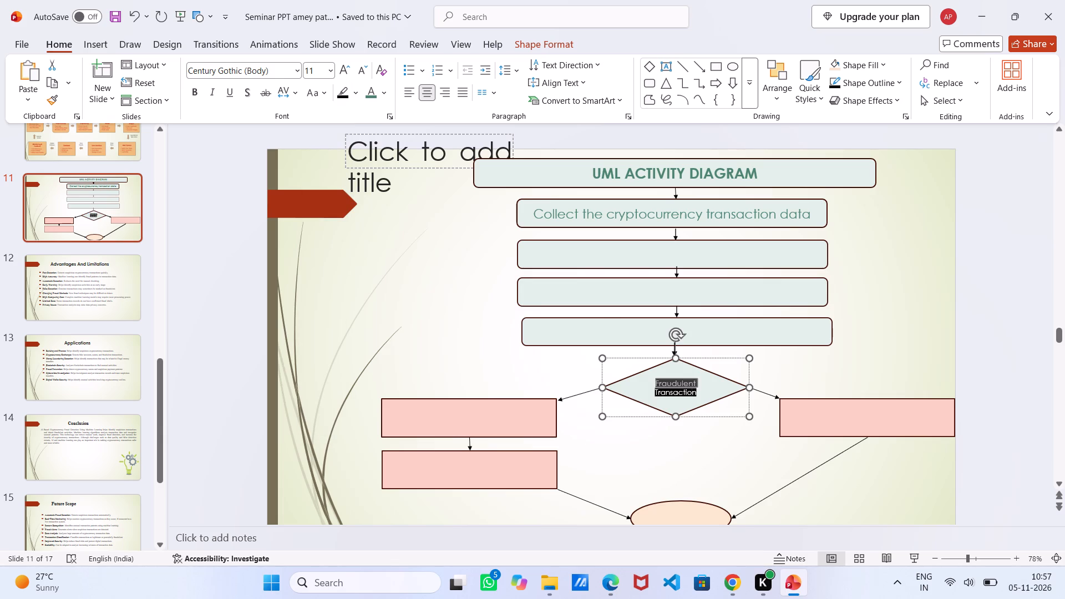
Delete the whole "Fraudulent Transaction" label from the decision diamond.
click(677, 379)
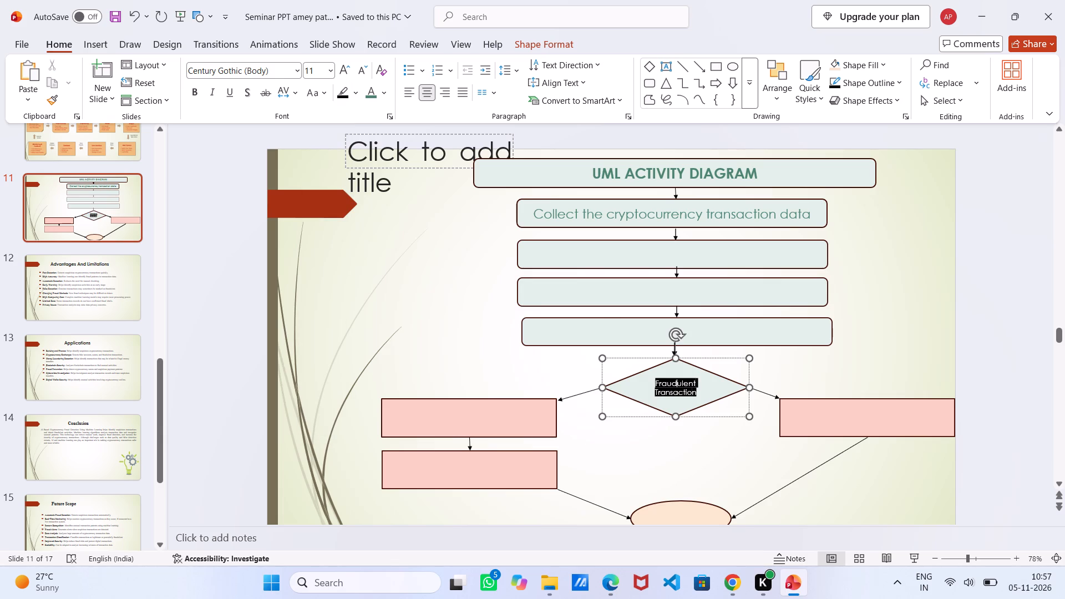
click(704, 395)
drag(696, 389, 669, 384)
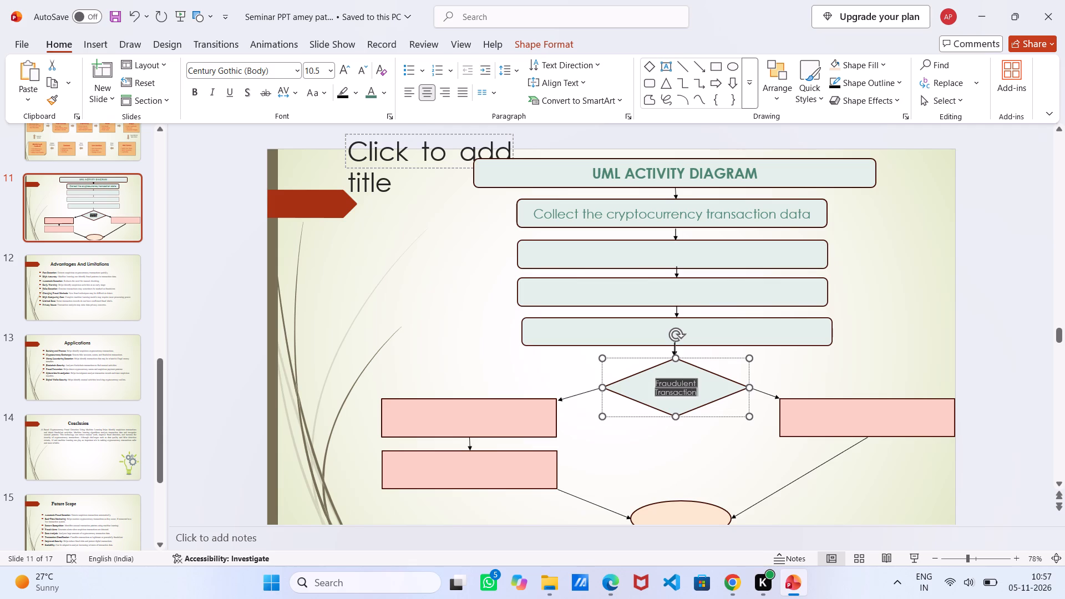
drag(669, 384, 663, 380)
key(BackSpace)
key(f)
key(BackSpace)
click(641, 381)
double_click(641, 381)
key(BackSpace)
Enter the label "Fraudulent" in the empty decision diamond.
key(f)
text(rau)
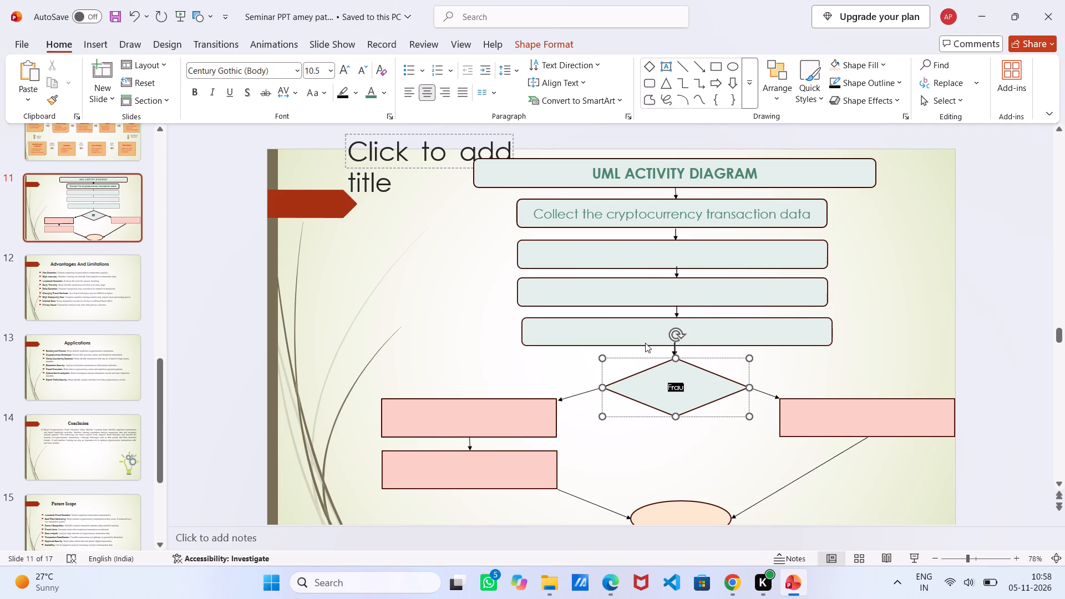
text(du)
text(lent)
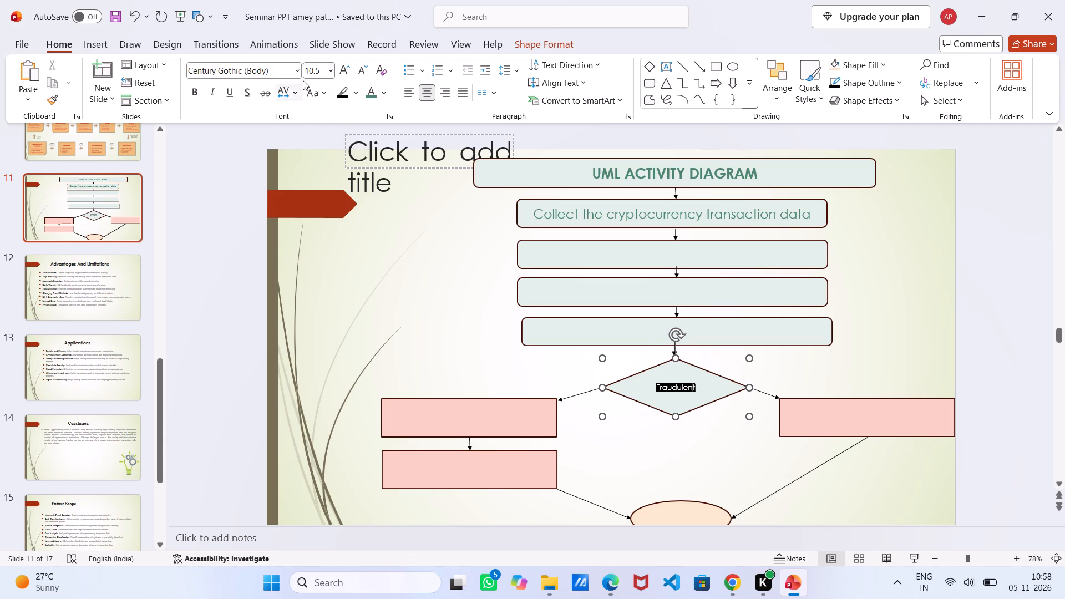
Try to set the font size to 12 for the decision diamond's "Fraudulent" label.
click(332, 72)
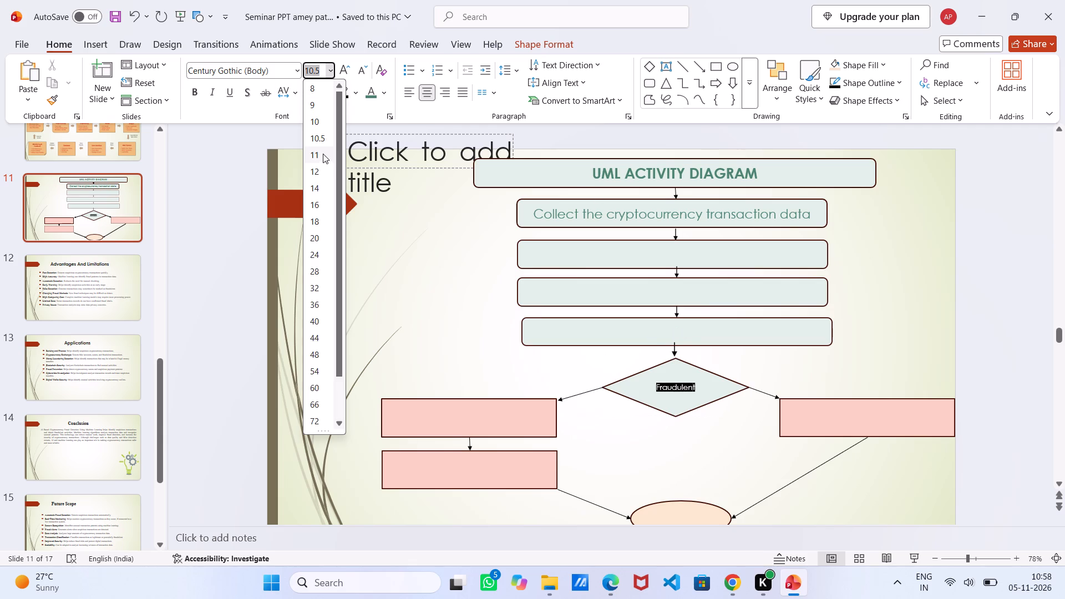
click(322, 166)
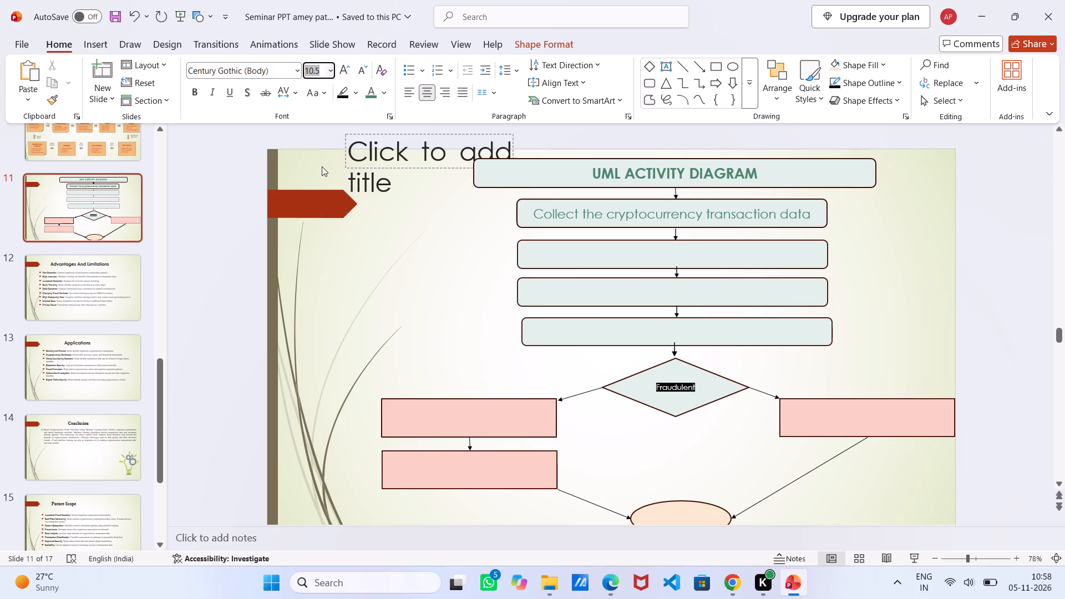
Turn on high-contrast-only text highlight colours with the word "Fraudulent" selected in the decision diamond.
click(661, 388)
drag(656, 387, 657, 387)
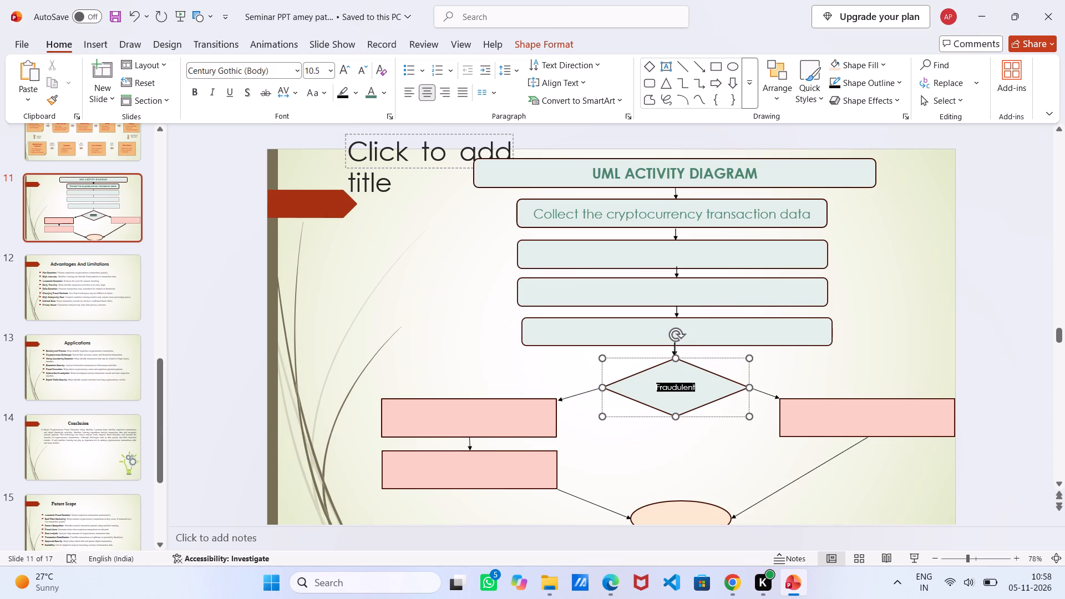
drag(657, 387, 704, 389)
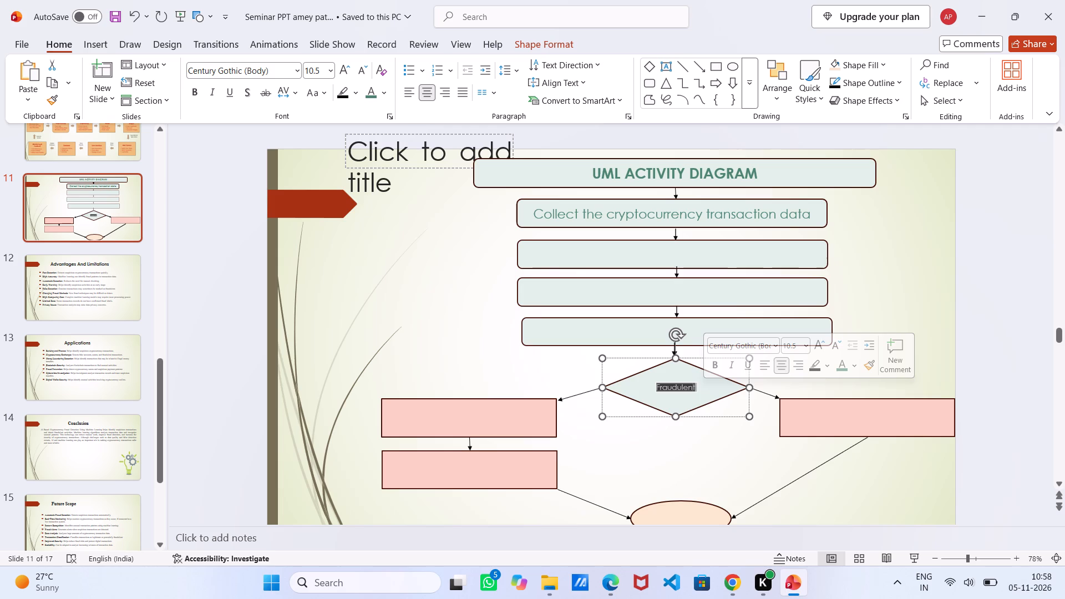
click(353, 93)
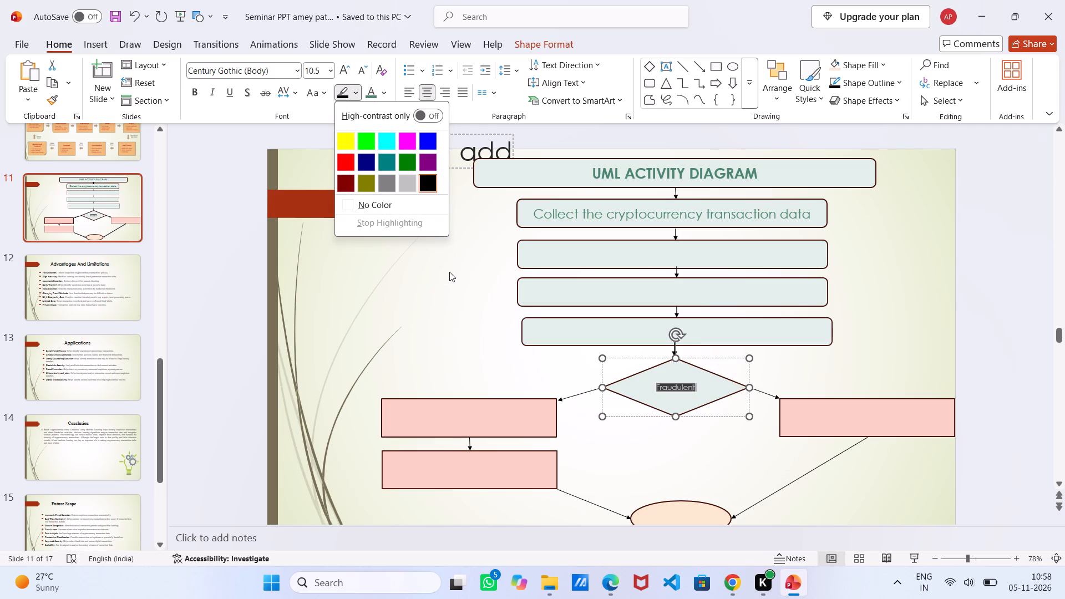
click(435, 113)
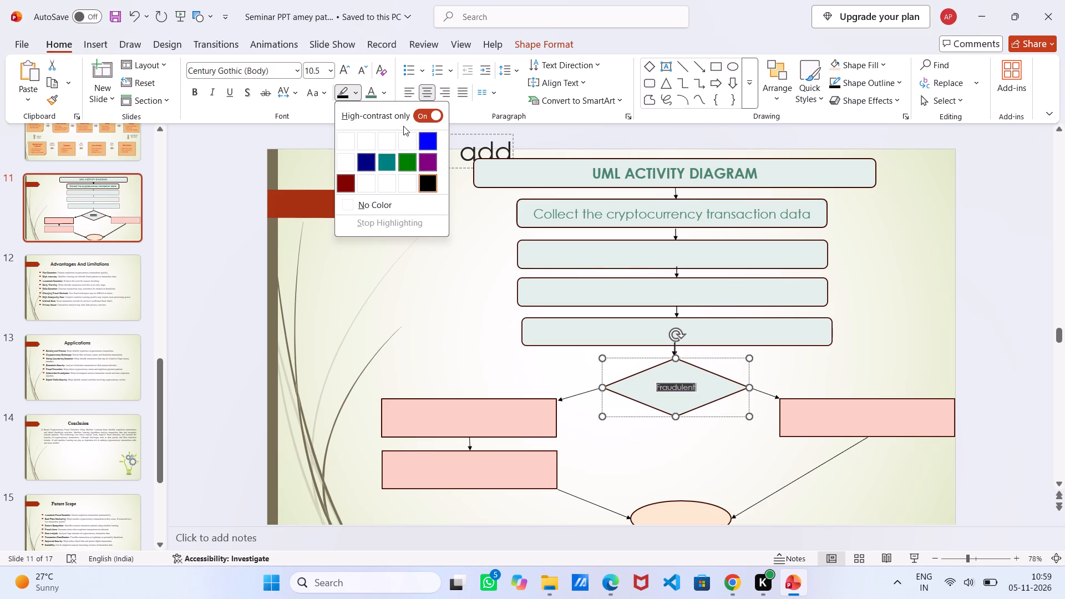
click(408, 146)
click(535, 366)
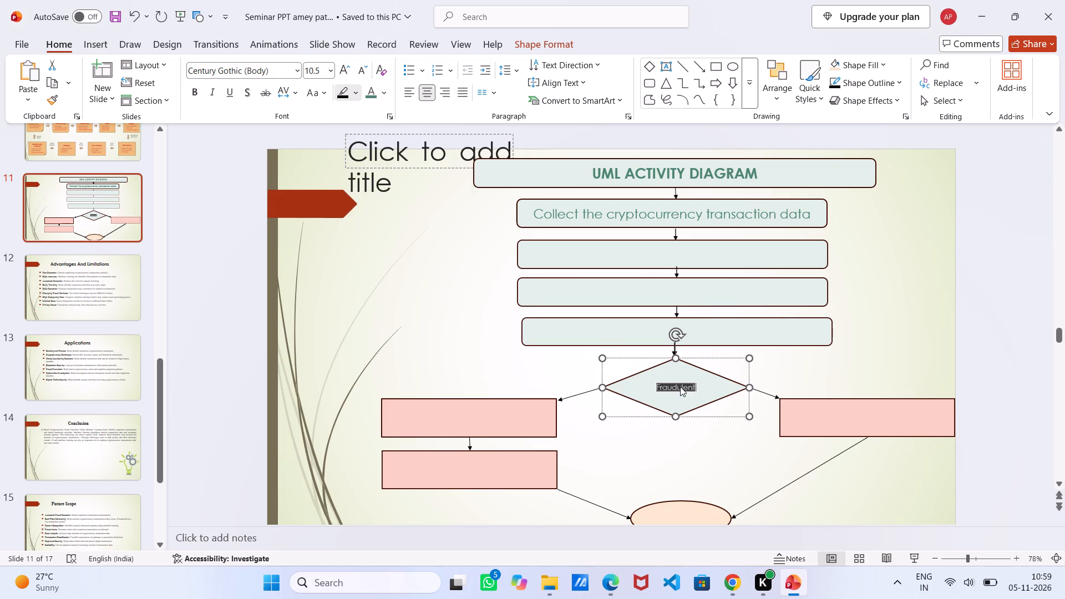
Remove the black text highlight from the word "Fraudulent" in the decision diamond by choosing No Color.
click(680, 387)
drag(694, 385, 654, 387)
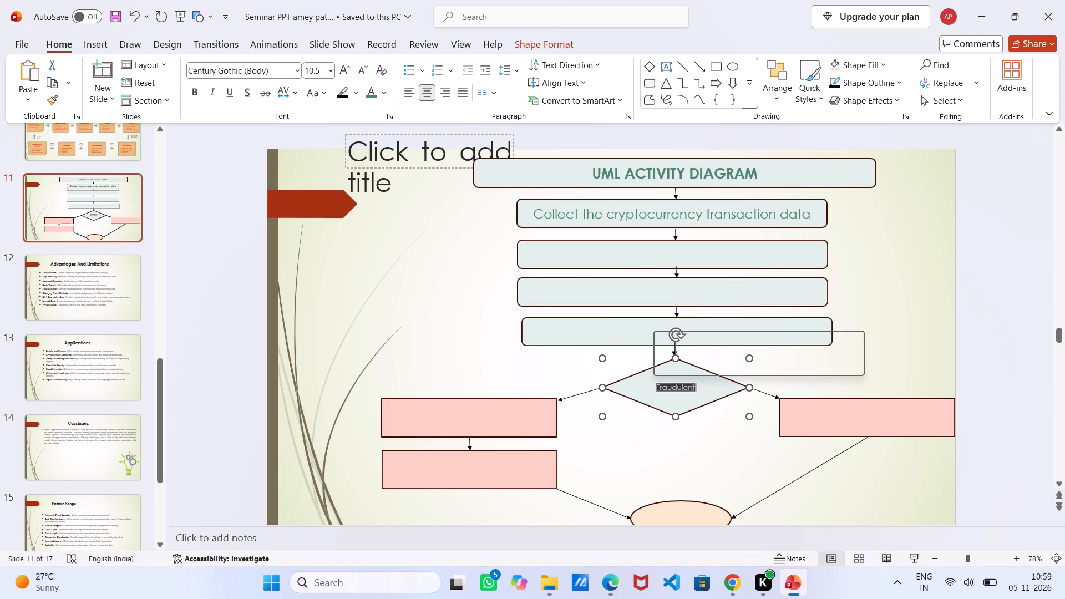
click(354, 93)
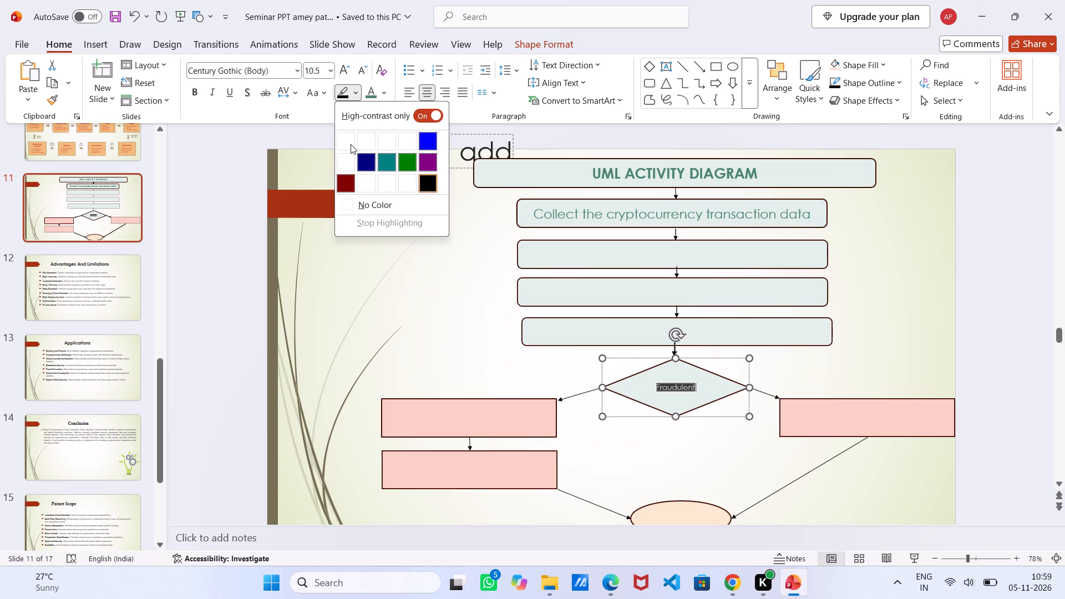
click(351, 144)
click(388, 182)
click(346, 205)
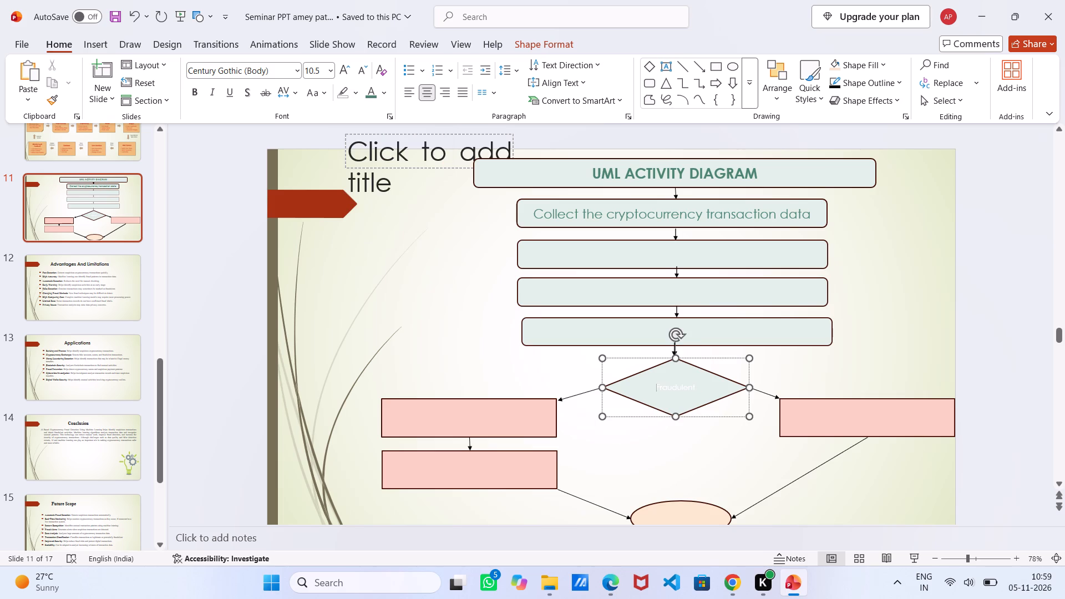
Set the font colour of the word "Fraudulent" in the decision diamond to black.
drag(656, 385, 687, 385)
drag(687, 385, 702, 383)
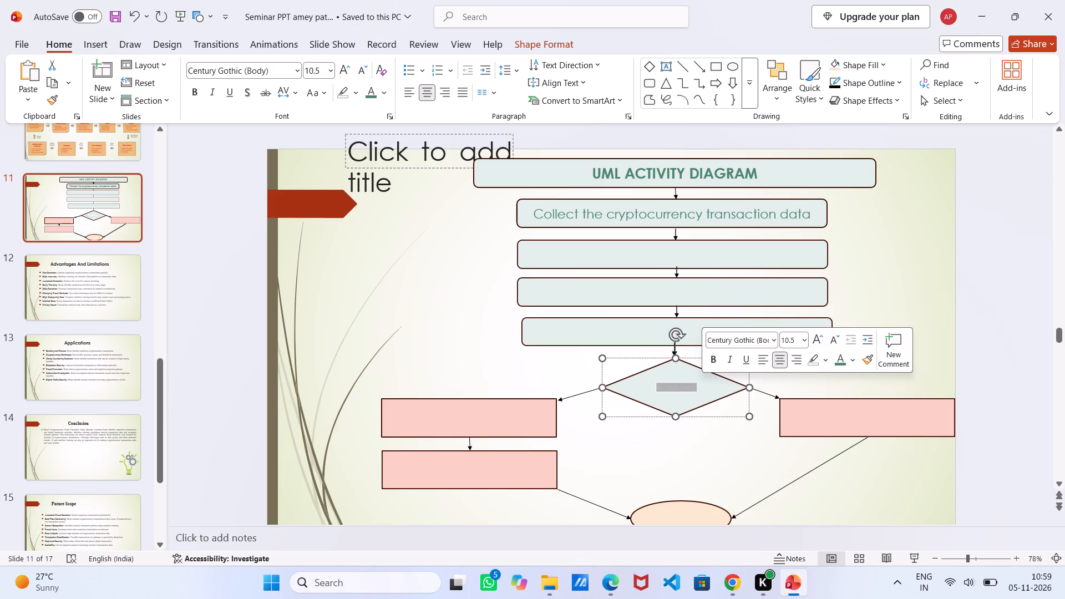
click(686, 386)
double_click(686, 386)
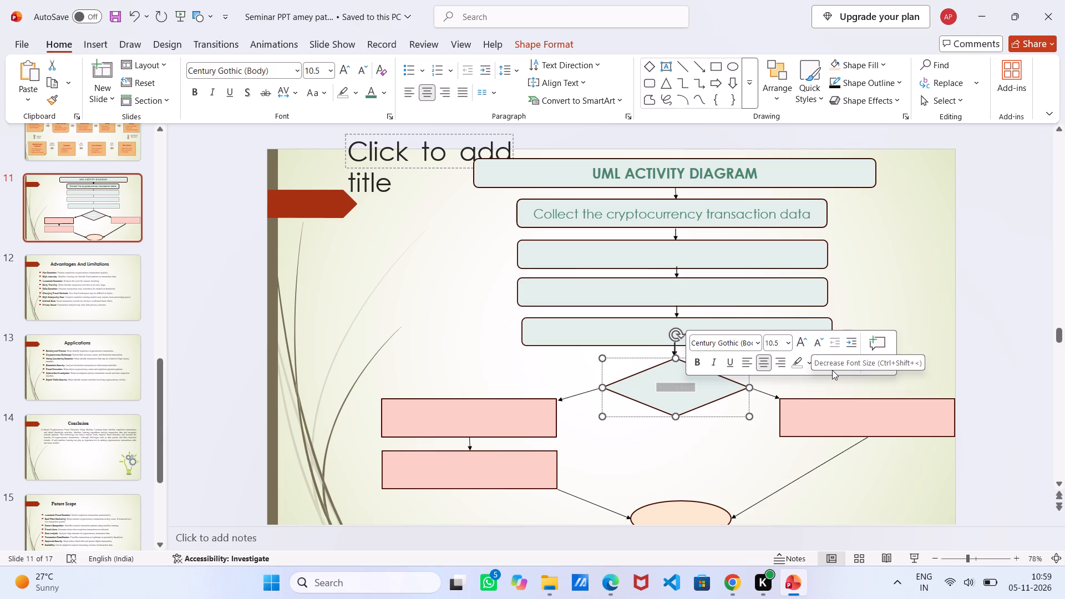
click(671, 388)
double_click(671, 388)
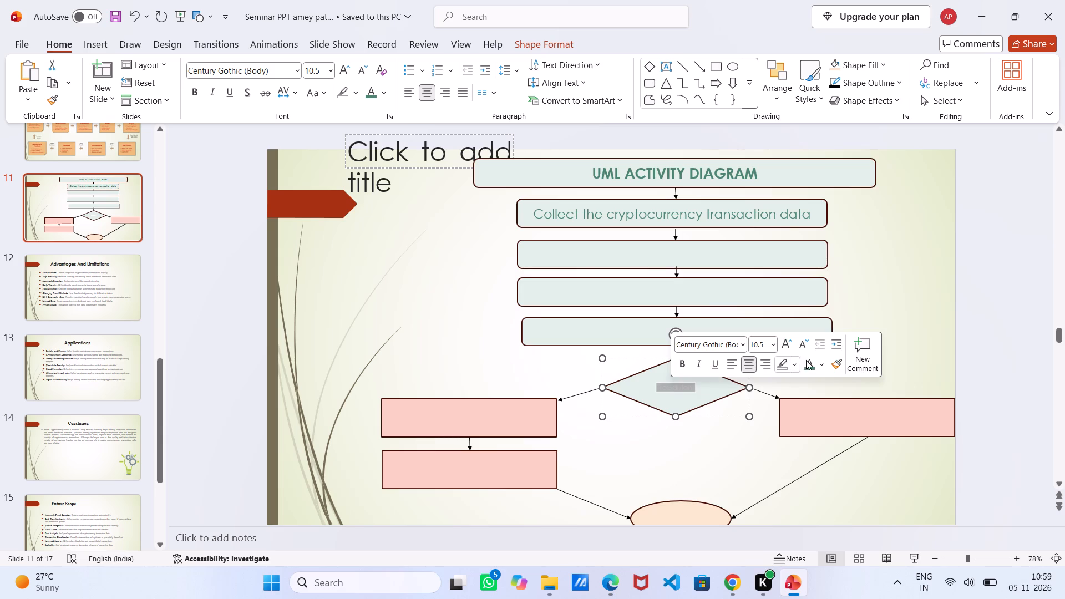
click(822, 361)
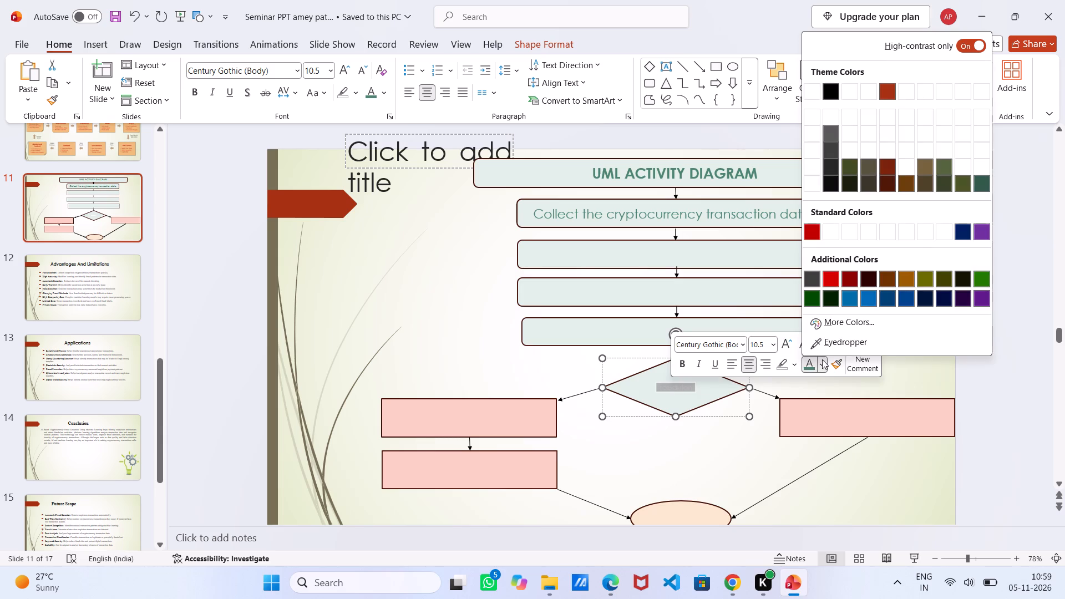
click(829, 90)
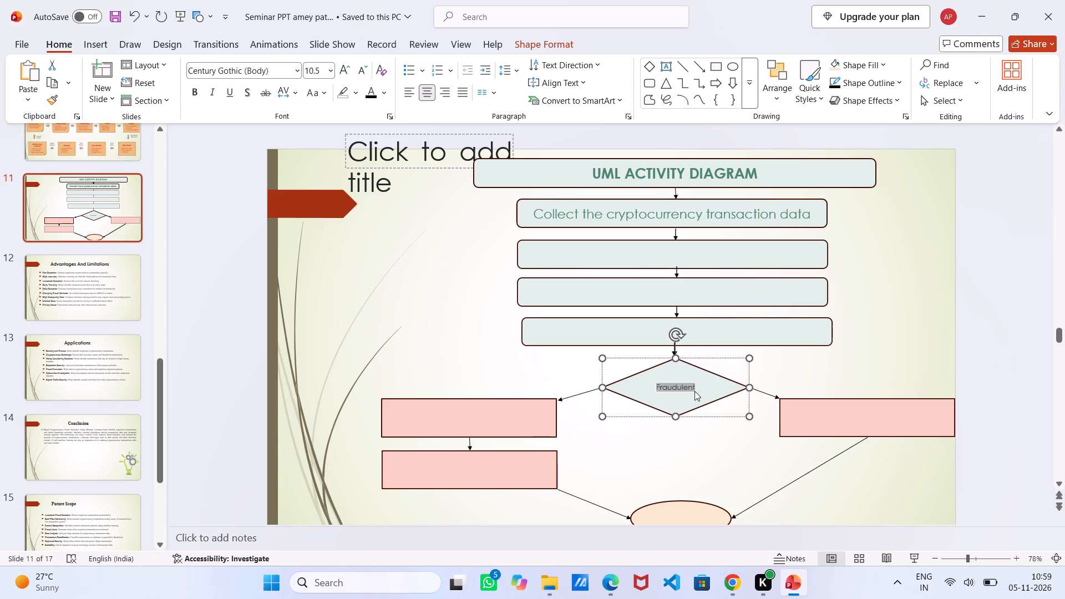
Replace the decision diamond's label with "Fraudulent Transaction?", splitting the two words over two lines.
click(705, 383)
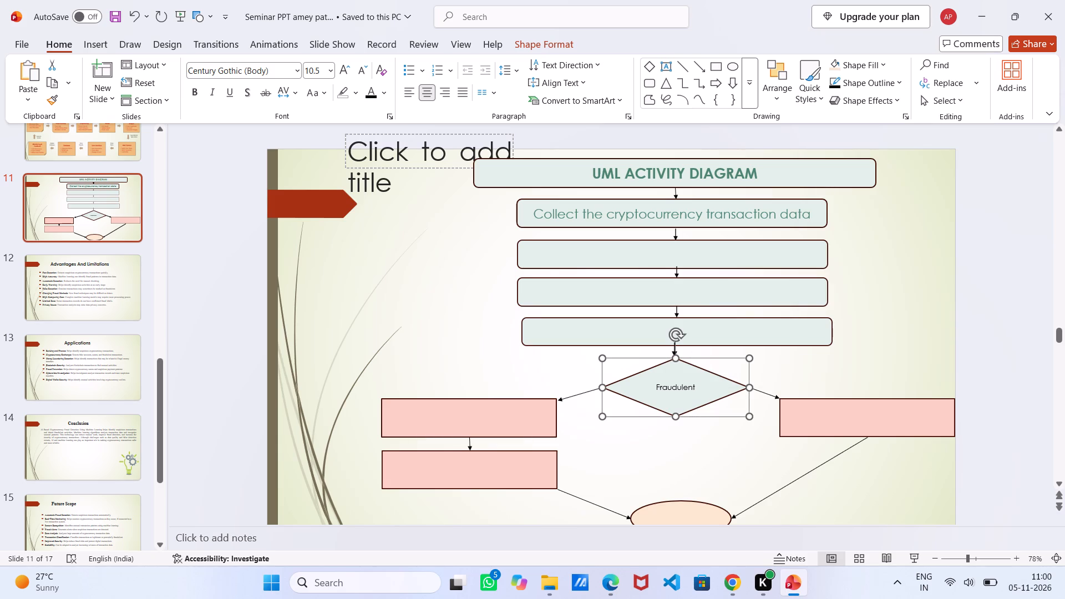
click(698, 385)
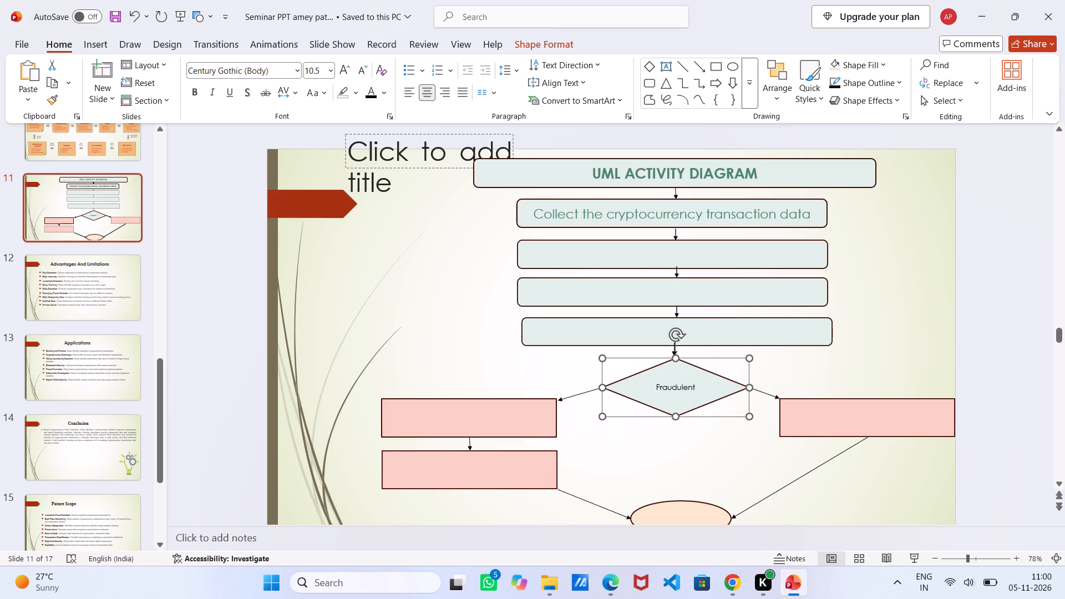
click(679, 388)
click(698, 385)
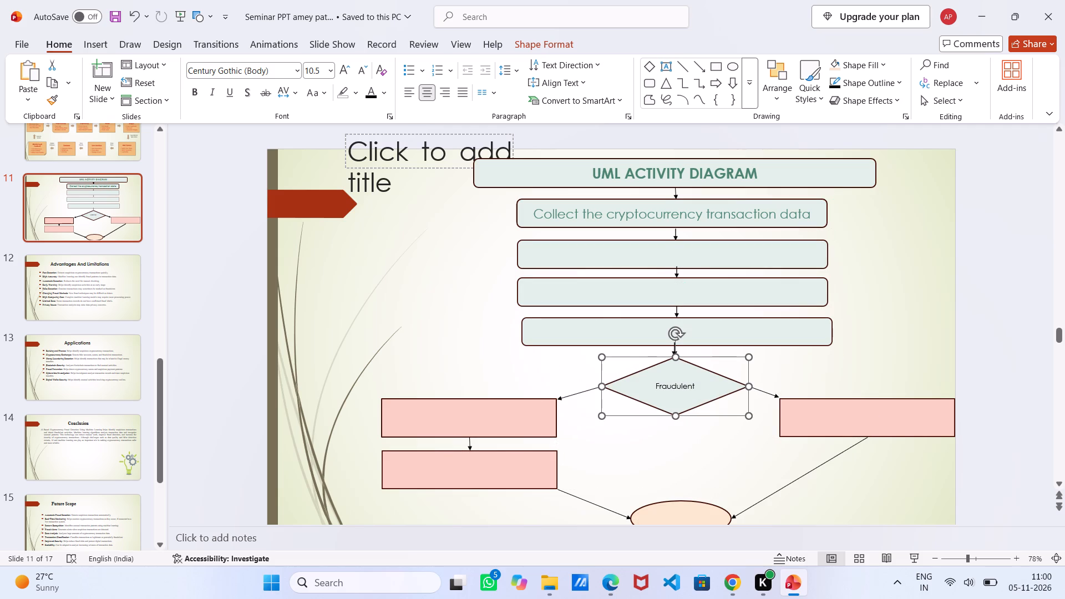
drag(657, 385, 704, 385)
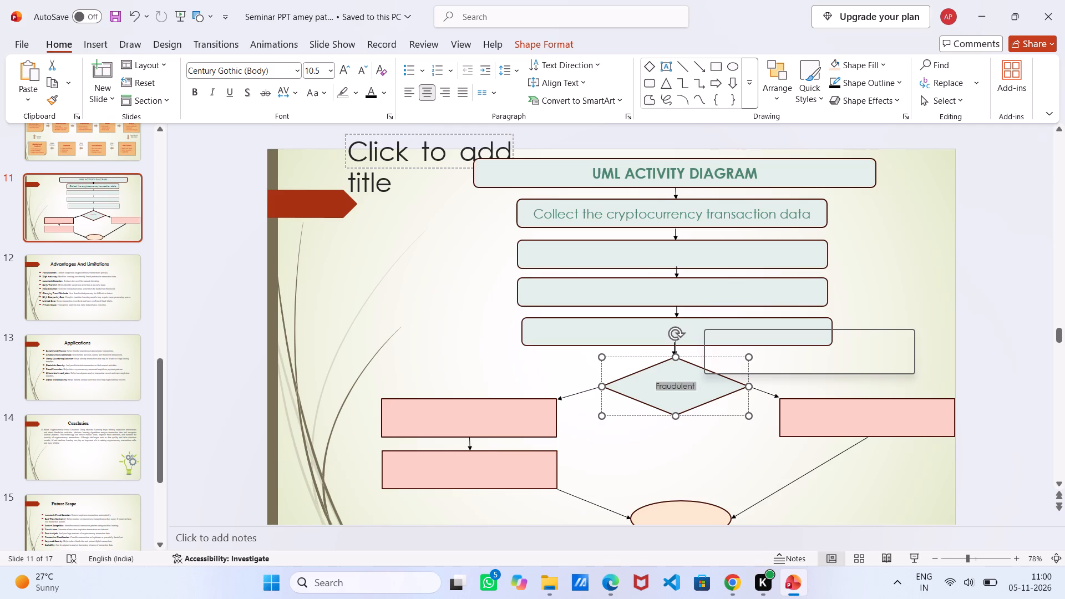
key(BackSpace)
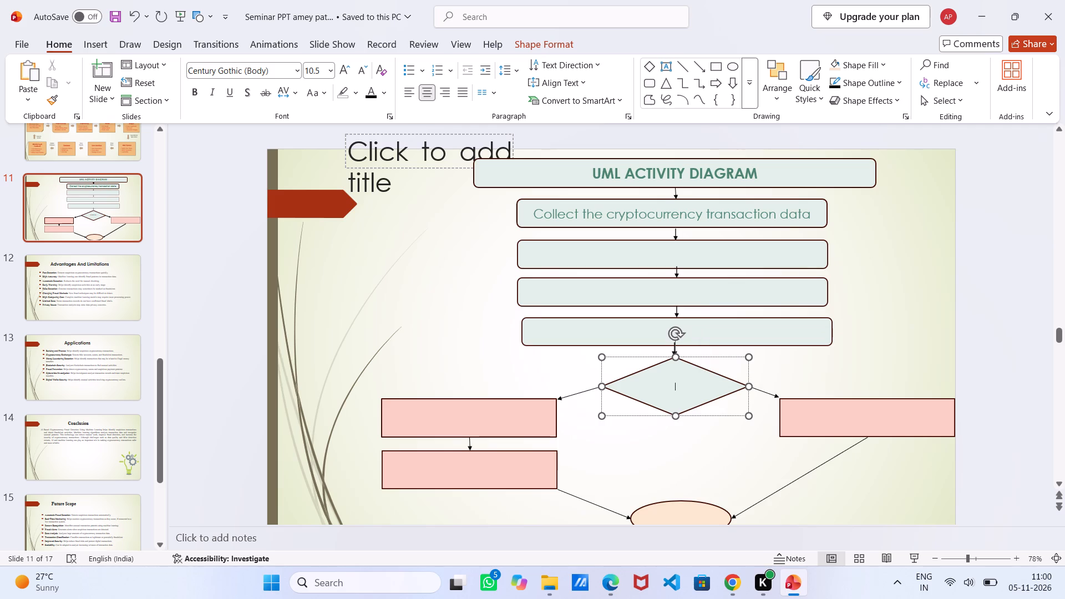
key(f)
text(ra)
key(u)
text(dulent)
key(Return)
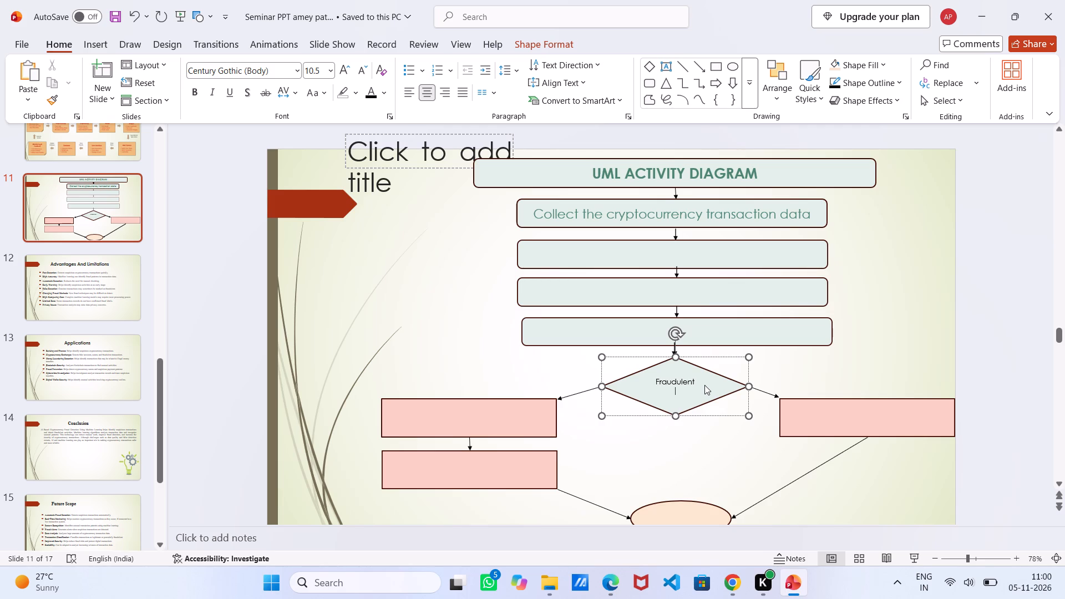
text(ra)
key(n)
text(saction)
key(shift+question)
Set the font size of the decision diamond's whole "Fraudulent Transaction?" label to 14.
drag(655, 378, 688, 390)
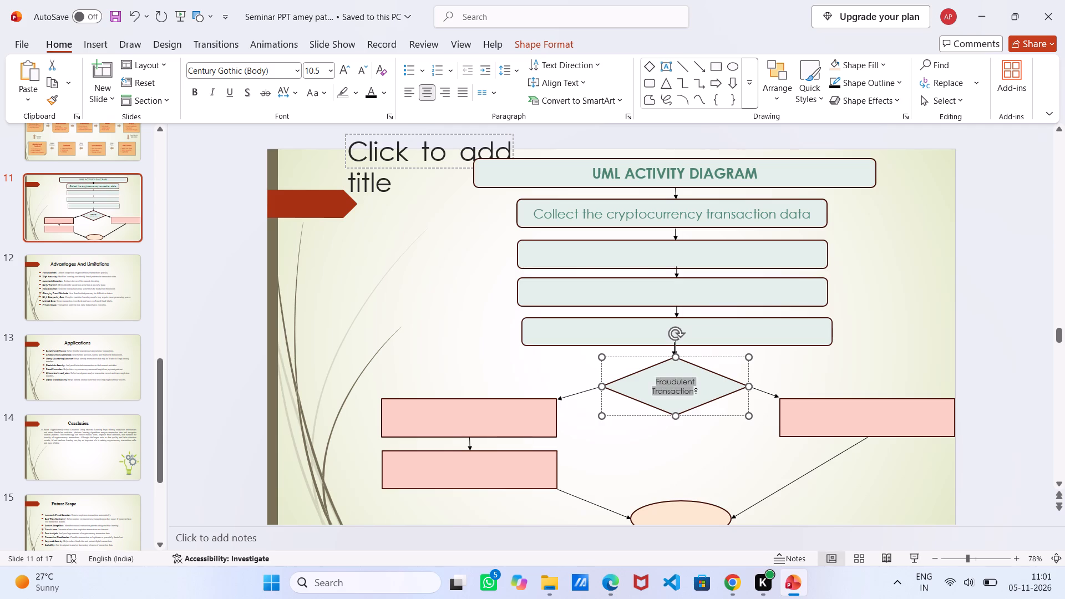
drag(688, 390, 699, 390)
click(329, 74)
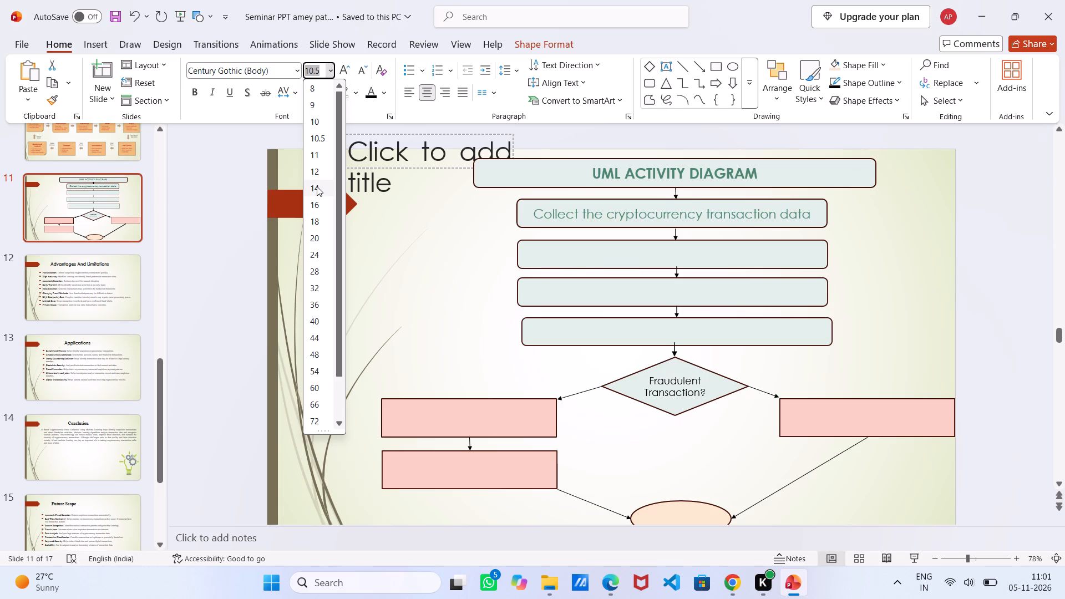
click(316, 188)
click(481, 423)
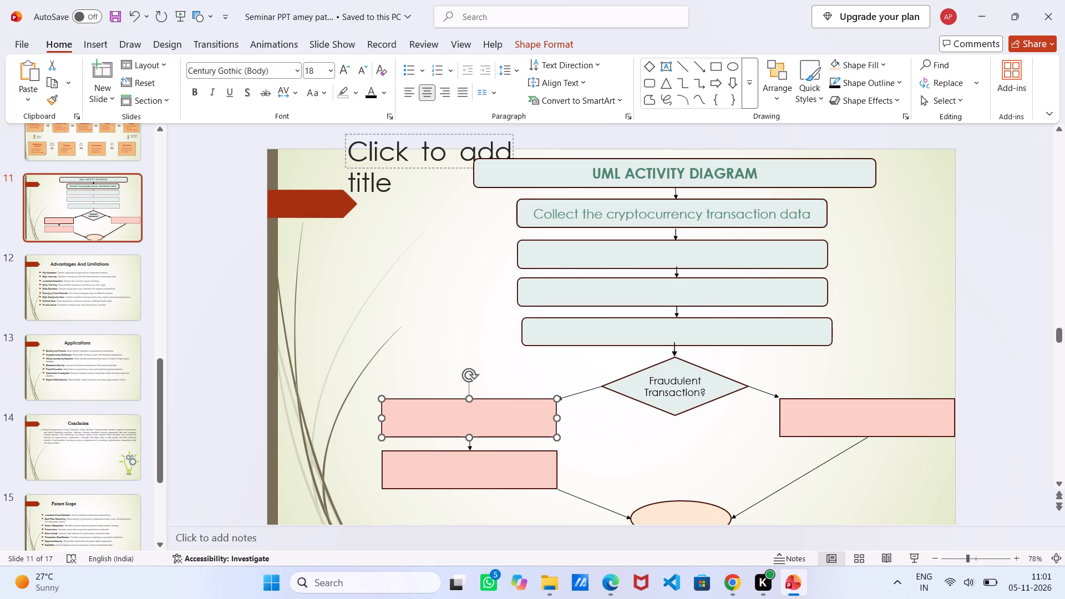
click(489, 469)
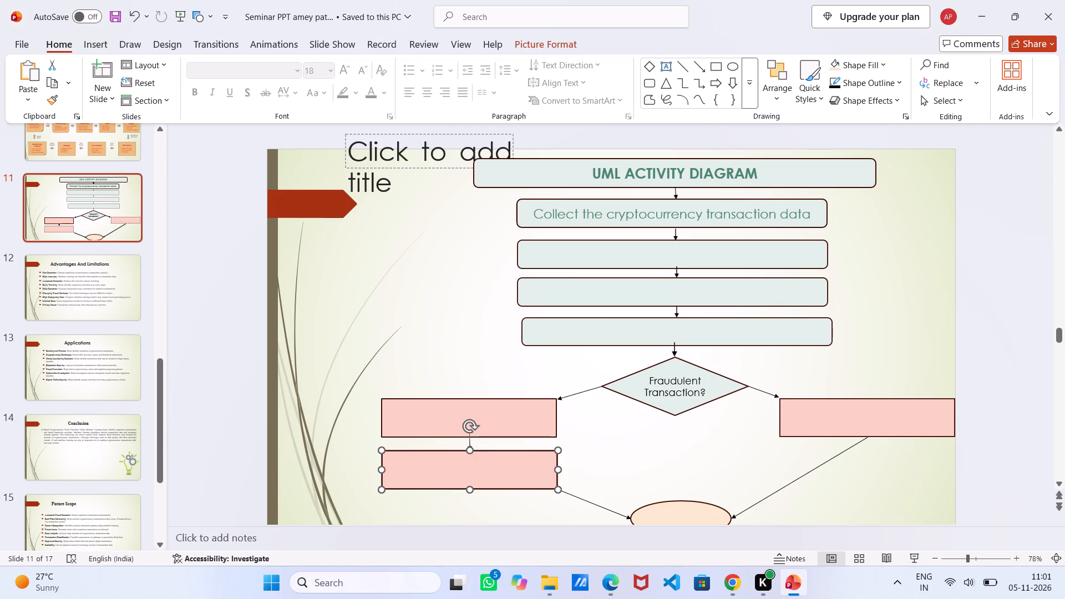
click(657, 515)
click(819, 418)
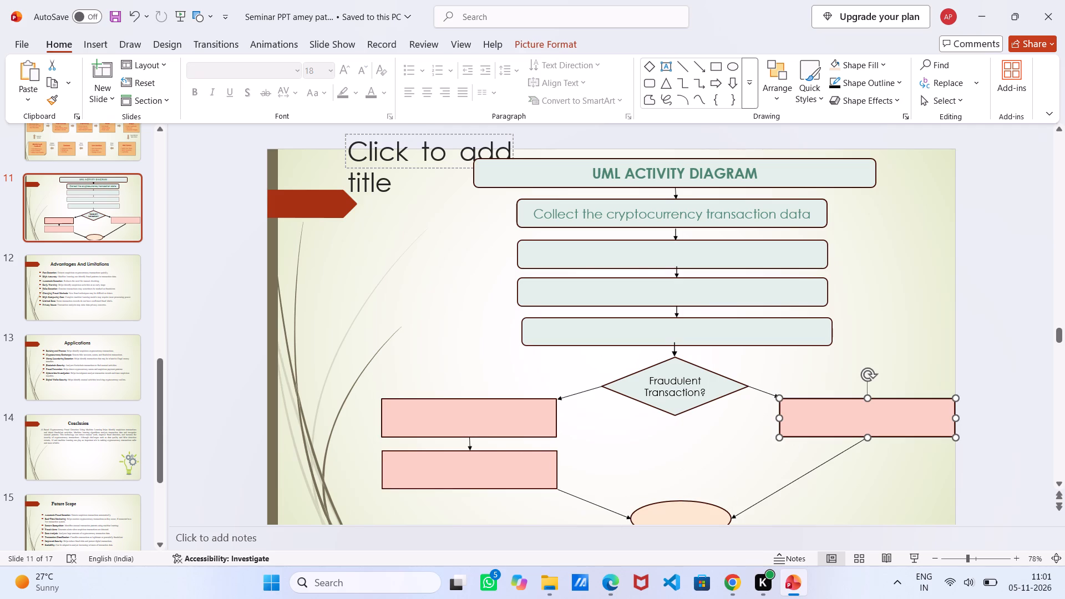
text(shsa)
Label the upper pink box on the diamond's left branch "Flag Suspicious Transaction".
double_click(441, 424)
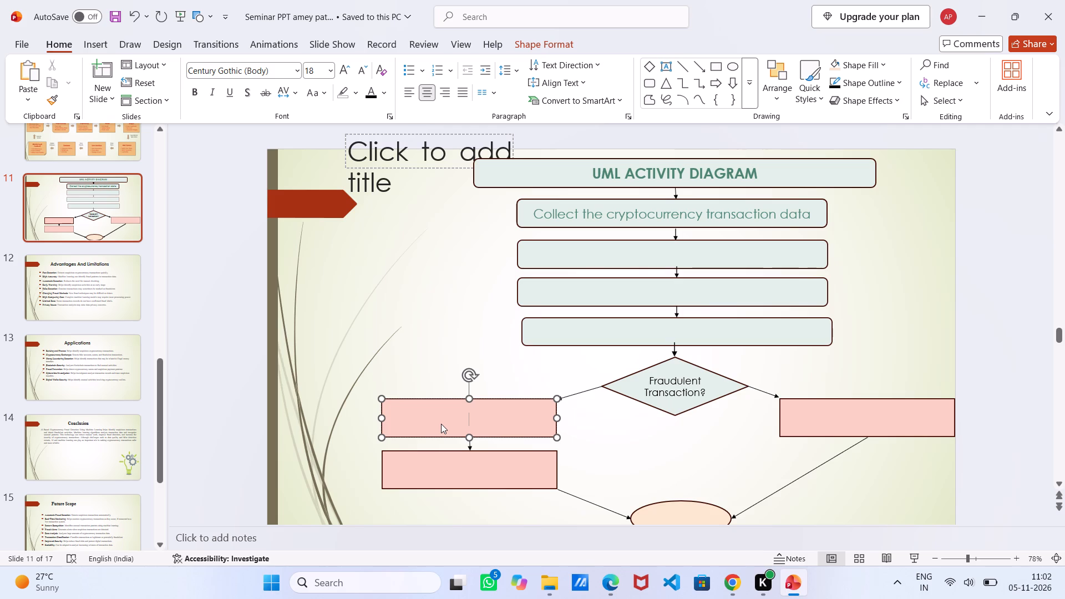
key(f)
key(l)
text(G)
key(space)
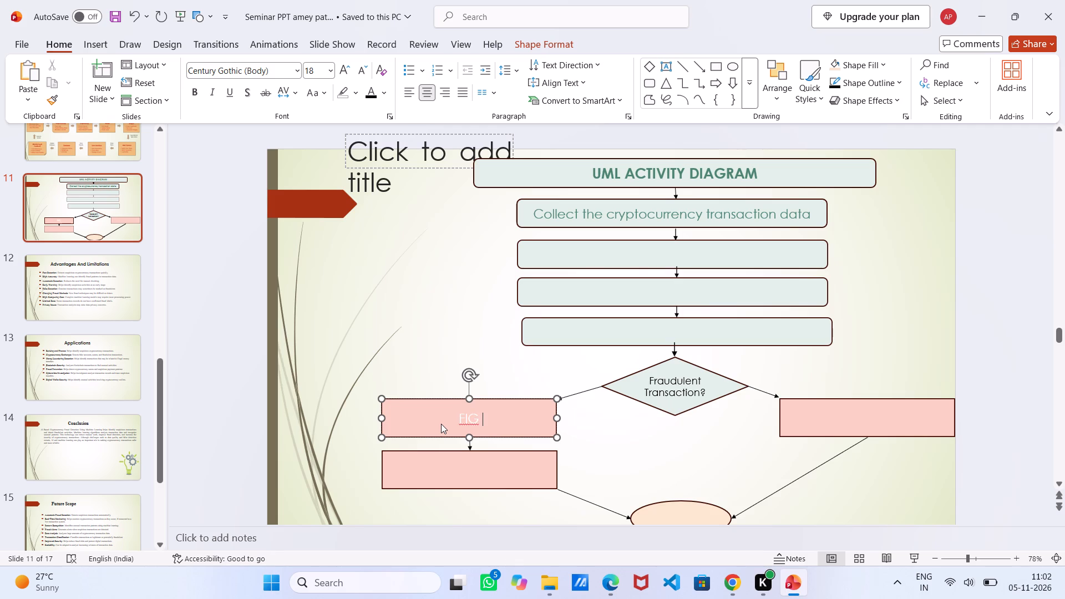
key(BackSpace)
key(BackSpace)
key(BackSpace)
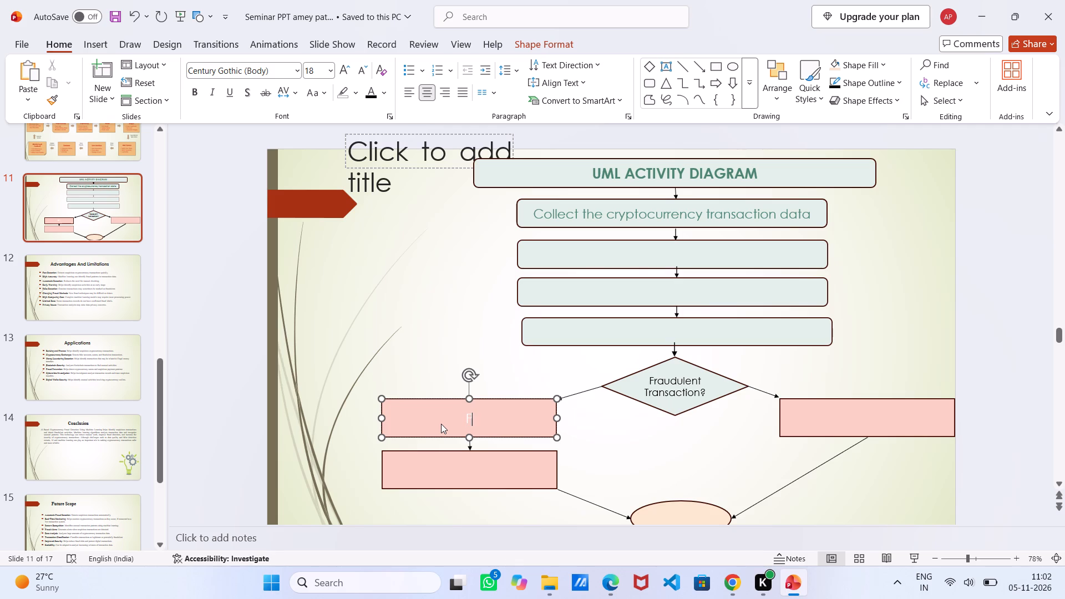
key(BackSpace)
key(f)
text(lag)
key(space)
key(s)
text(us)
text(picio)
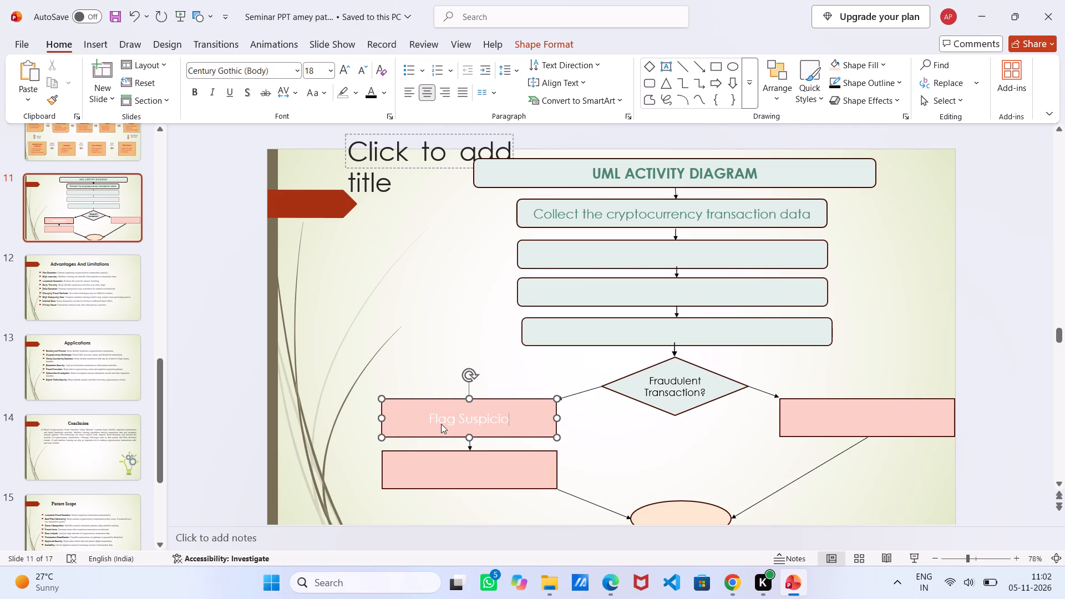
text(us)
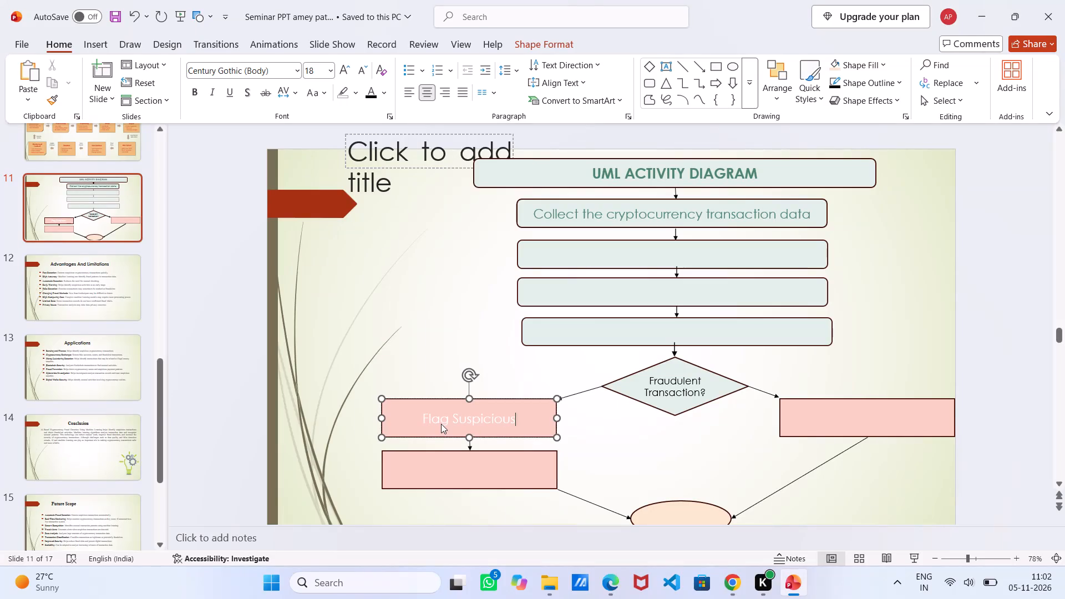
key(space)
key(t)
text(ra)
text(nsaction)
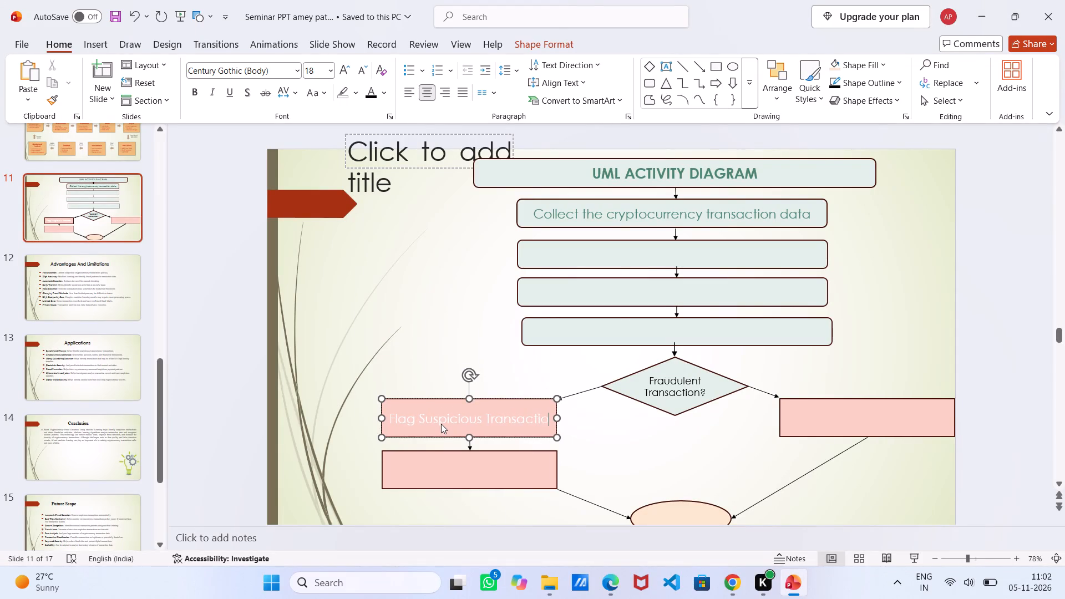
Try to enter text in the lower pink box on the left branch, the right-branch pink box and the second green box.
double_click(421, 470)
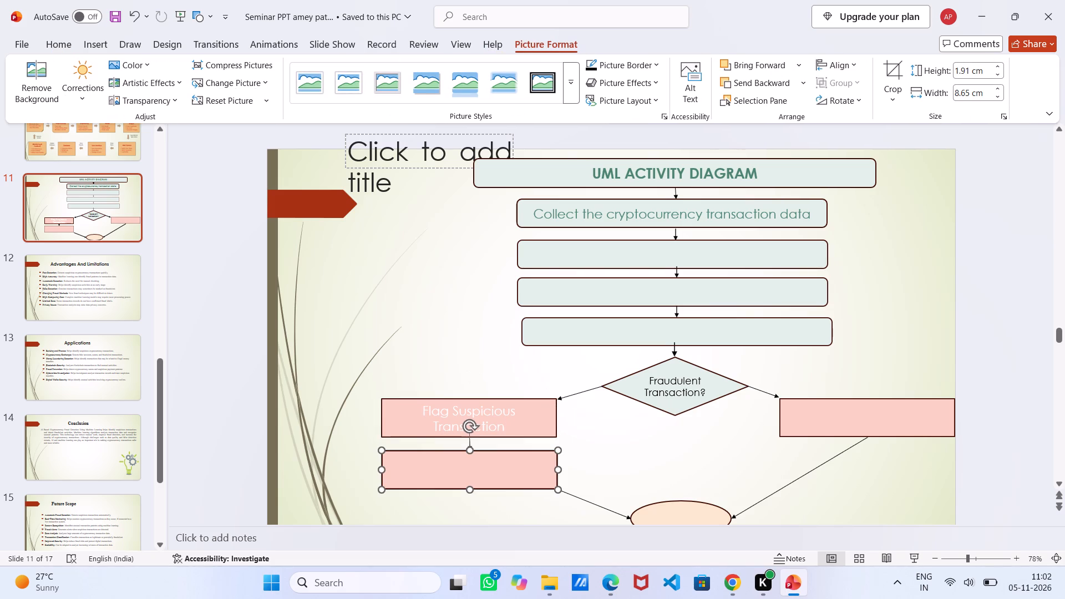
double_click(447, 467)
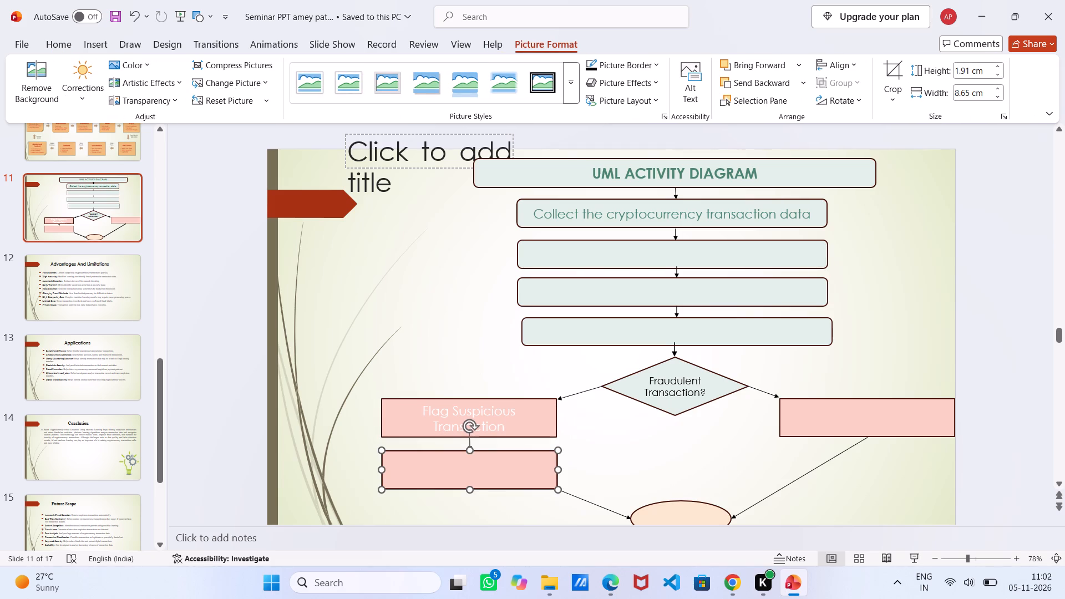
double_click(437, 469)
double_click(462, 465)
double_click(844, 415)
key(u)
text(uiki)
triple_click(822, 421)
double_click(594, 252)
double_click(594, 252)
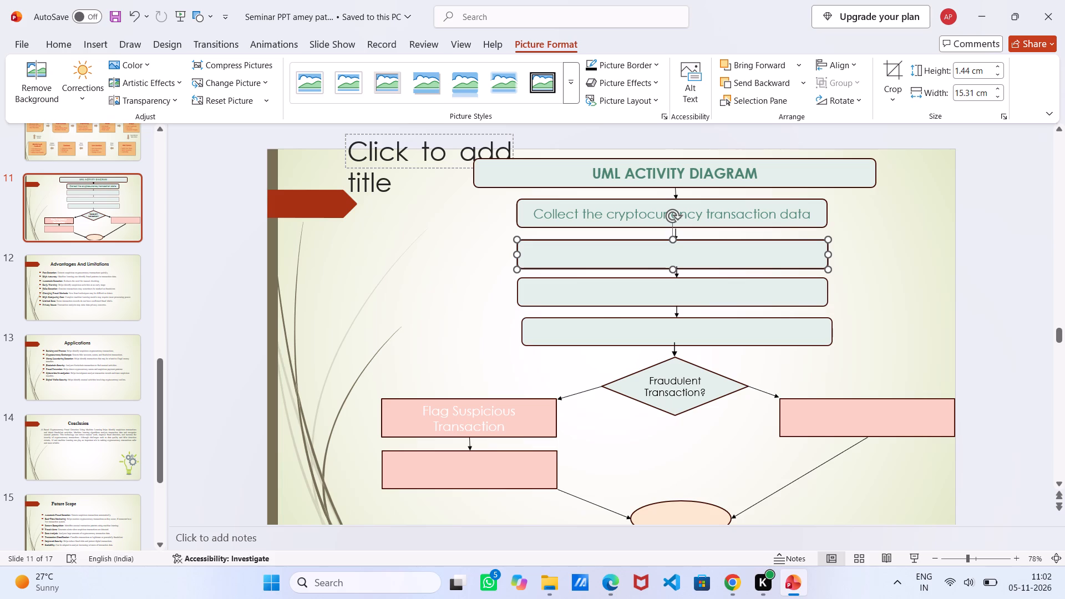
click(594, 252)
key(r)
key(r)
Set the font colour of the "Flag Suspicious Transaction" label to black.
drag(506, 424, 449, 412)
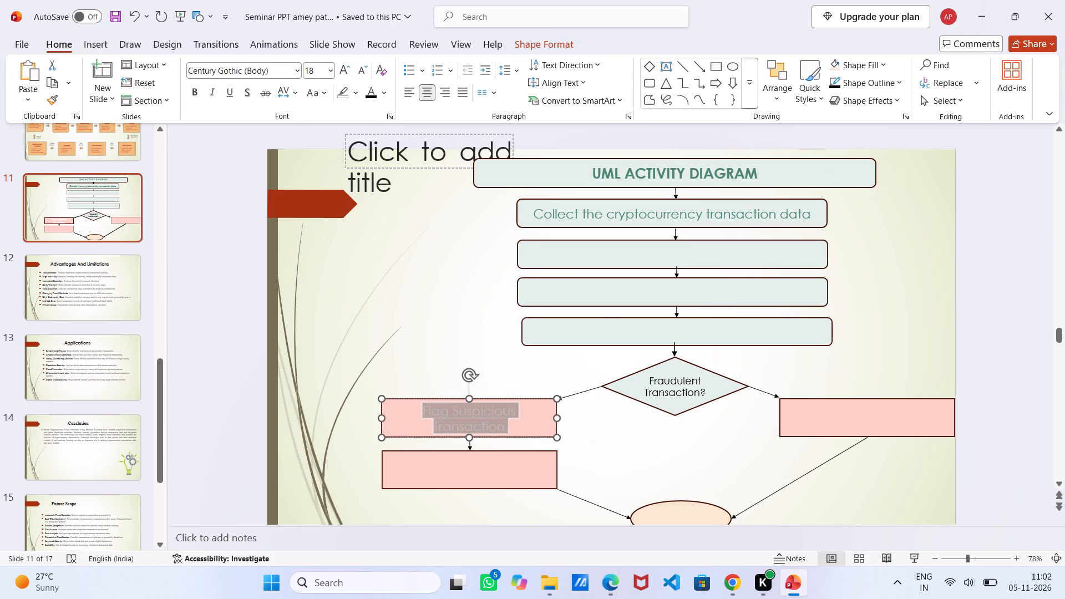
drag(449, 412, 433, 411)
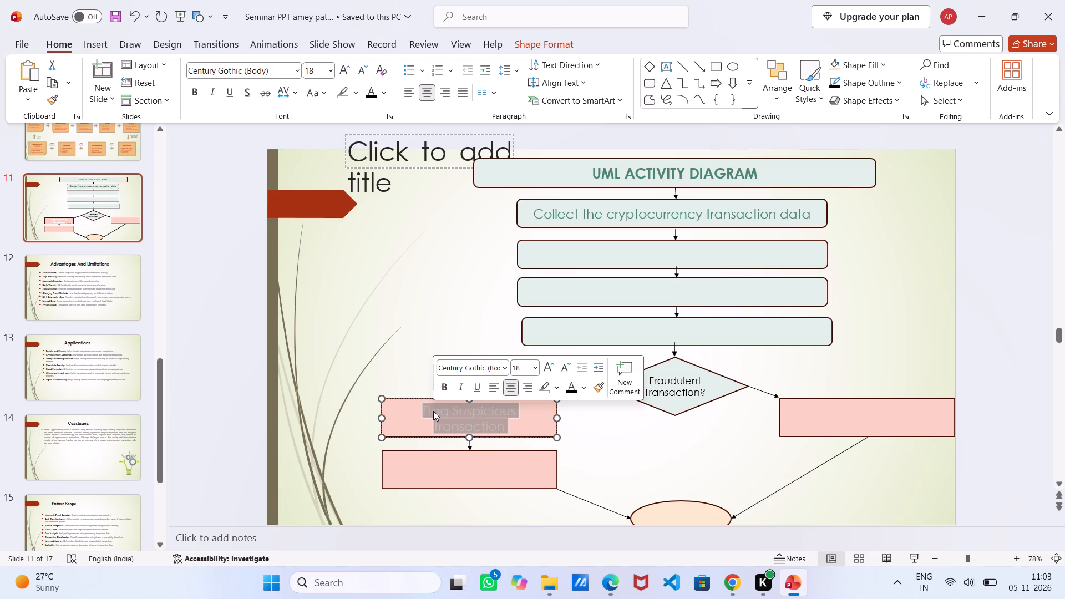
click(582, 390)
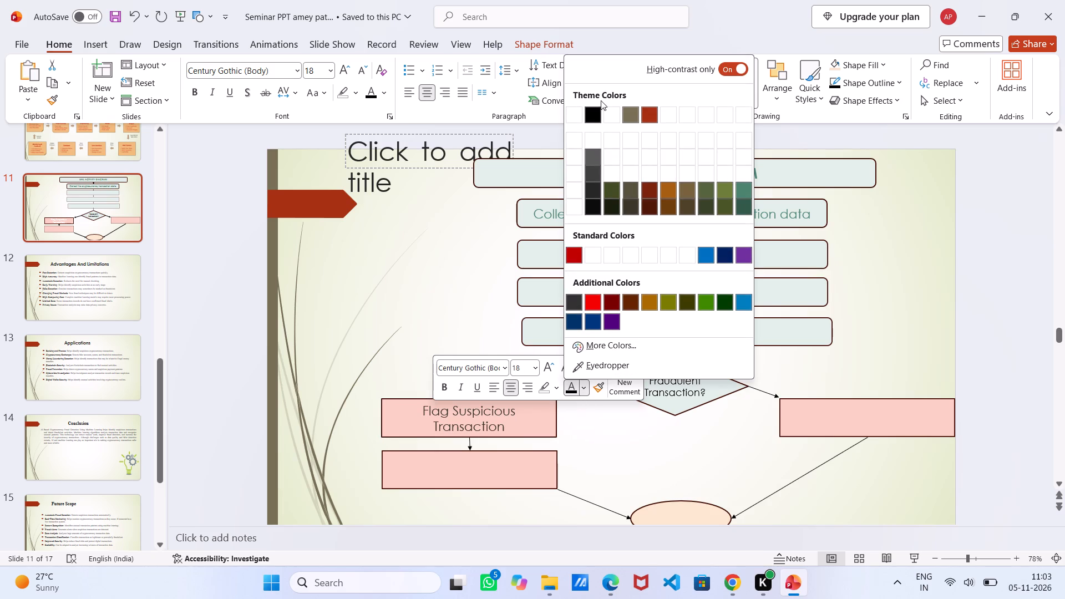
click(594, 110)
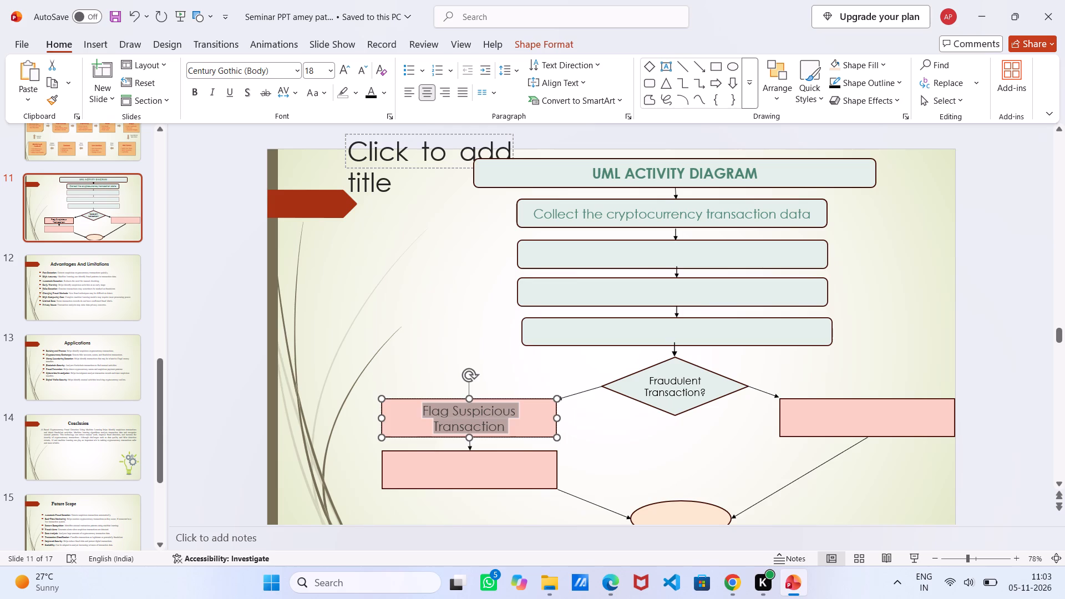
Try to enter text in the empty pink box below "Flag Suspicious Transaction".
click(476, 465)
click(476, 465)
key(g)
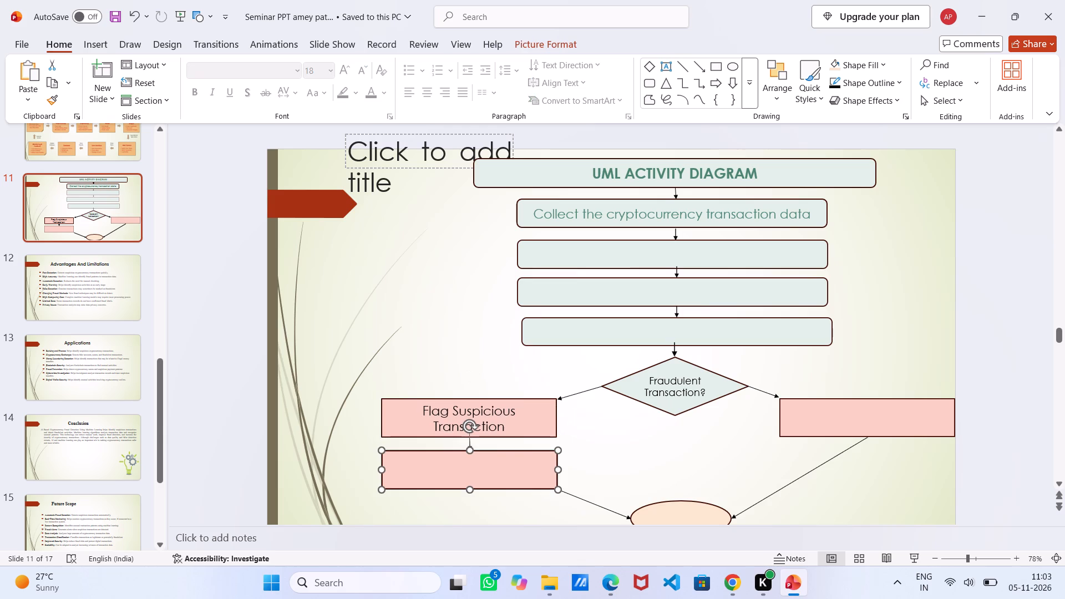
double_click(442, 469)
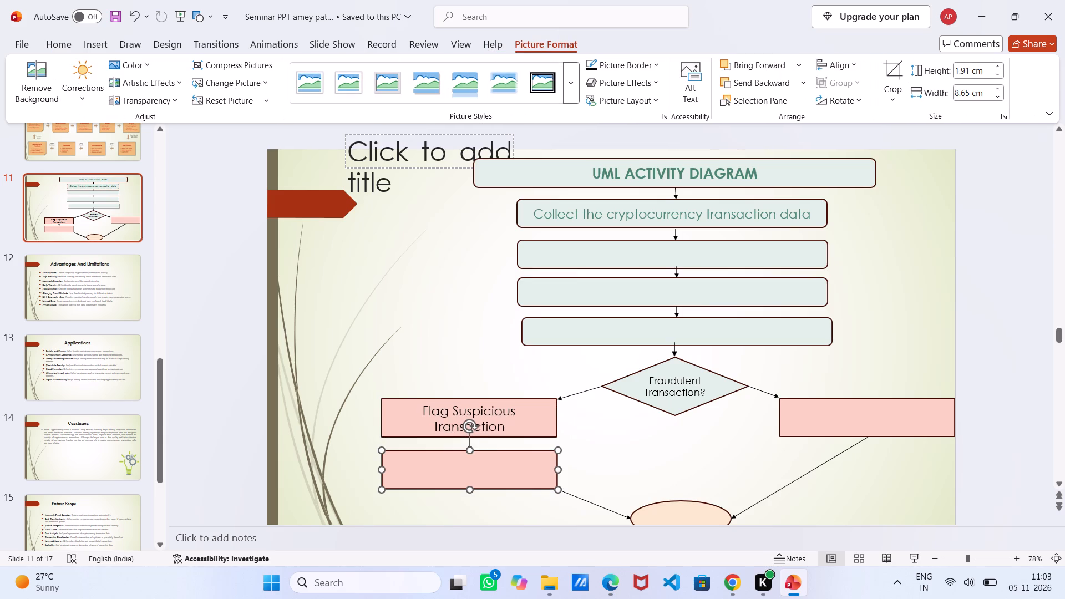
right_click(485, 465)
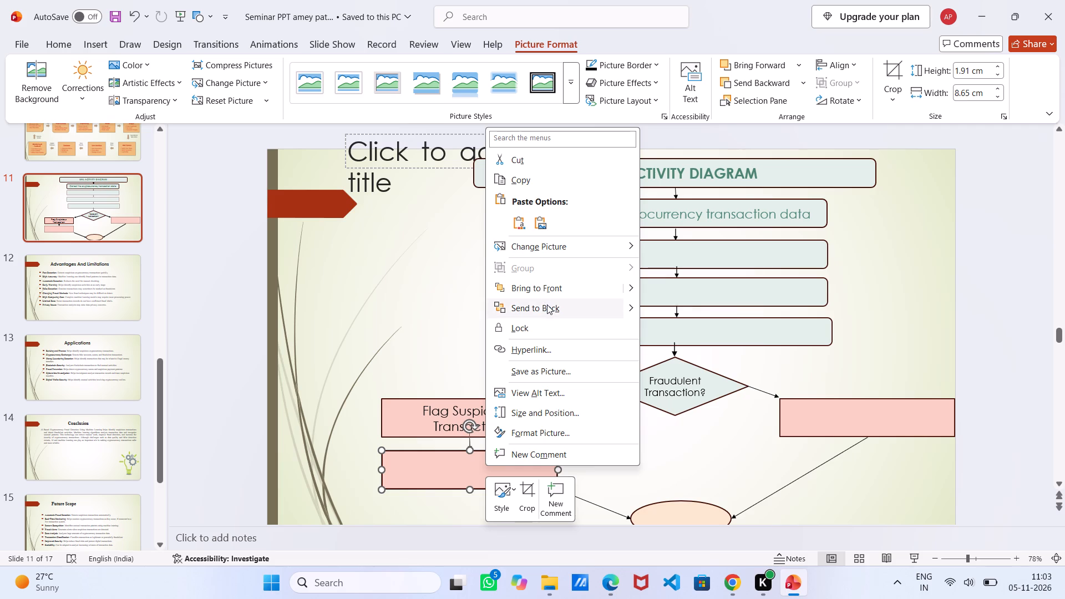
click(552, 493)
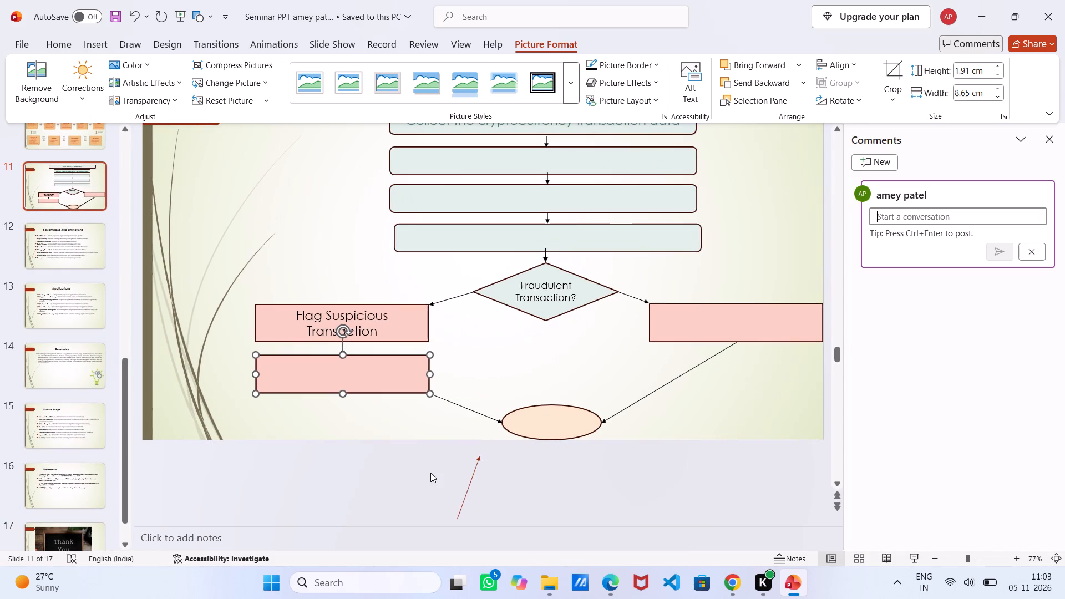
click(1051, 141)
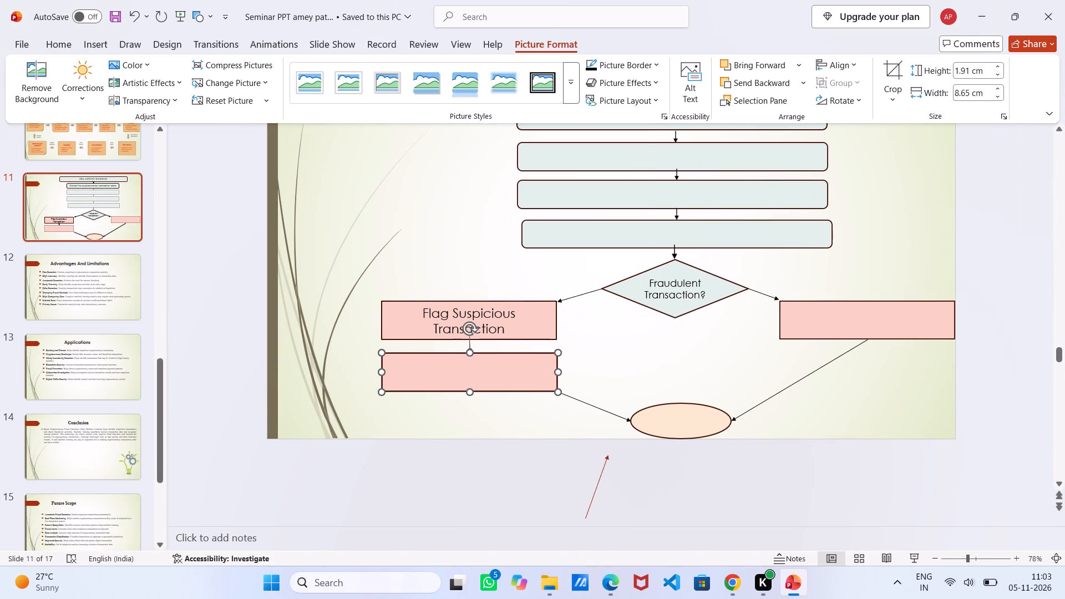
Attach the comment "ghkdjjd" to the empty pink box below "Flag Suspicious Transaction" and close the comments.
right_click(492, 378)
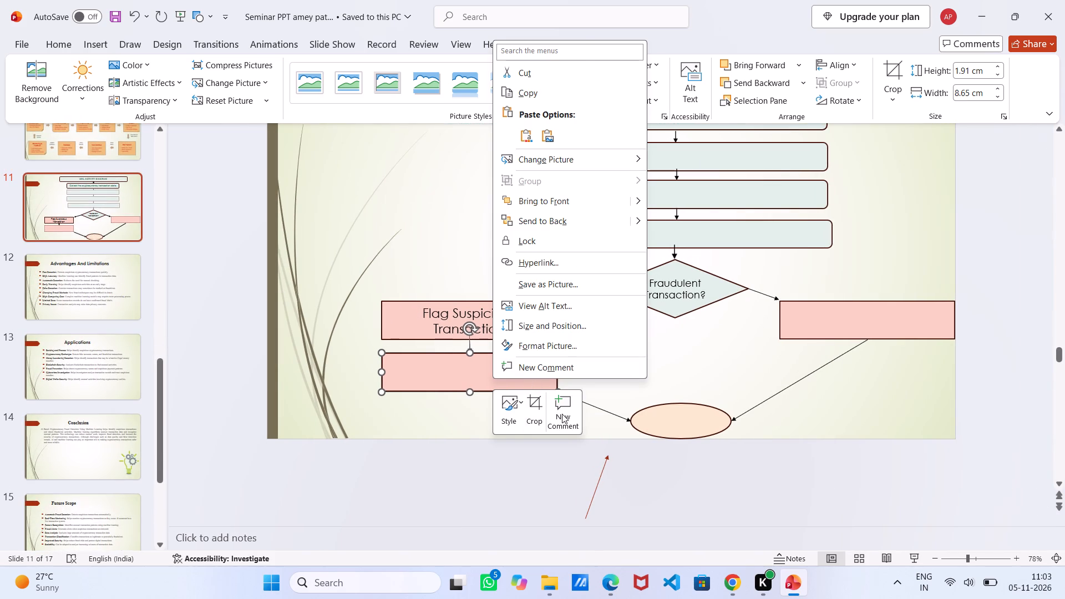
click(562, 414)
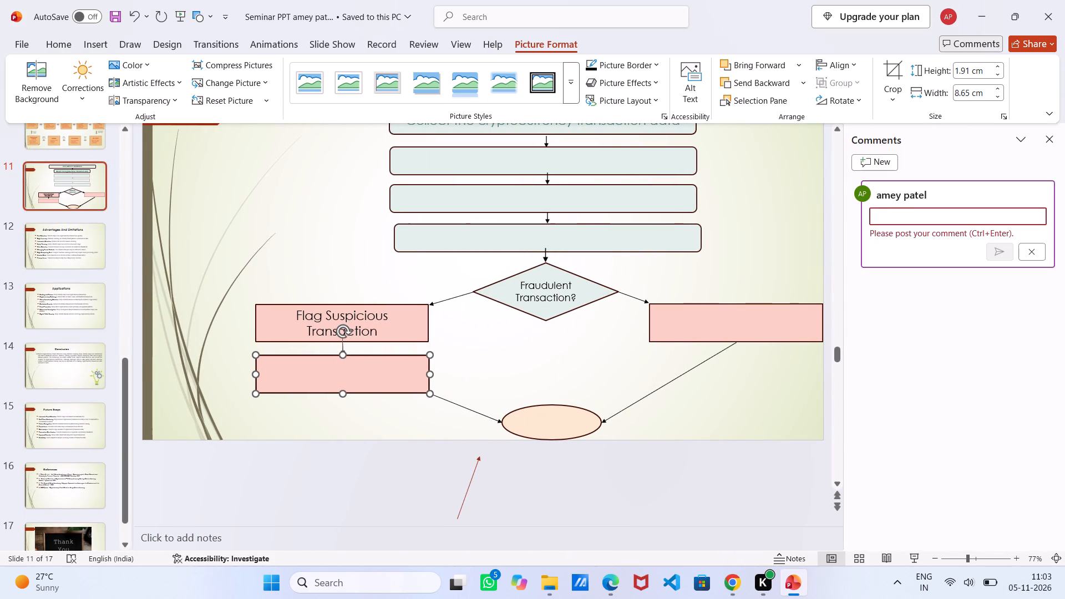
click(913, 217)
text(ghkdjjd)
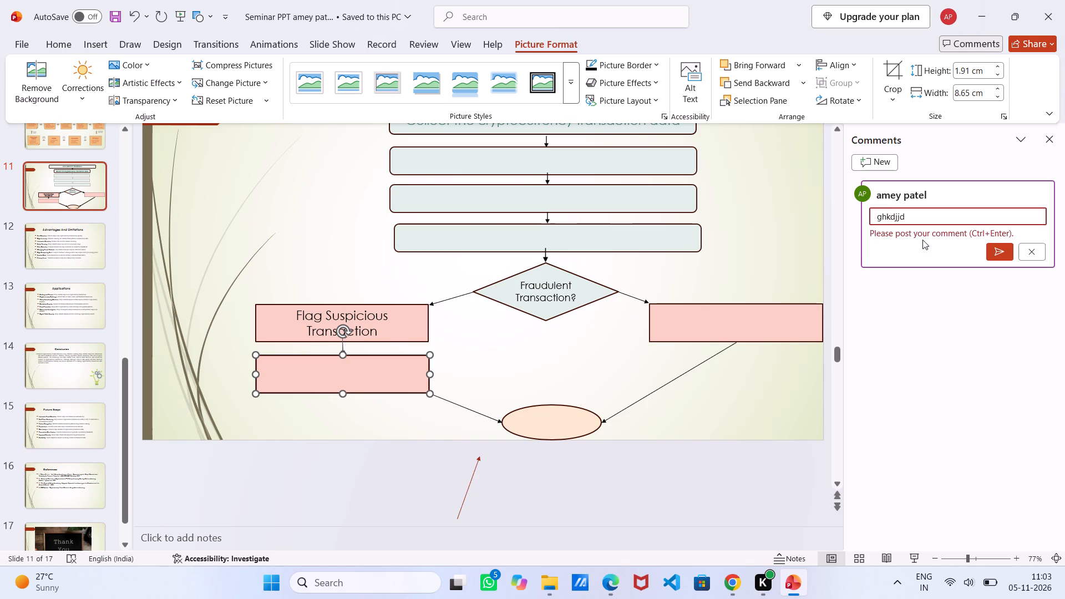
click(1002, 255)
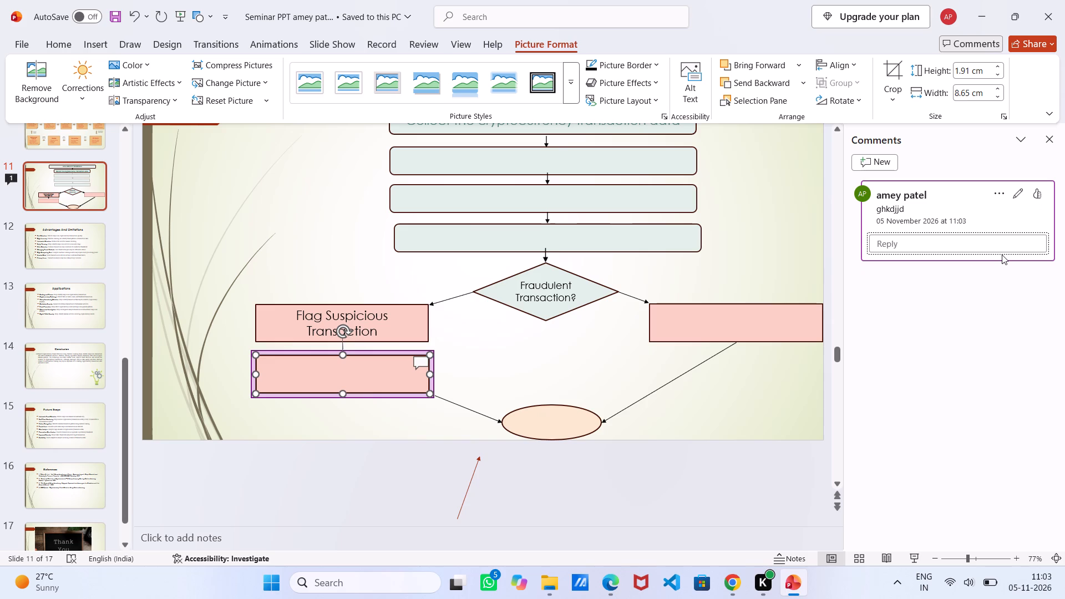
click(412, 372)
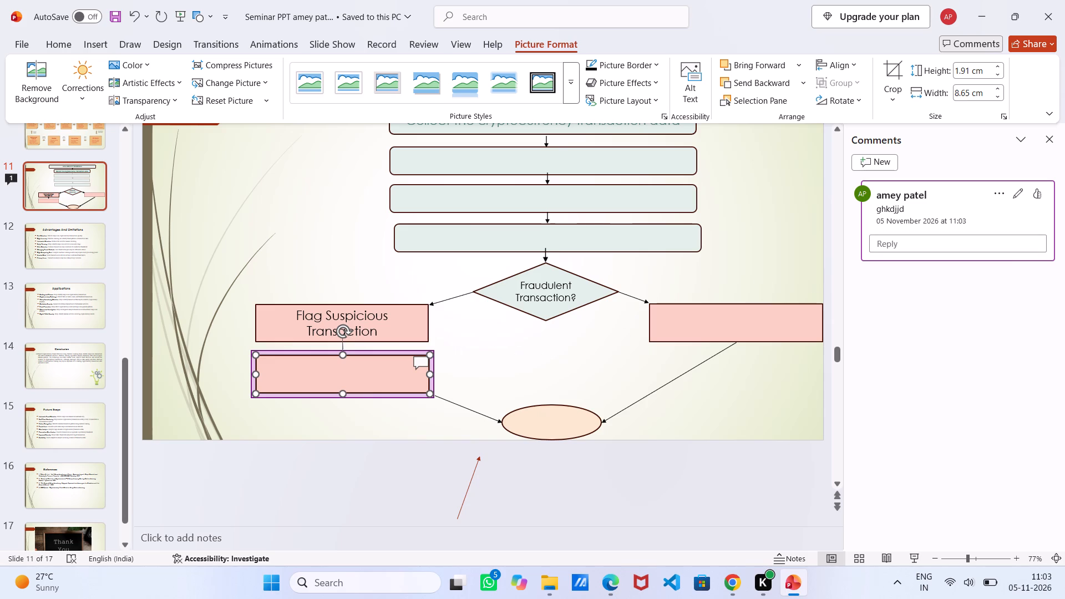
right_click(418, 361)
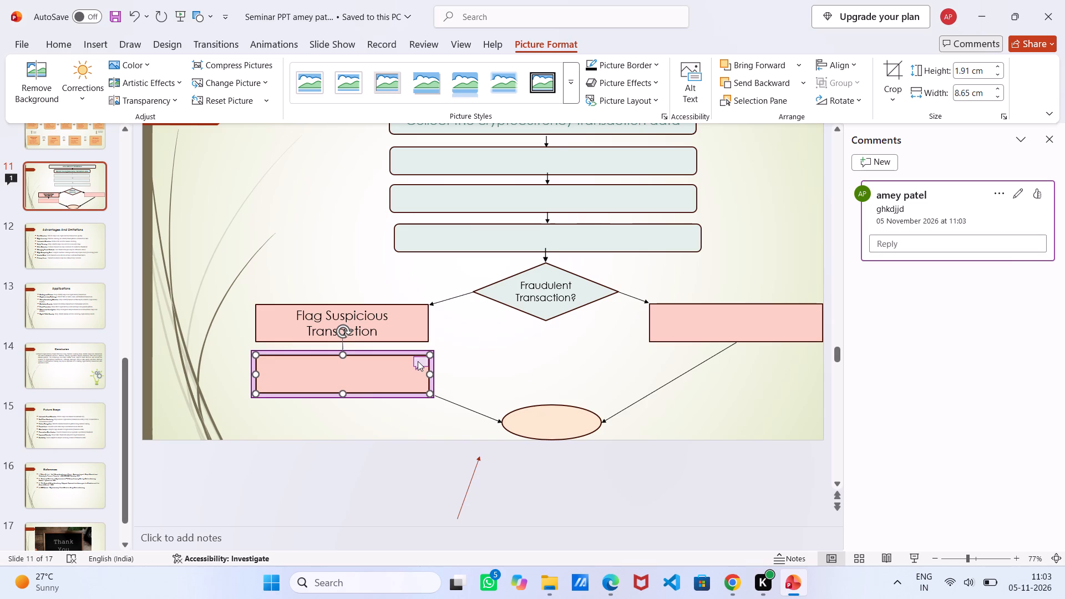
double_click(418, 361)
right_click(418, 361)
click(1052, 140)
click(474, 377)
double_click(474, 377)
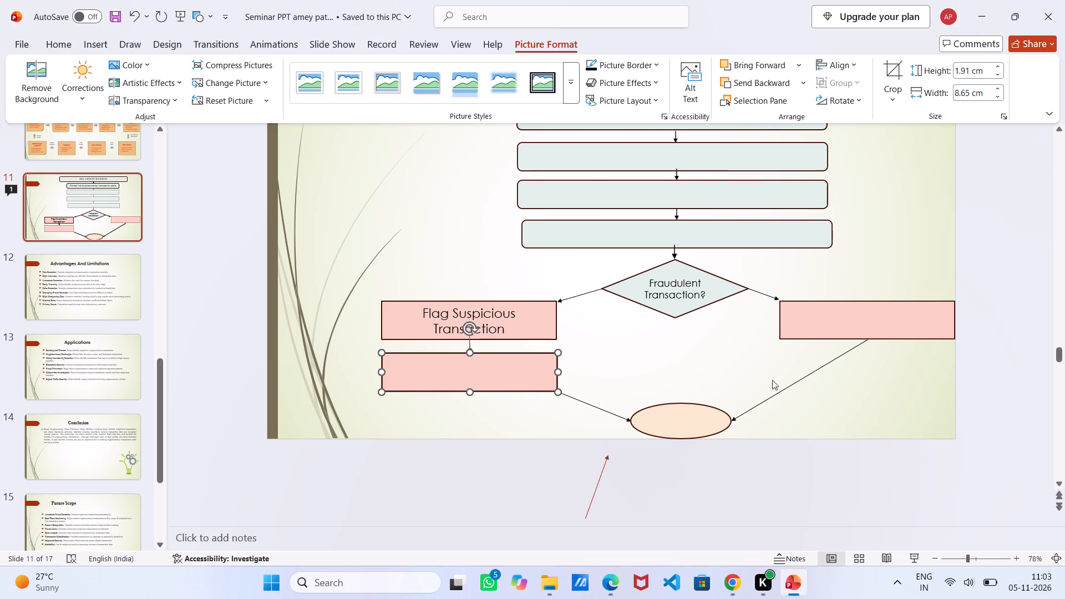
Label the ellipse at the bottom of the activity diagram "END".
double_click(683, 425)
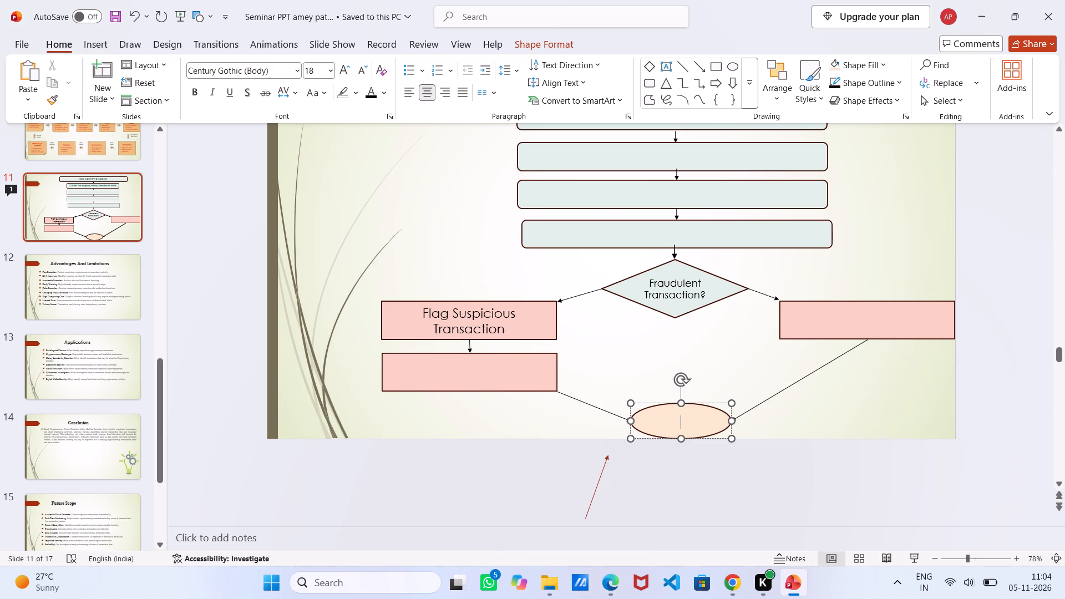
key(e)
text(ND)
Format the ellipse's "END" label with a black font colour and font size 28.
click(676, 419)
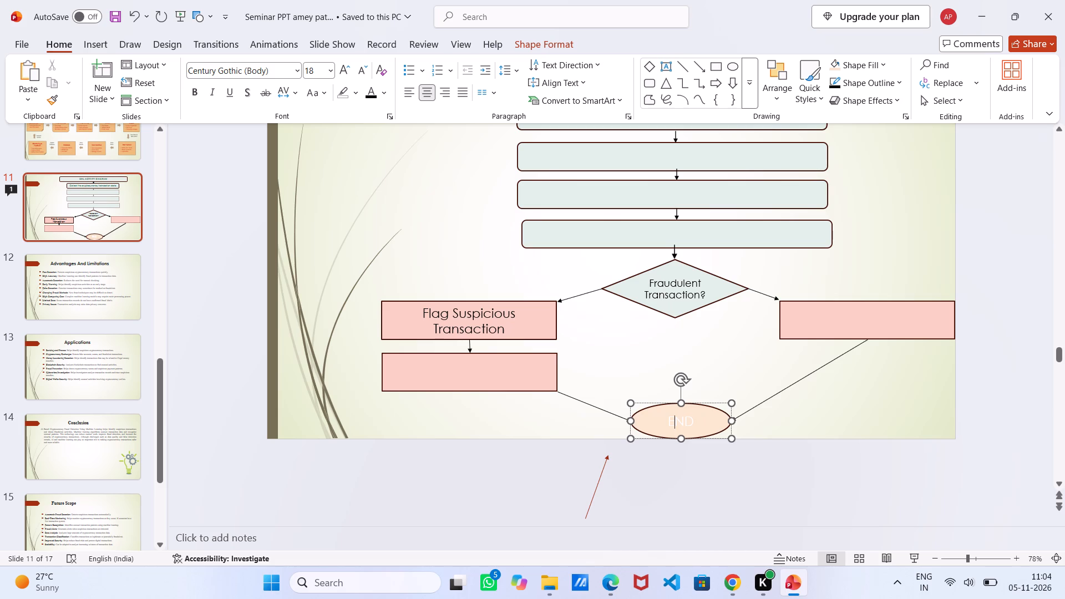
double_click(676, 419)
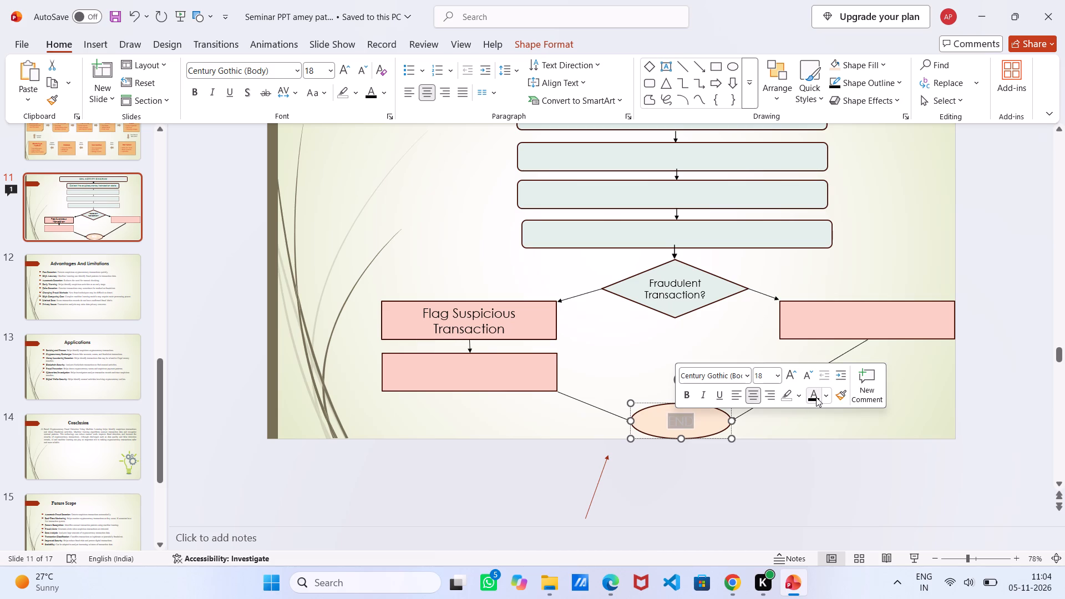
click(816, 397)
click(780, 374)
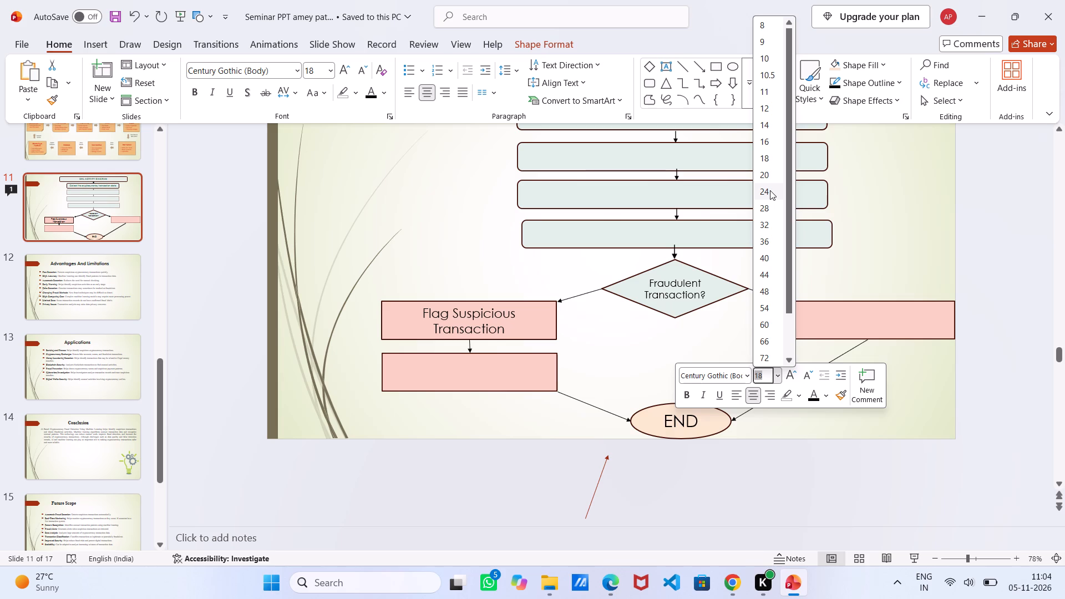
click(770, 210)
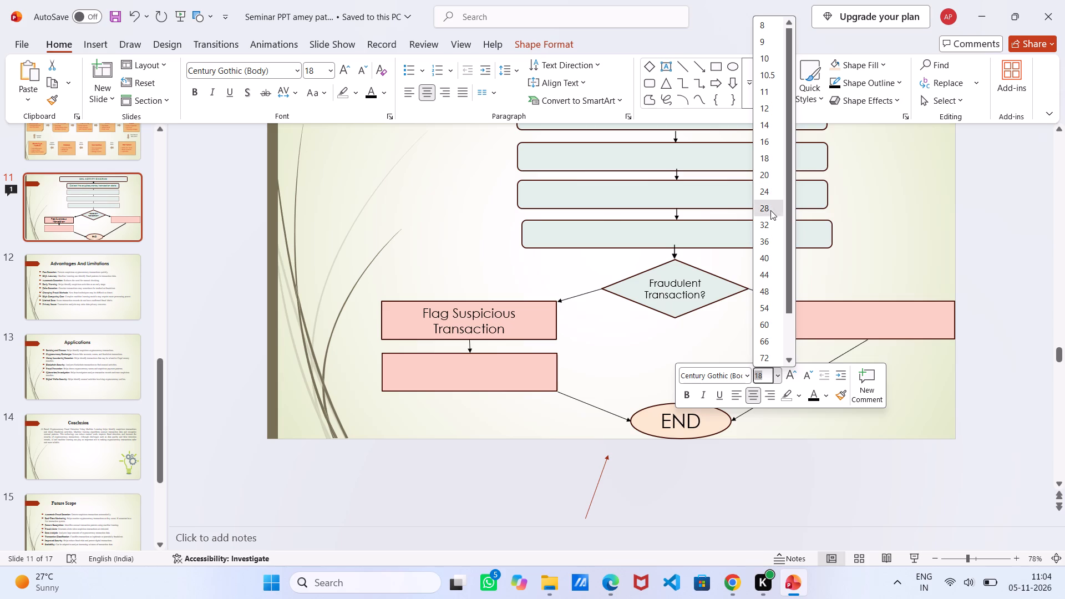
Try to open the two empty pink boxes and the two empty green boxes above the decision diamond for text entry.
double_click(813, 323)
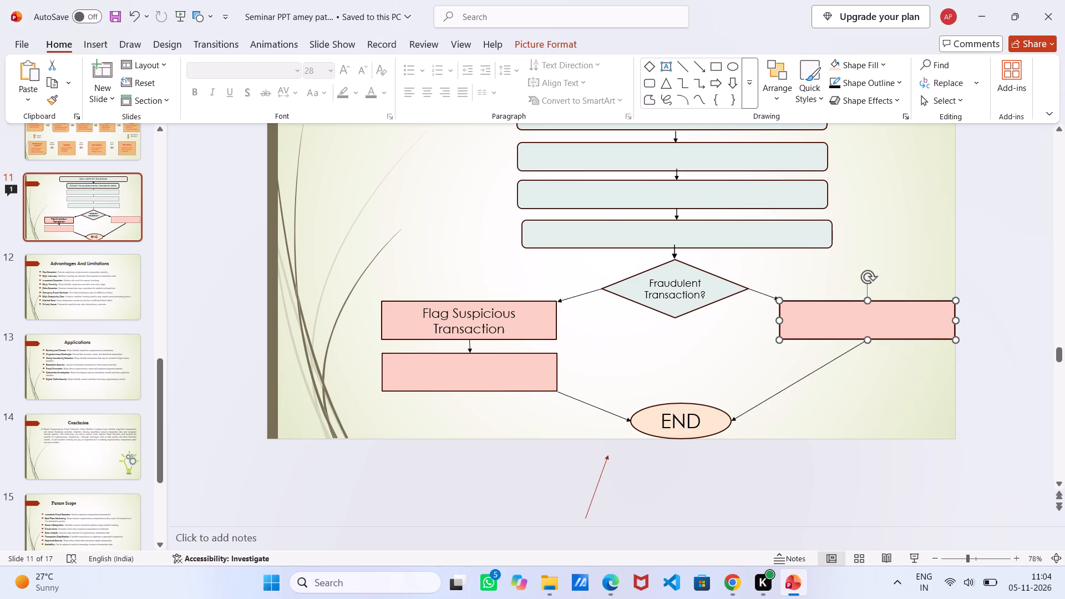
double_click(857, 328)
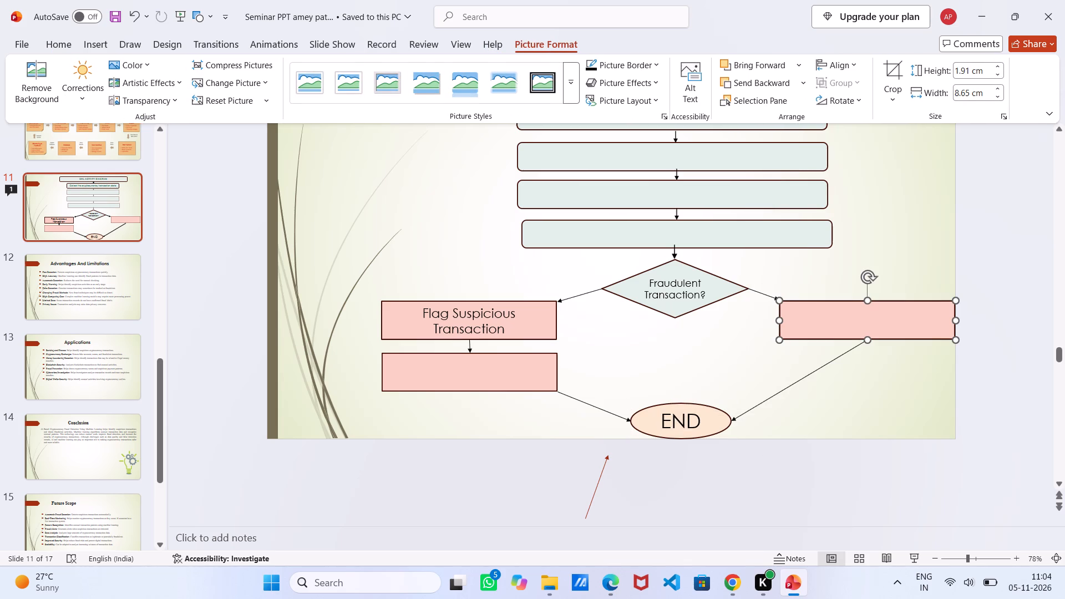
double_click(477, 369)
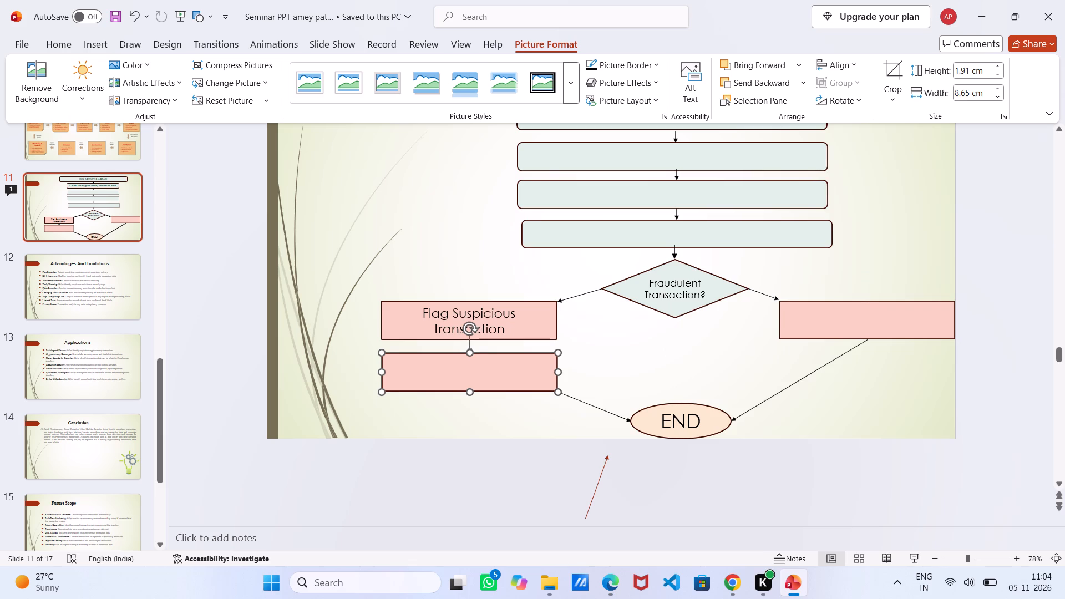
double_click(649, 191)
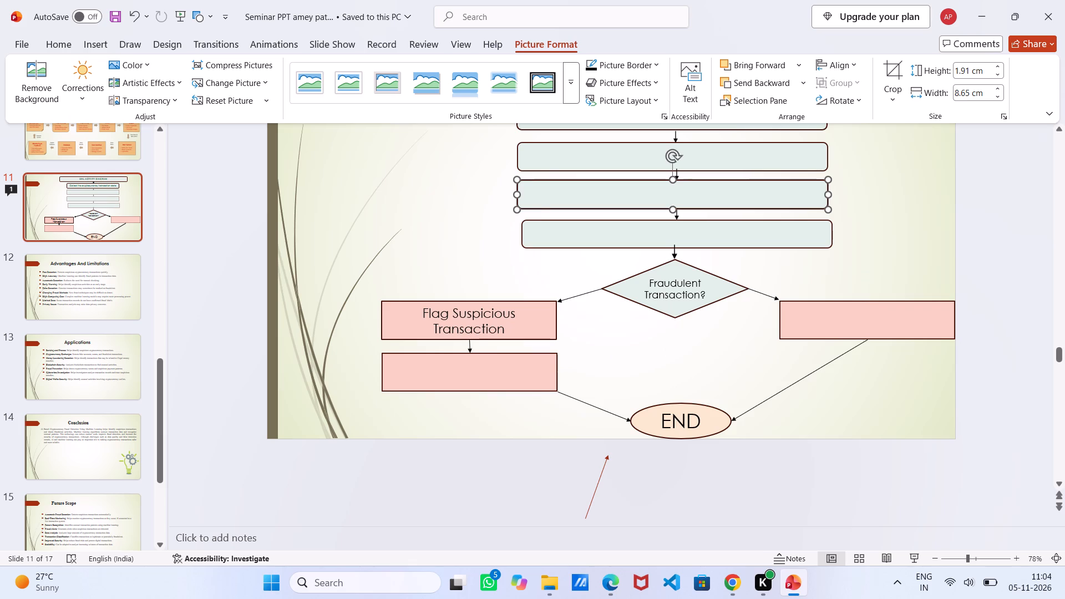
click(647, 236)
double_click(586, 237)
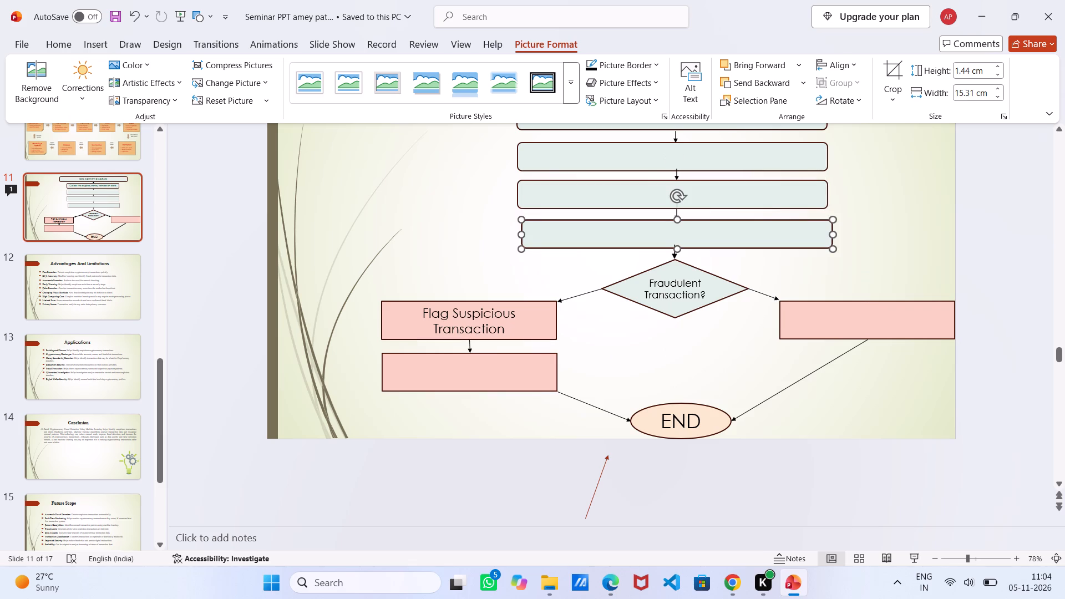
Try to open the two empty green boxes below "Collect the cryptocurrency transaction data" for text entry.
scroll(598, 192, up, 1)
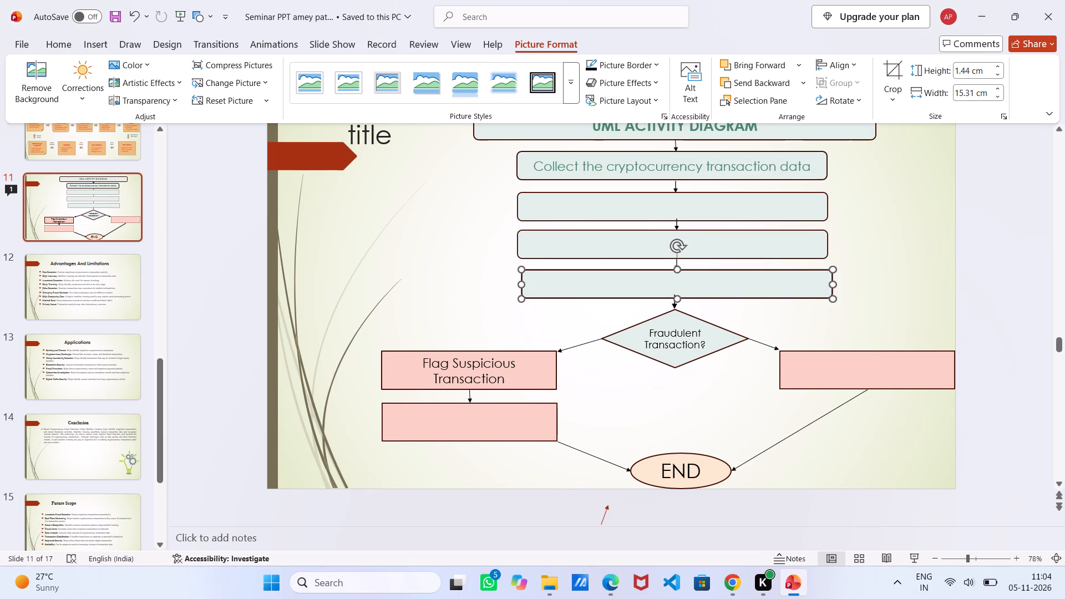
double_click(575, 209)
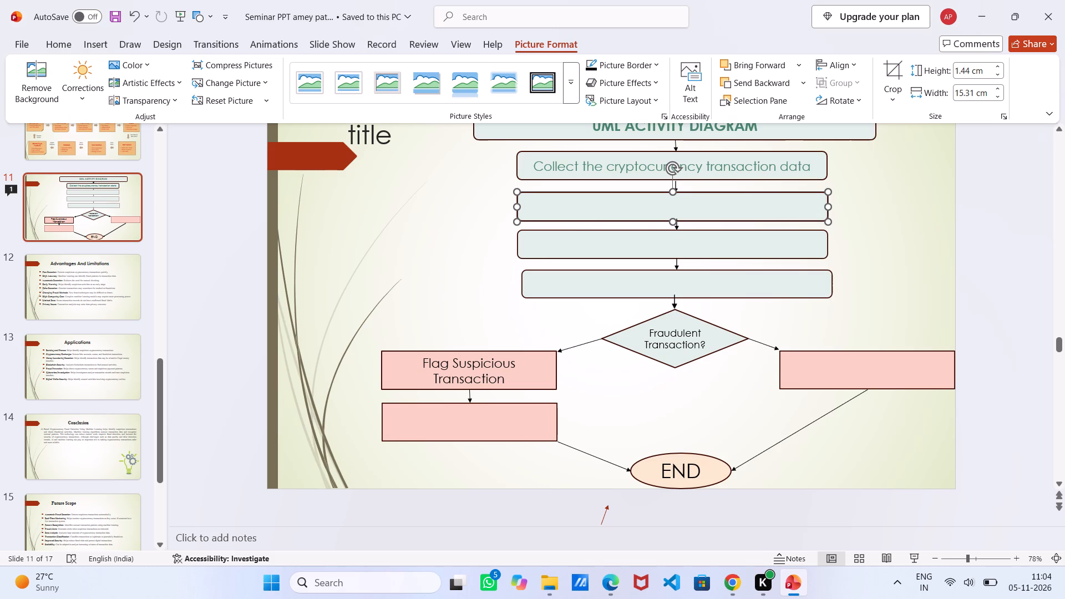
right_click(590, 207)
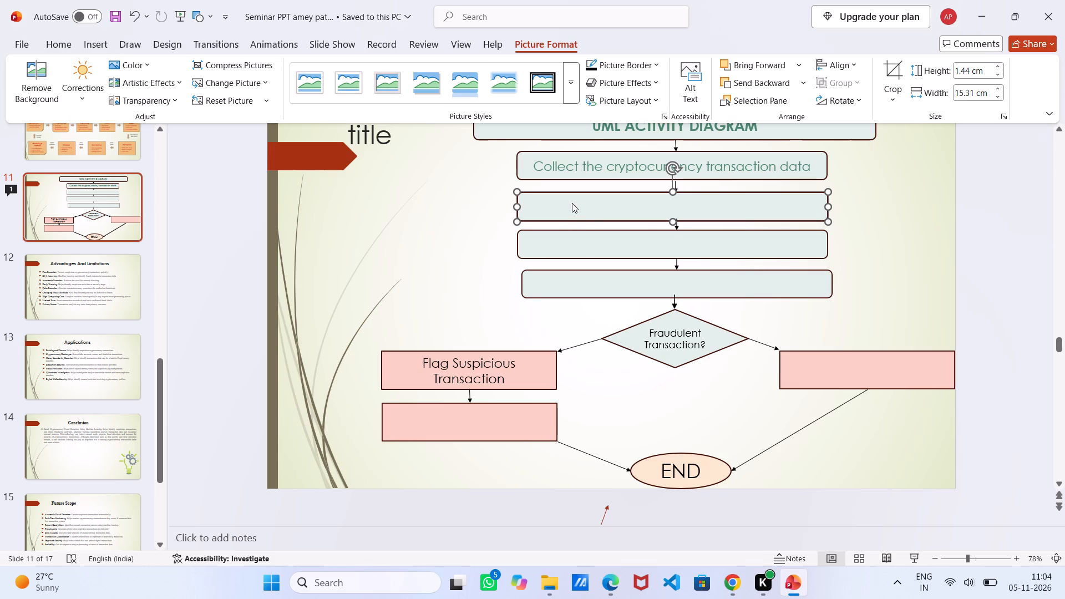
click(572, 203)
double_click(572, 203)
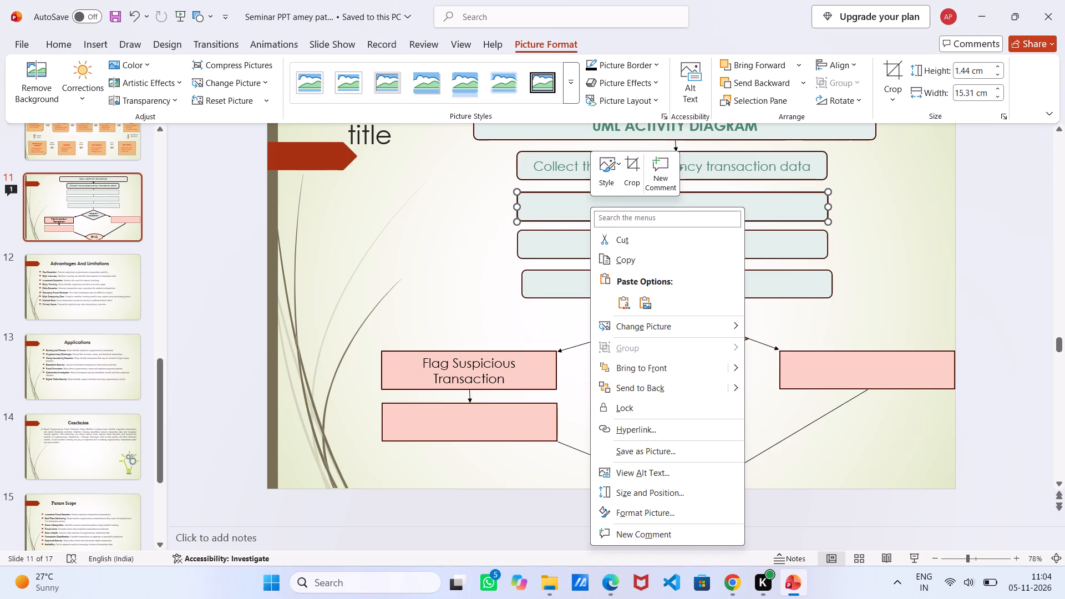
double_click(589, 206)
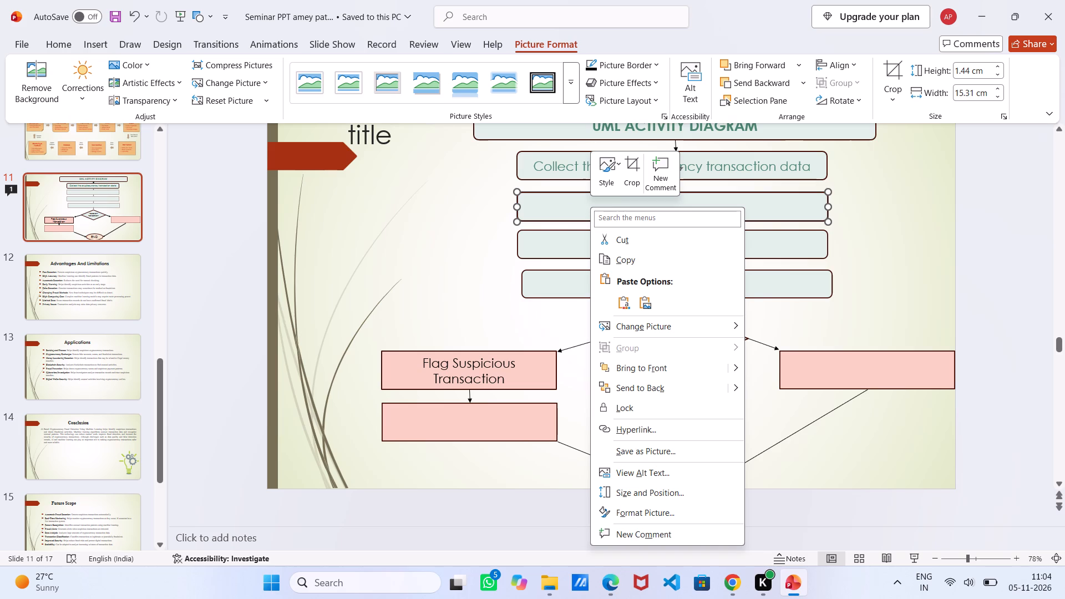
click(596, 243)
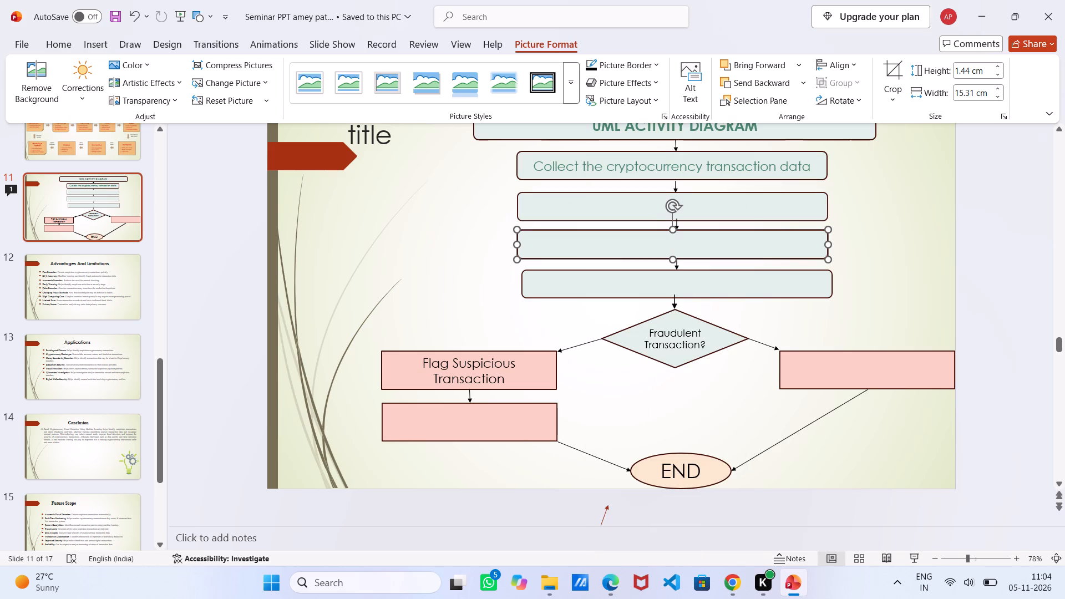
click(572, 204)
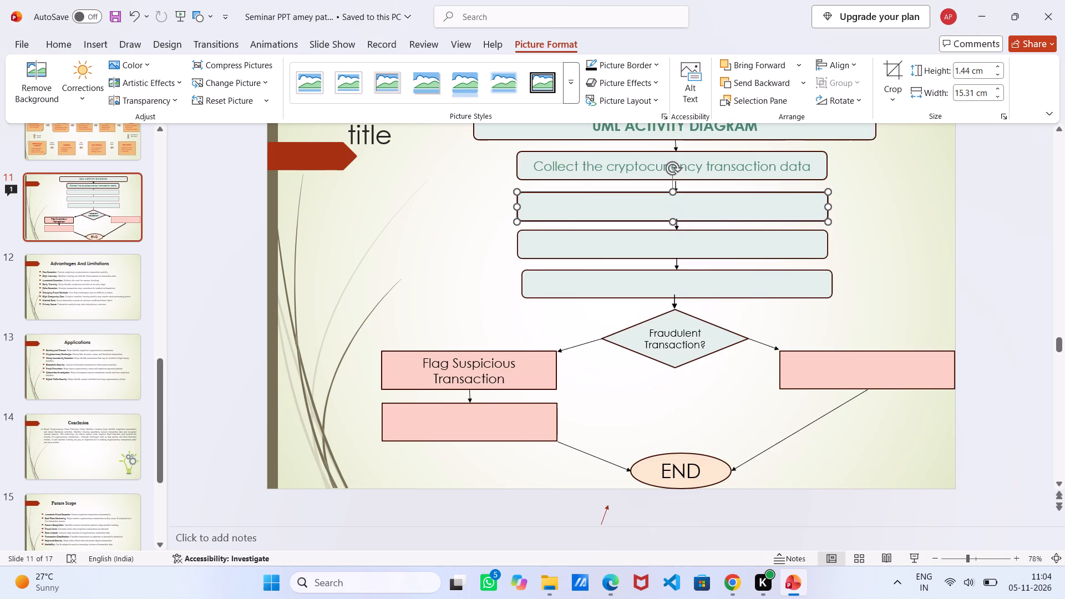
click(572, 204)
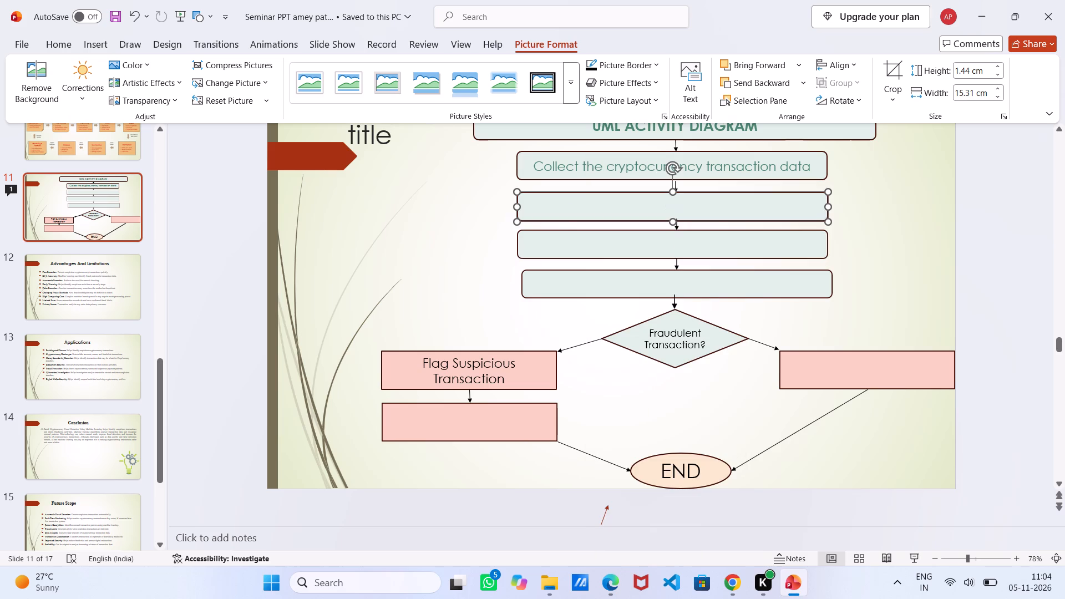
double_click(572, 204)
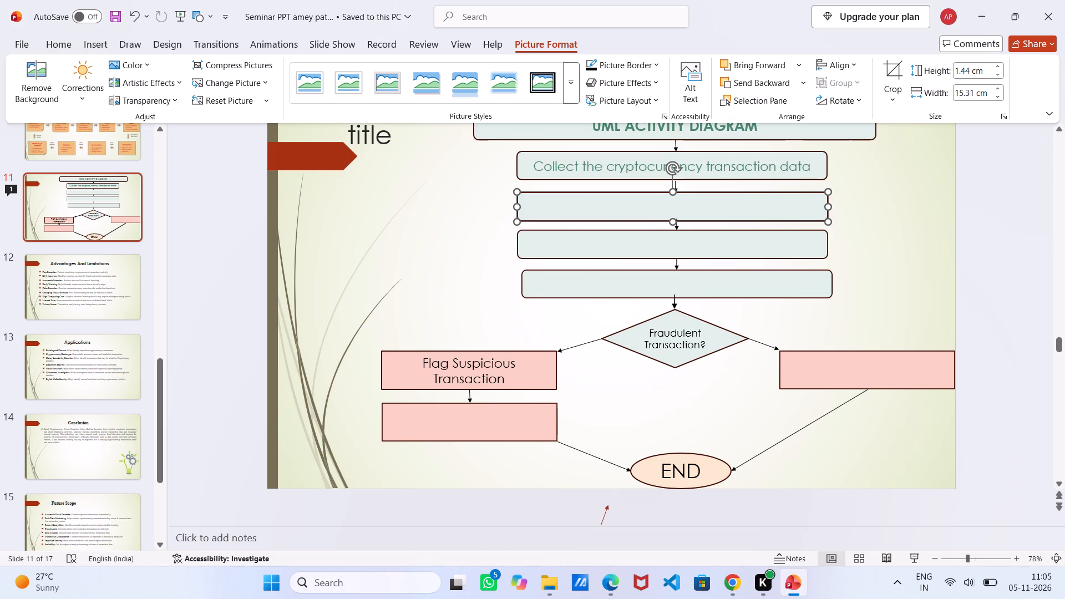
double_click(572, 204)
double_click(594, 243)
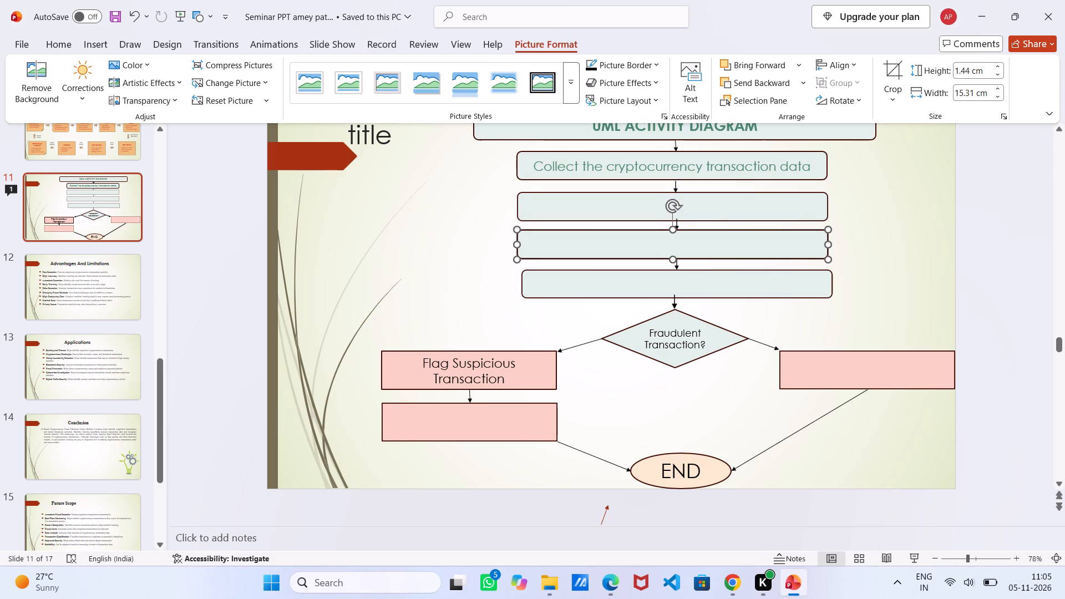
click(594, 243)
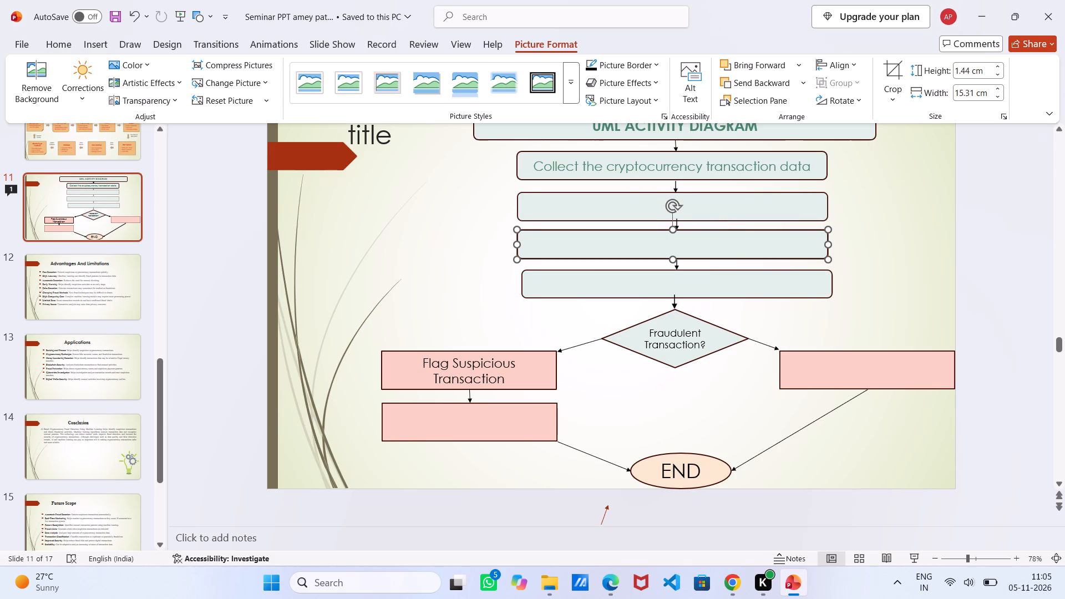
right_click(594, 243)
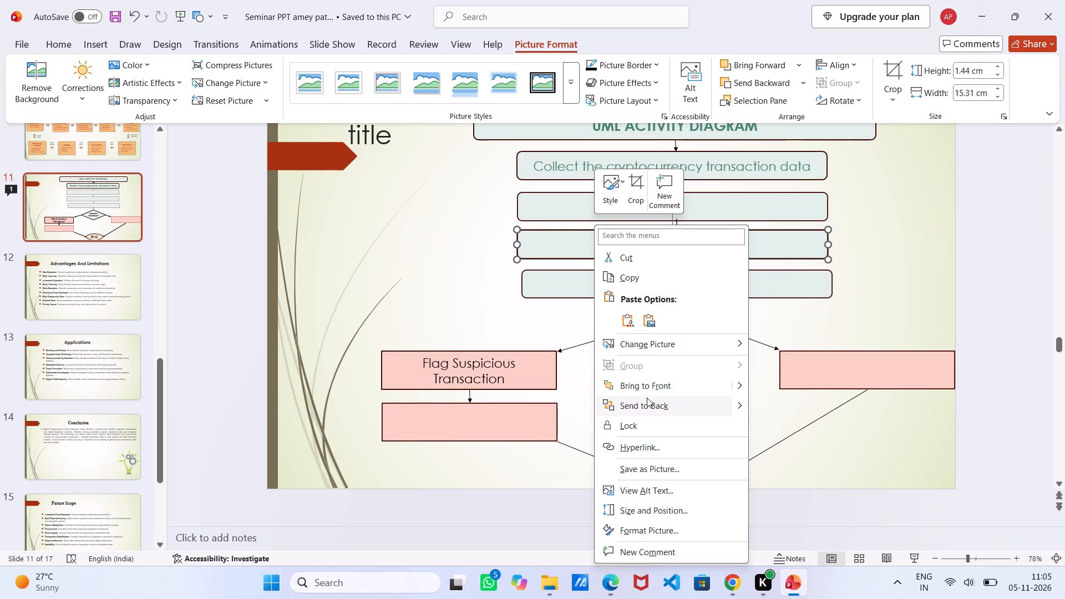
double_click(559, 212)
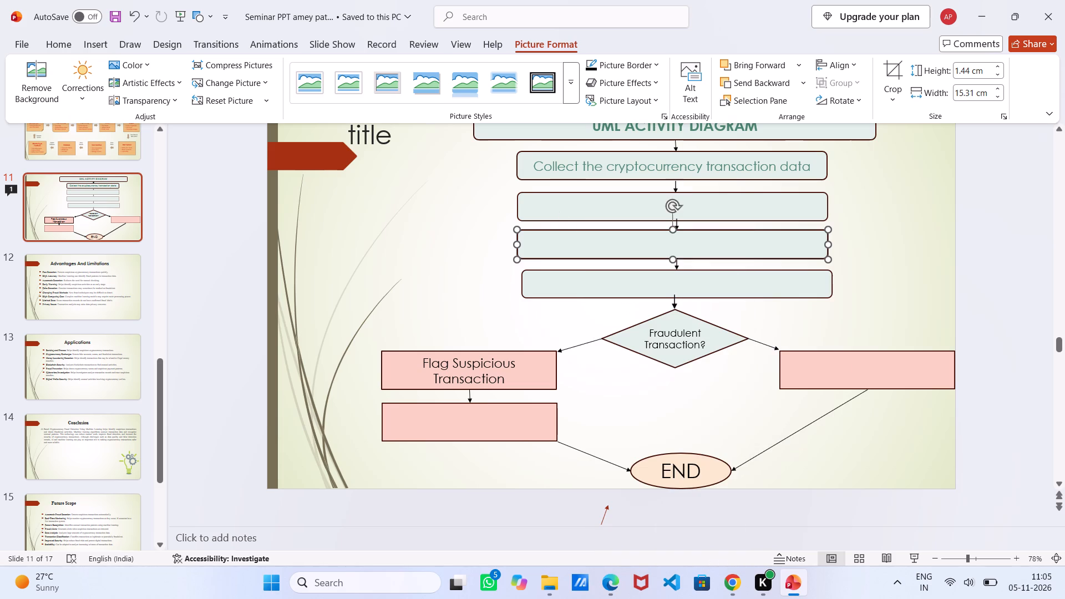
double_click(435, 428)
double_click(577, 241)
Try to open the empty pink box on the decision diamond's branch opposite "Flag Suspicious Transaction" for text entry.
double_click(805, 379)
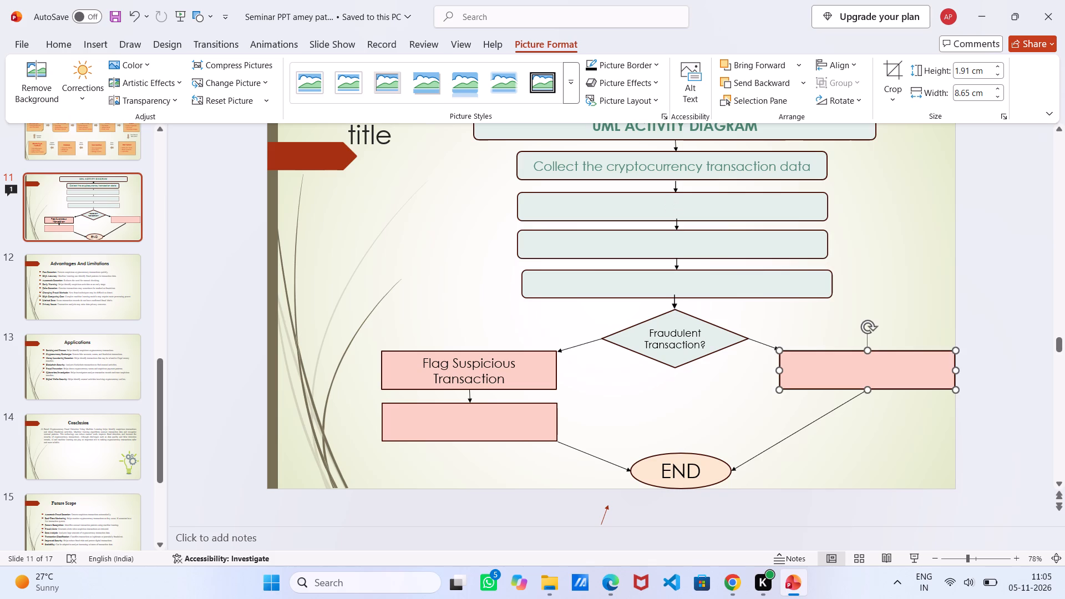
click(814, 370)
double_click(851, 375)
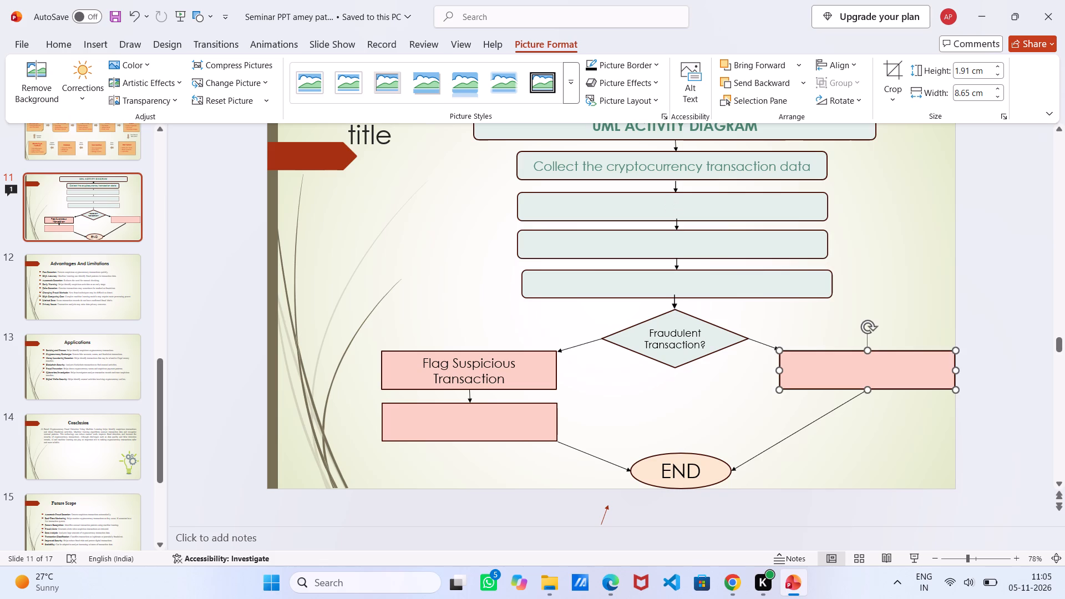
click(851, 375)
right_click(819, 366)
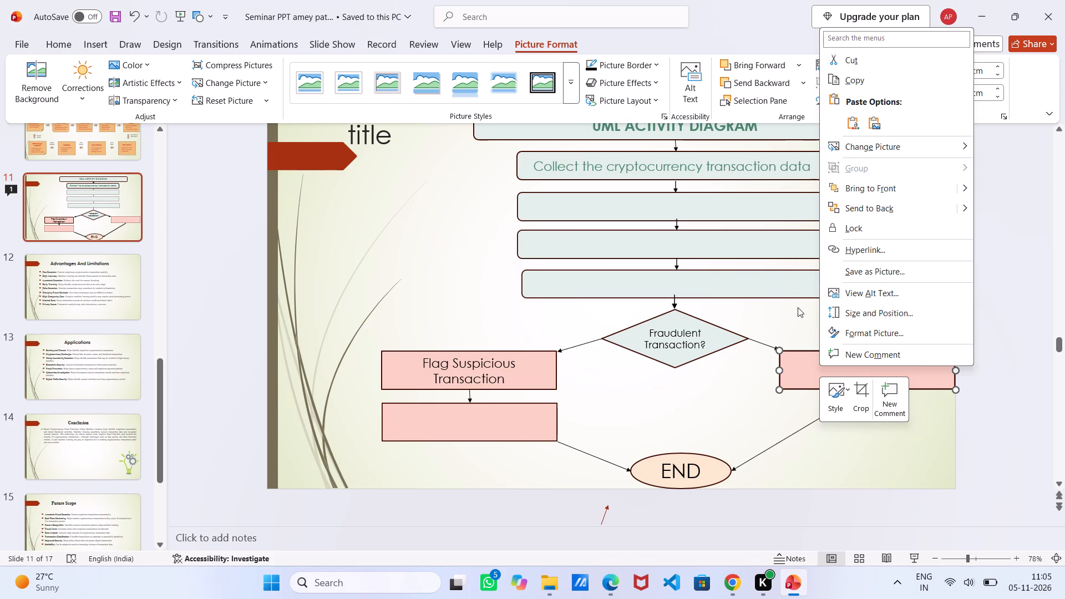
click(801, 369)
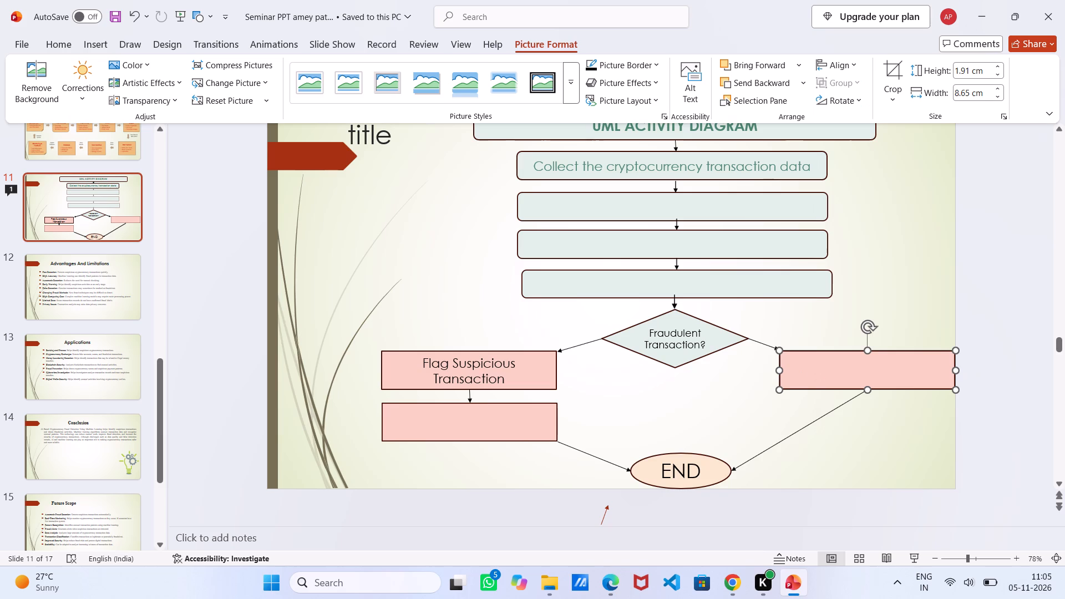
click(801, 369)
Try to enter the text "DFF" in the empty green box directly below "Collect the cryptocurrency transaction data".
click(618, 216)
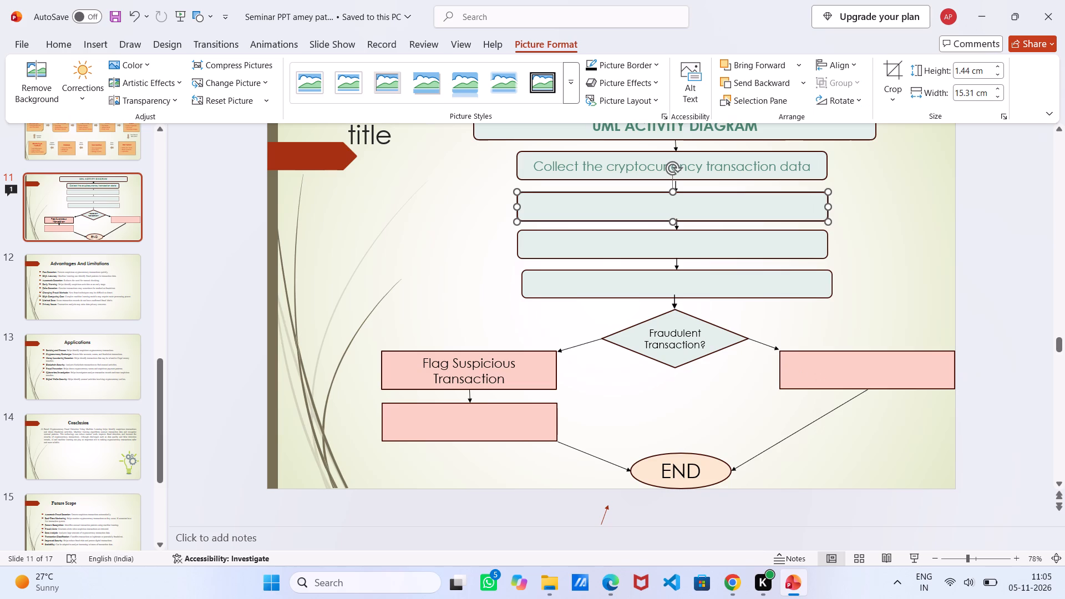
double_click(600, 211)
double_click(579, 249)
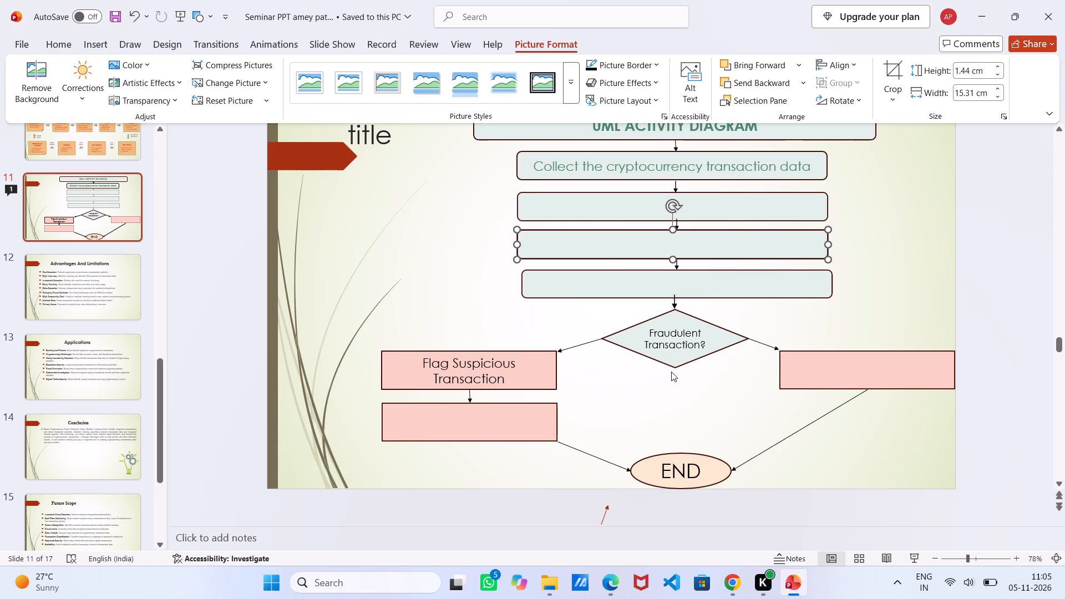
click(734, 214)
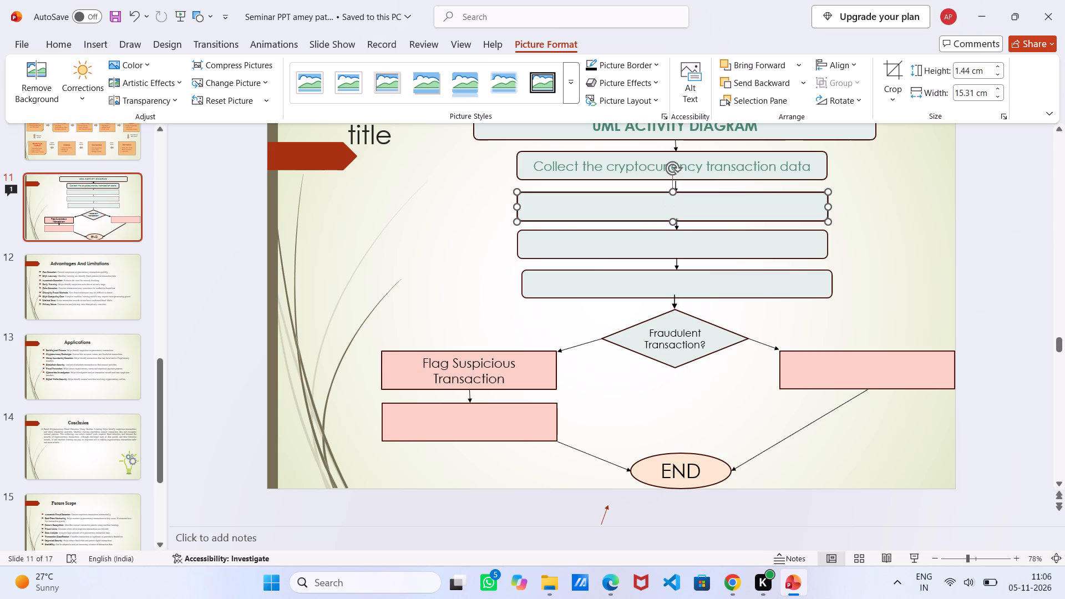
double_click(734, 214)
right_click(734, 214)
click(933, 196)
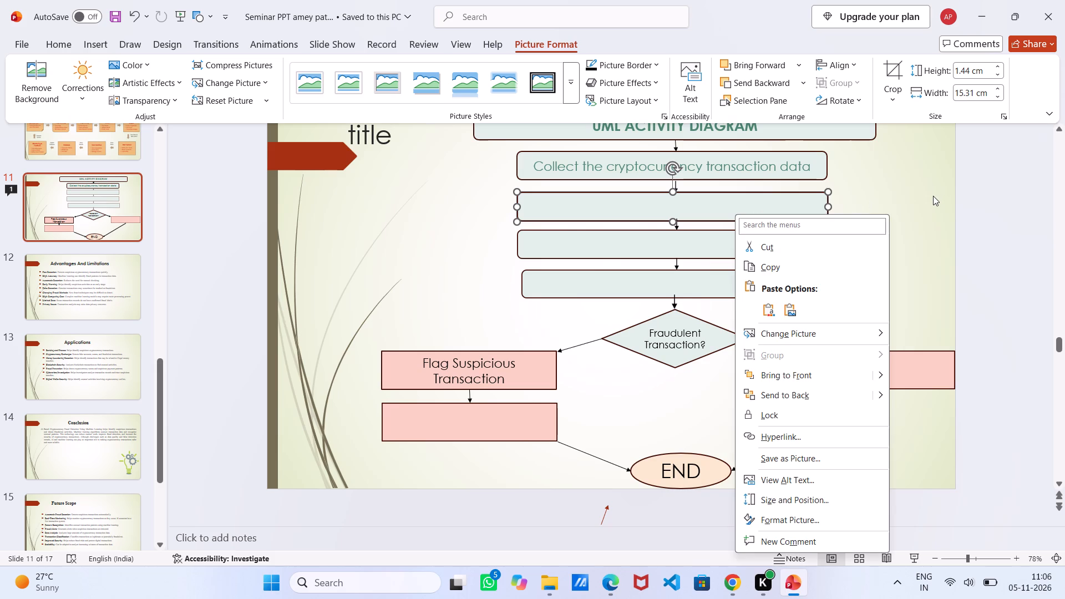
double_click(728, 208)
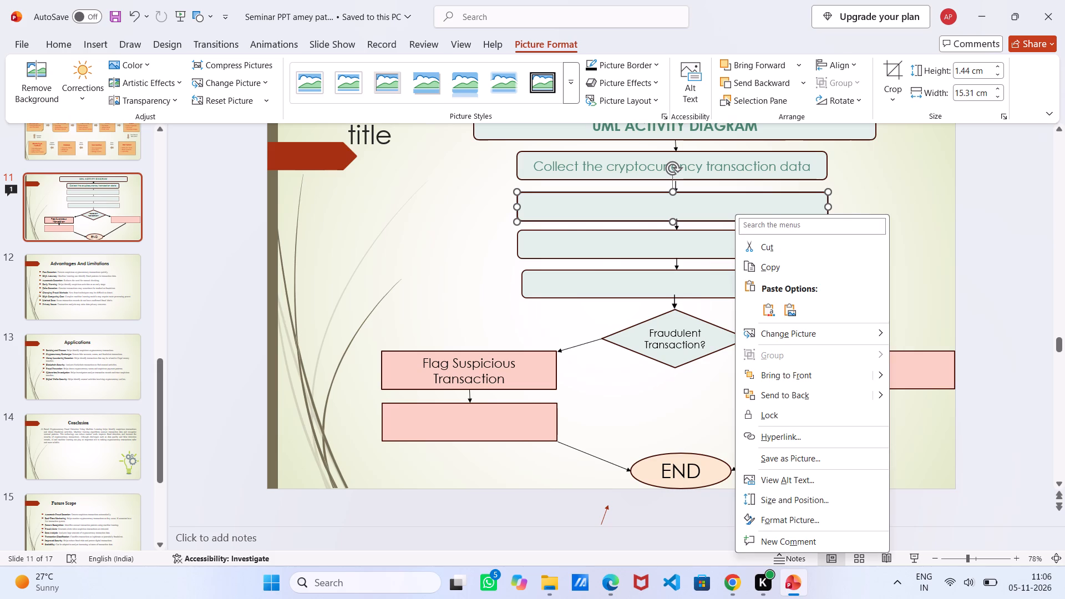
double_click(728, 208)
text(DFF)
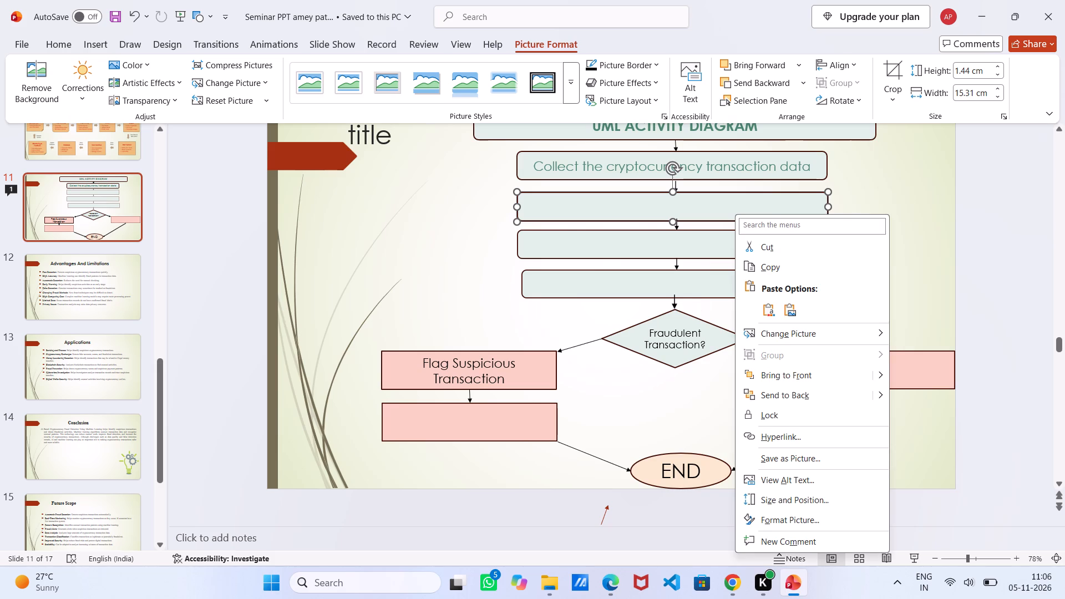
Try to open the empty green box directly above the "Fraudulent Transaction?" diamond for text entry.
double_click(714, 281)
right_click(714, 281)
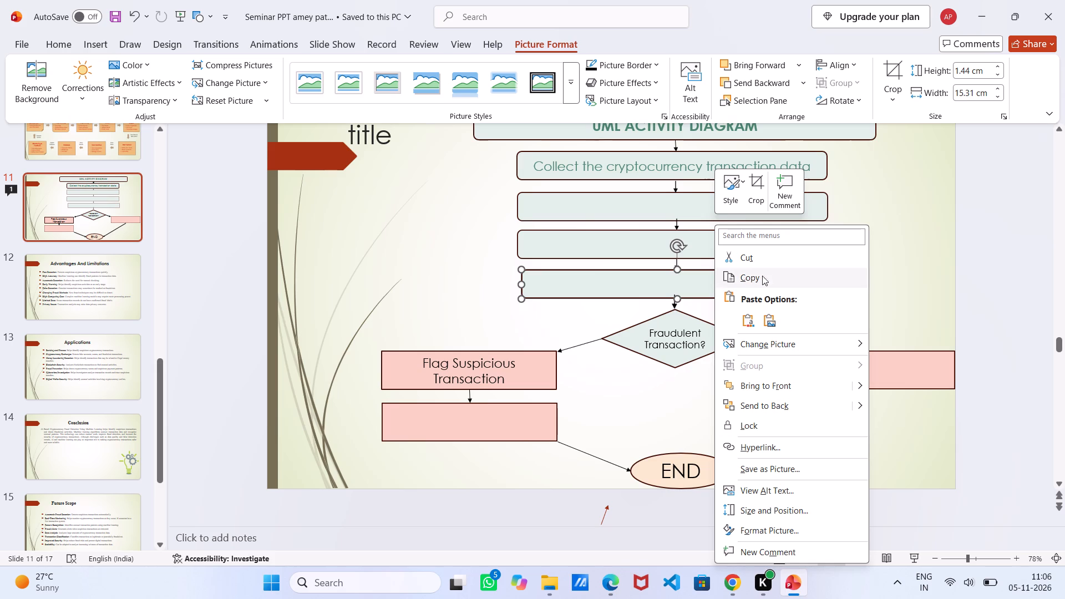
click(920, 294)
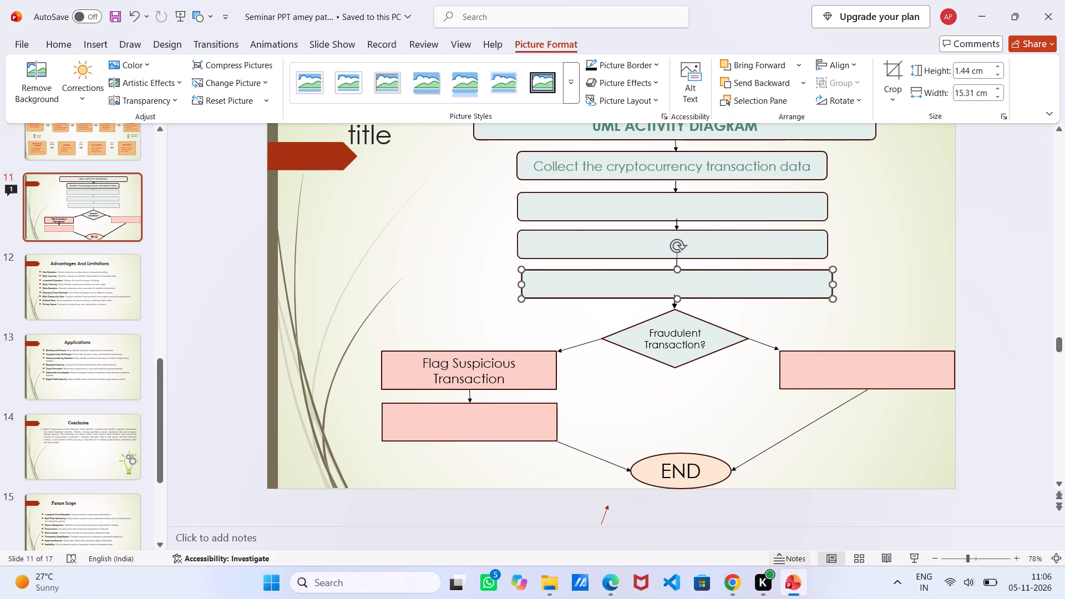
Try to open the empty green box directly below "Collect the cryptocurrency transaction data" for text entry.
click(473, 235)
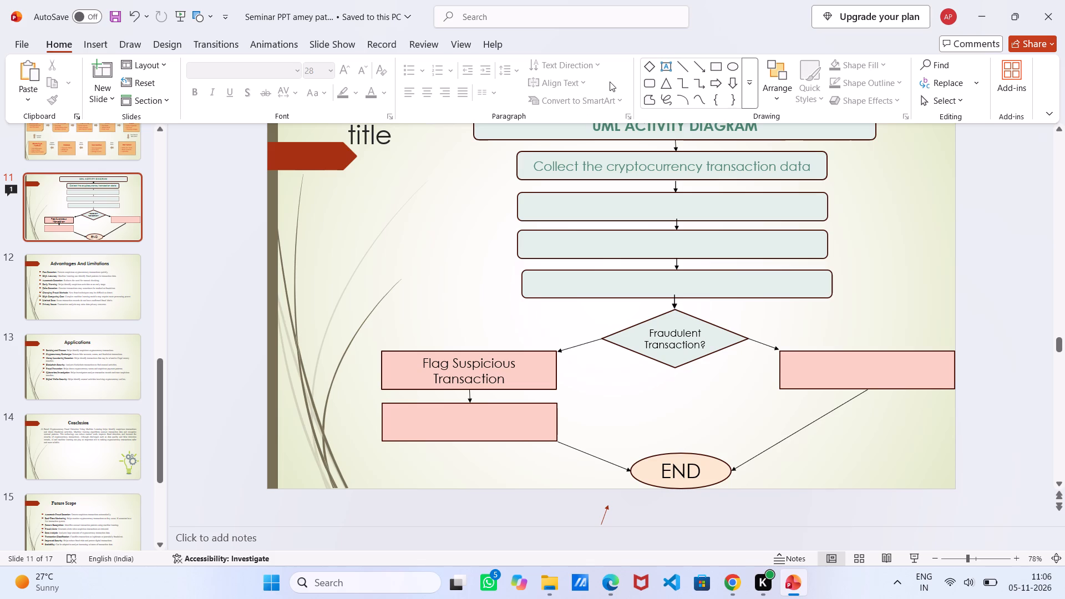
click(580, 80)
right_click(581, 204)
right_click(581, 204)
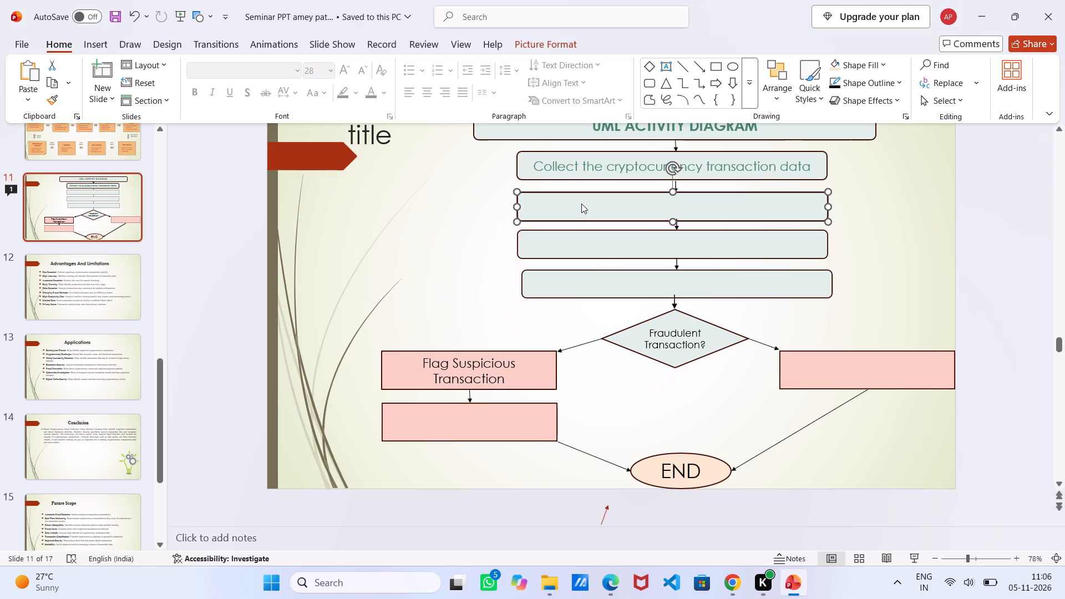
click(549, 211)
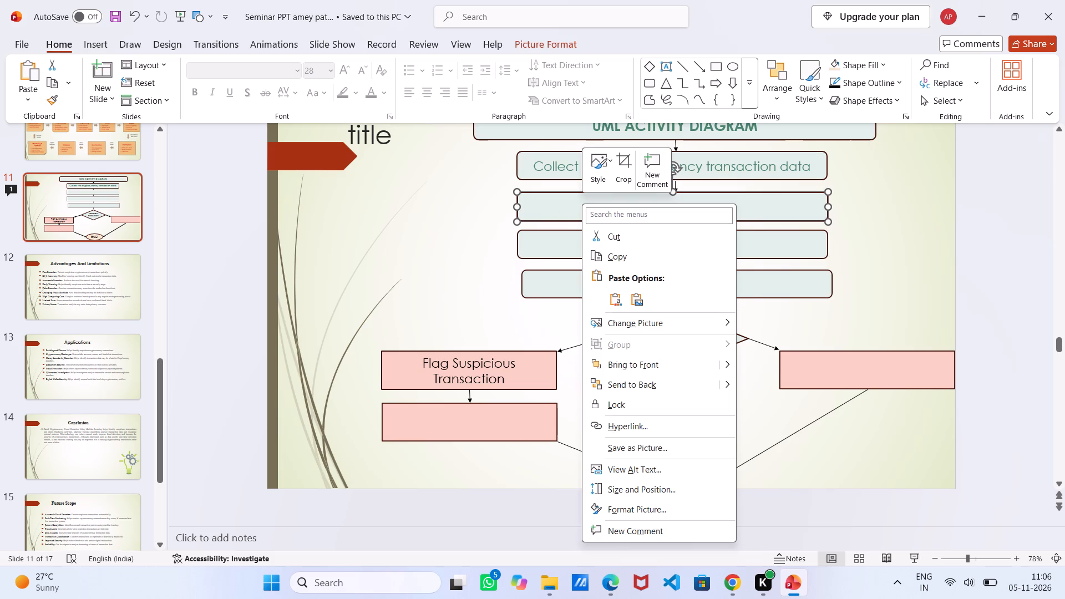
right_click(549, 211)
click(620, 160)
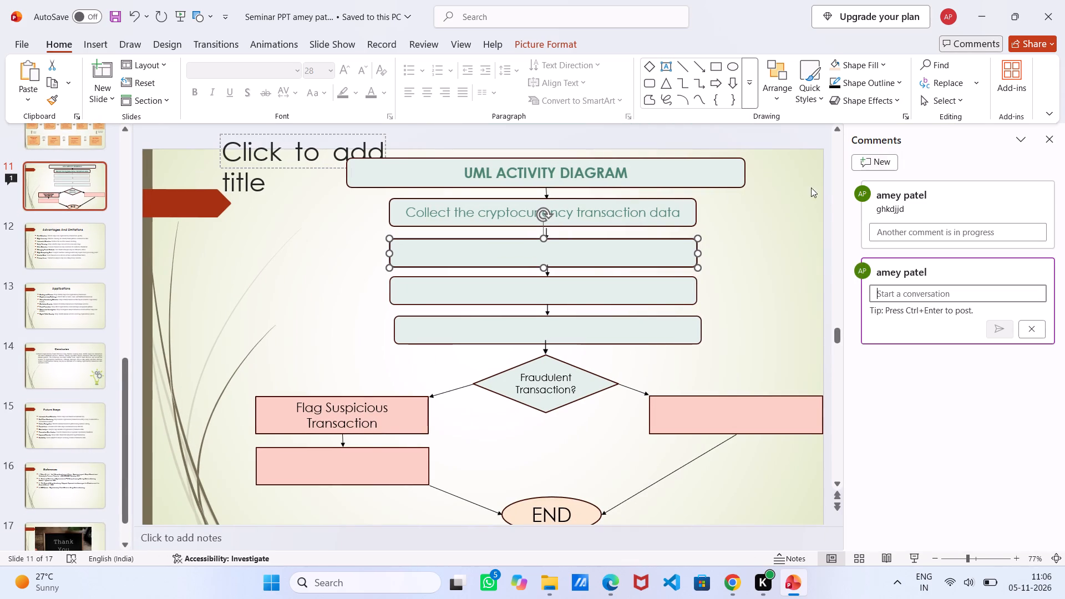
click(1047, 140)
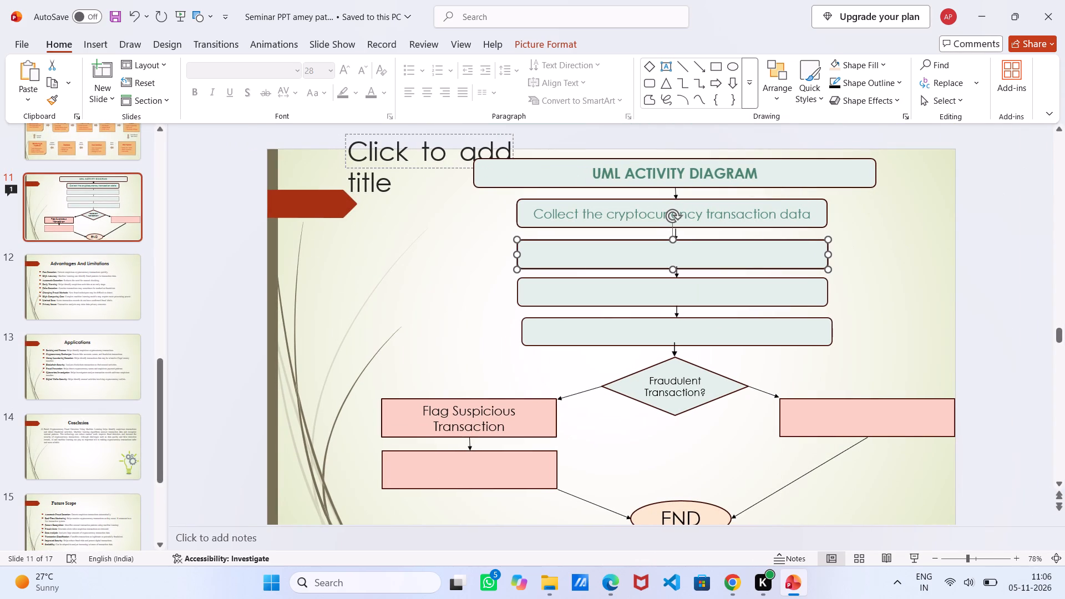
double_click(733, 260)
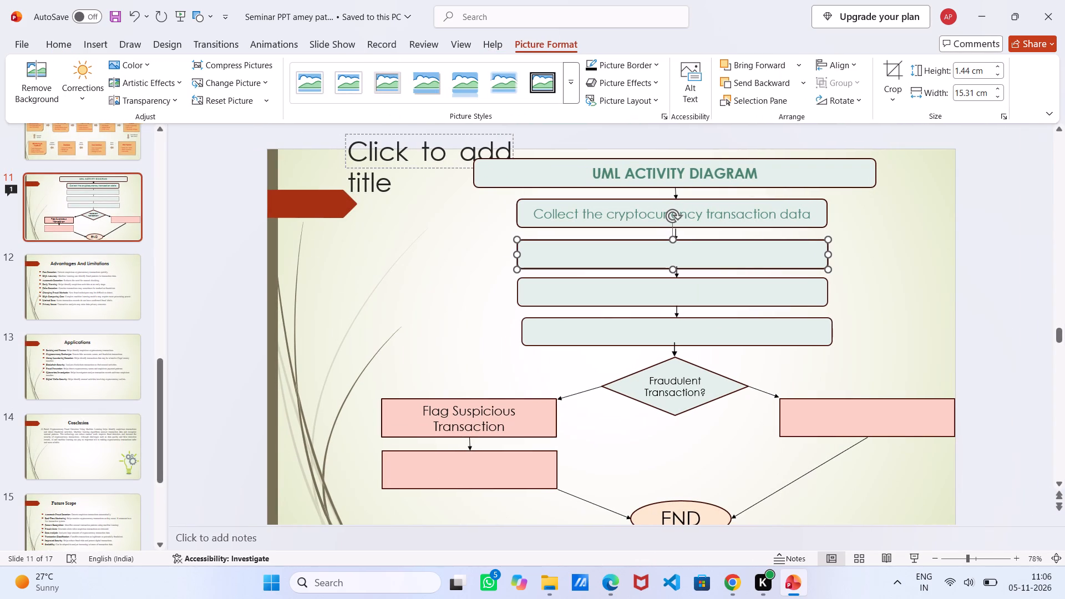
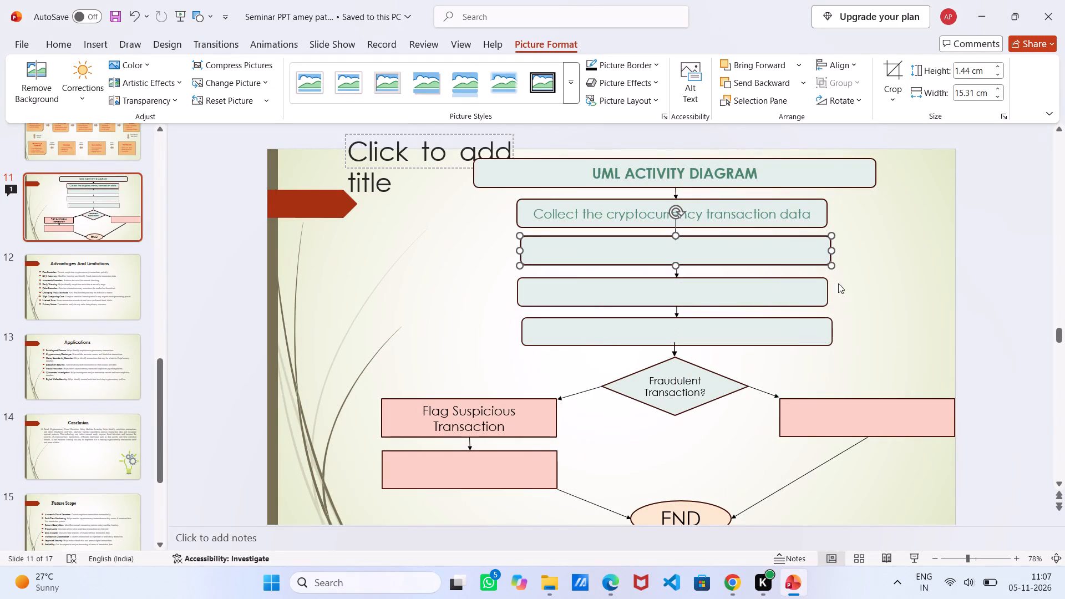
Deselect the empty green box directly below "Collect the cryptocurrency transaction data".
click(935, 294)
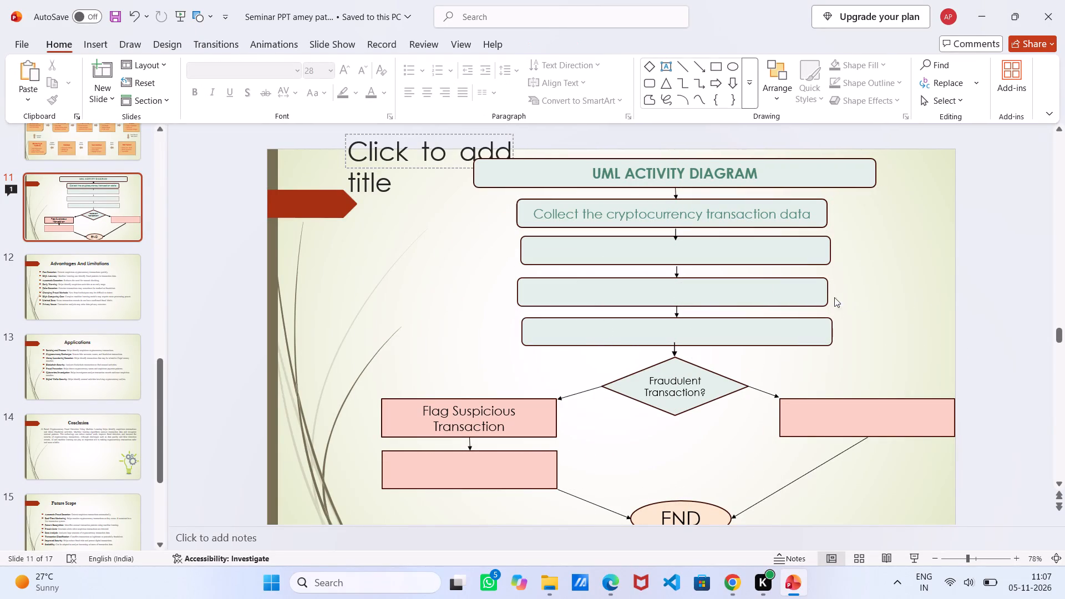
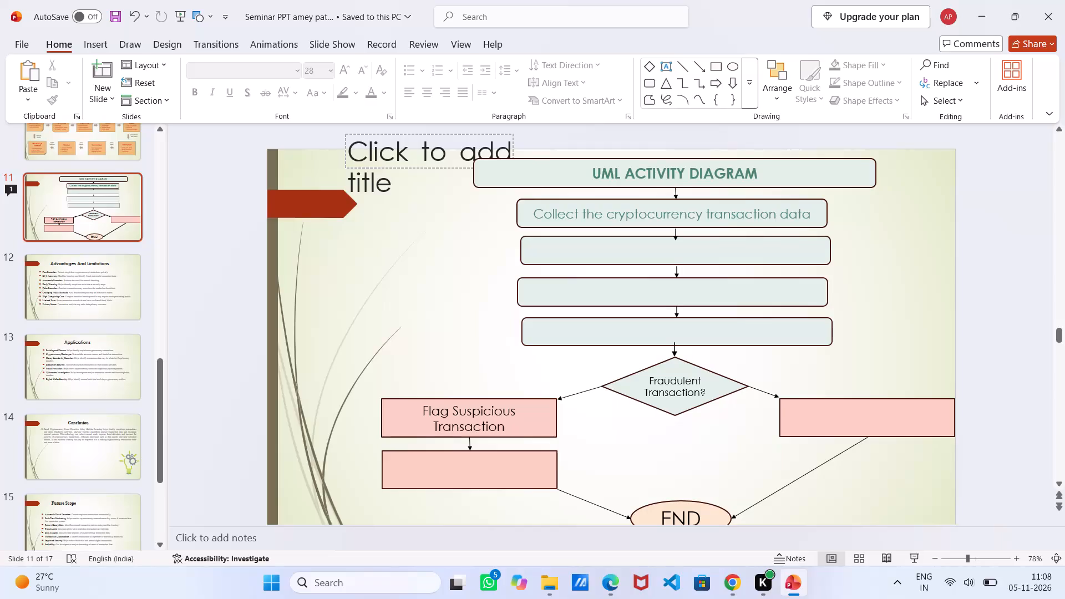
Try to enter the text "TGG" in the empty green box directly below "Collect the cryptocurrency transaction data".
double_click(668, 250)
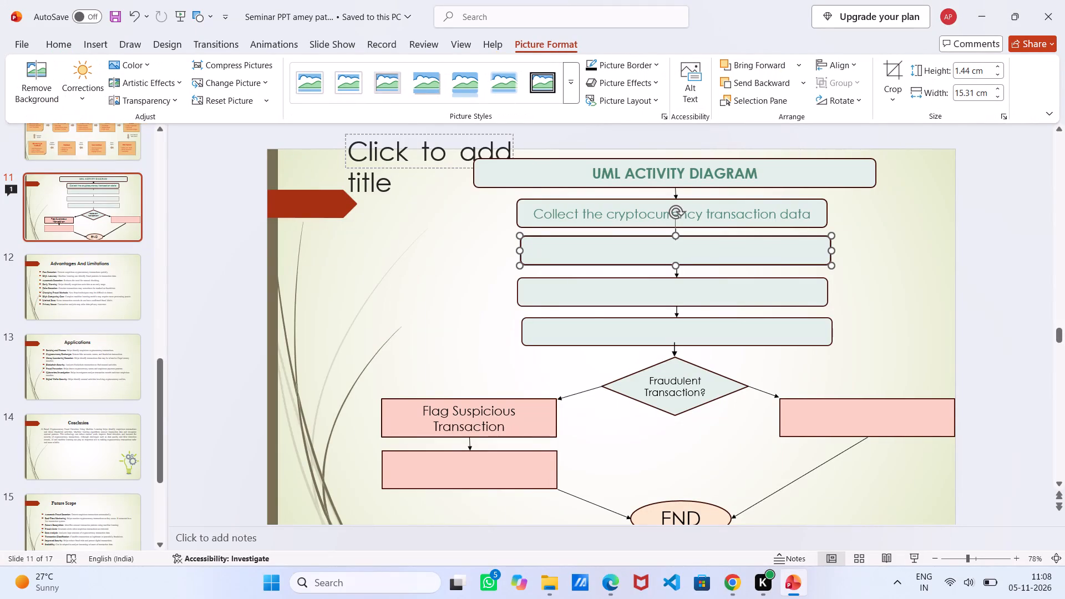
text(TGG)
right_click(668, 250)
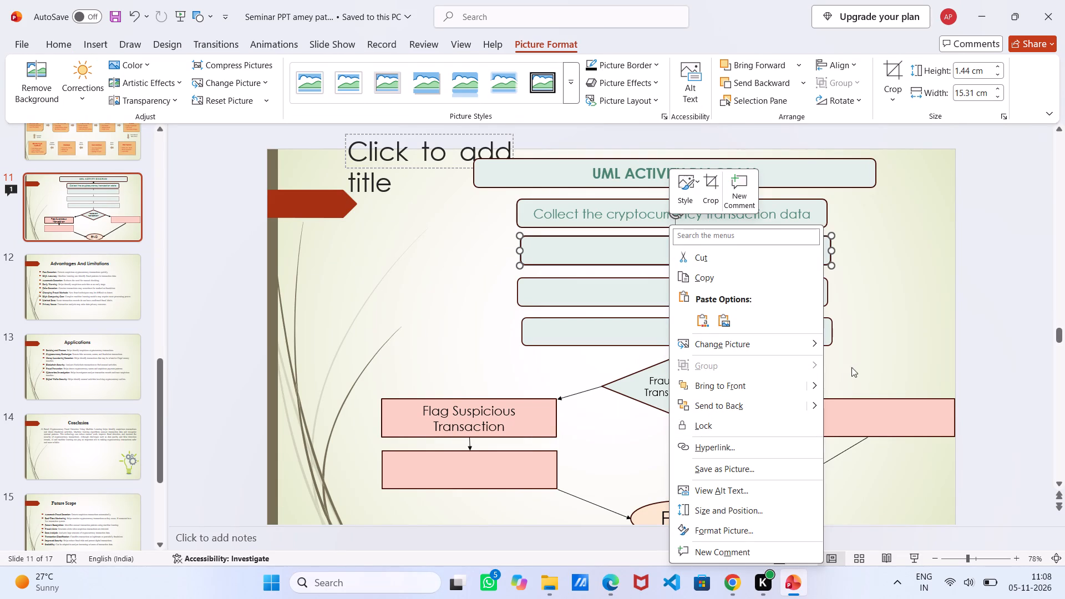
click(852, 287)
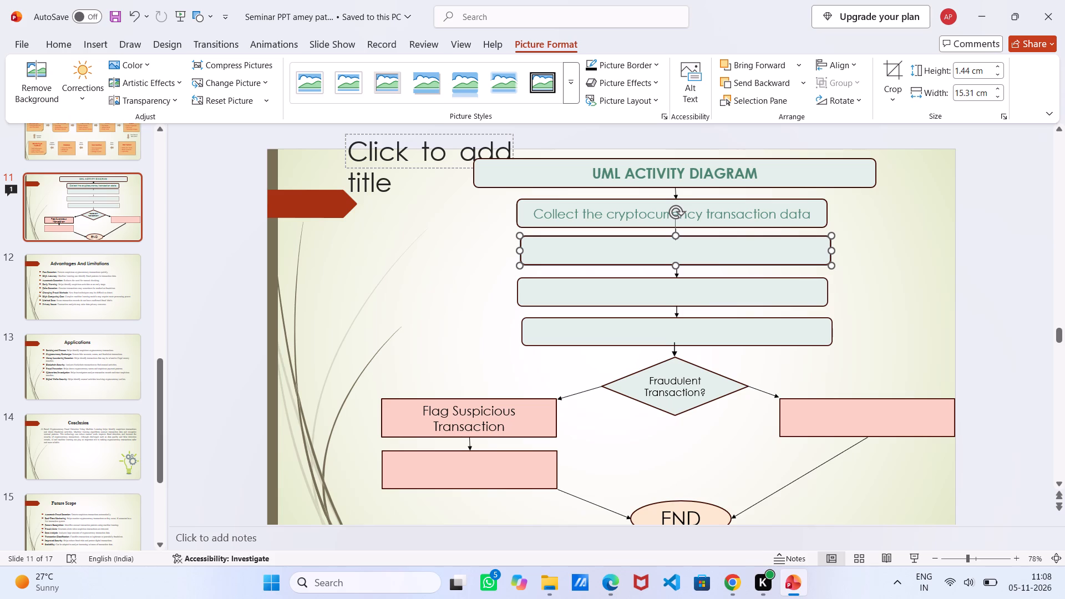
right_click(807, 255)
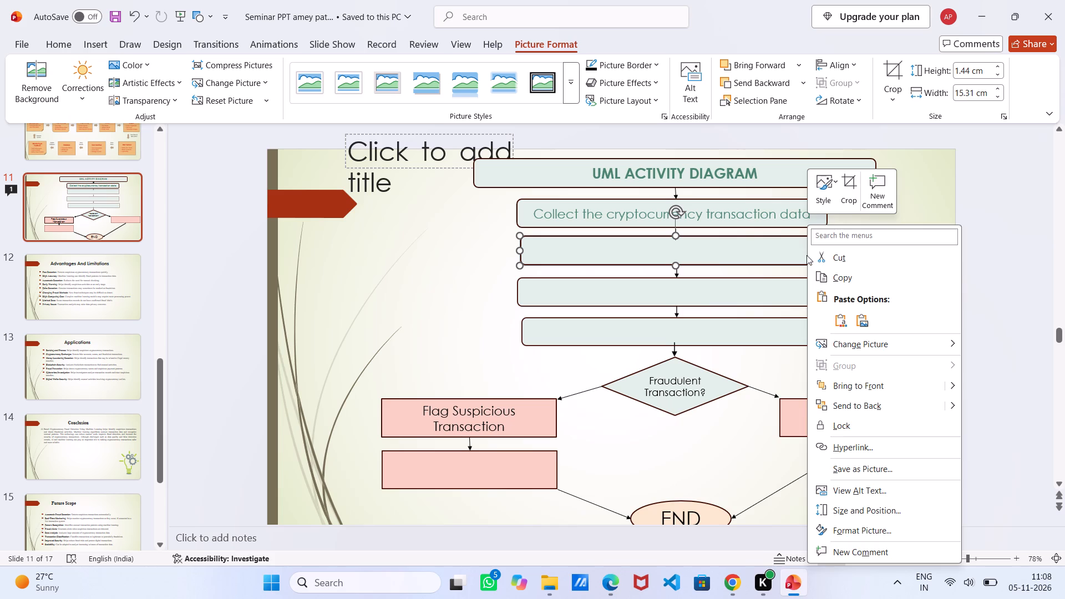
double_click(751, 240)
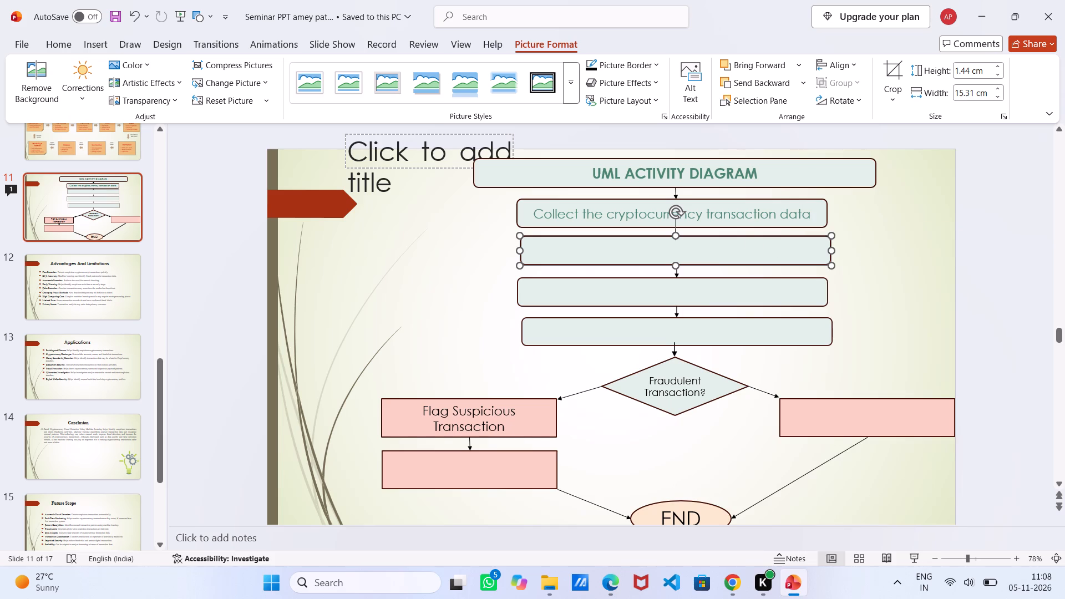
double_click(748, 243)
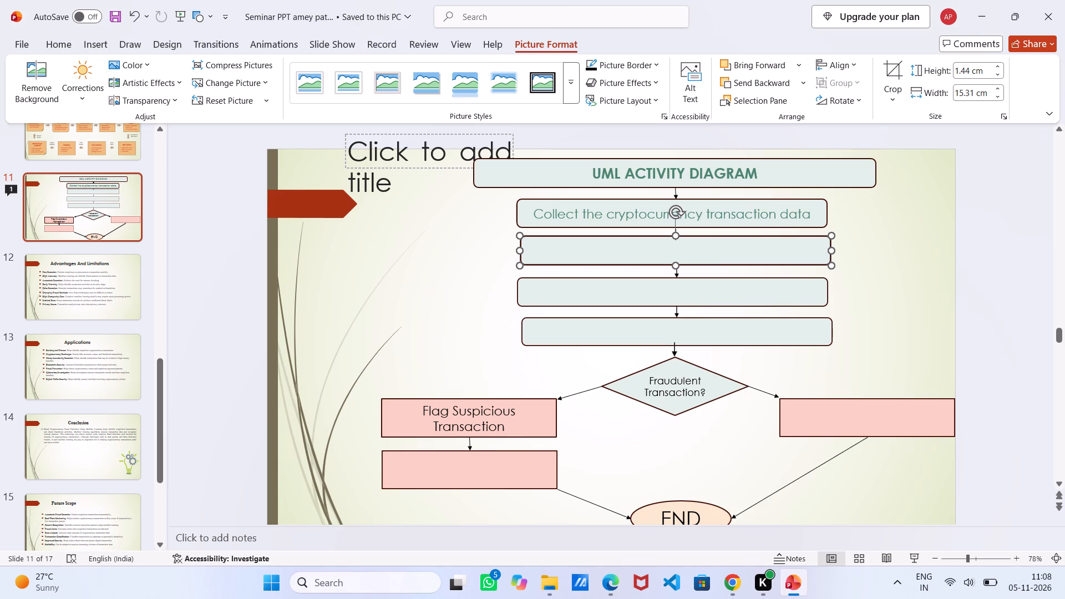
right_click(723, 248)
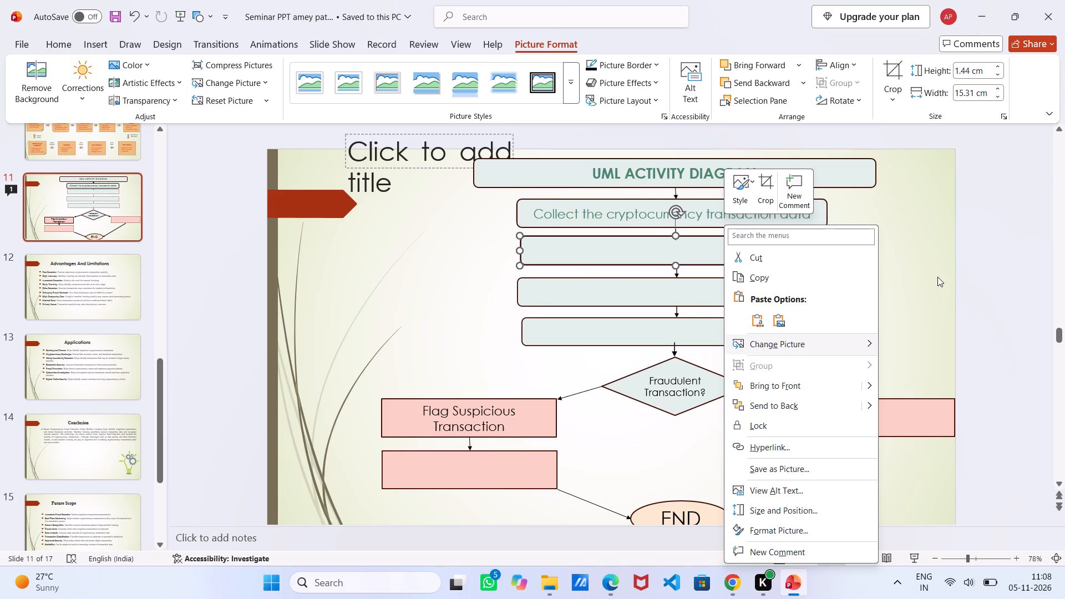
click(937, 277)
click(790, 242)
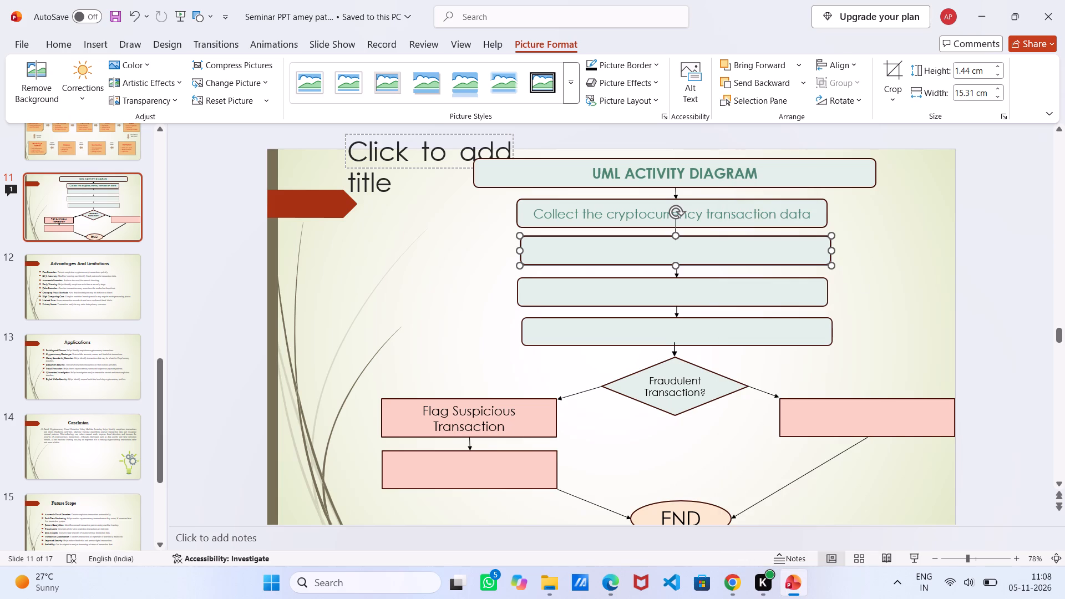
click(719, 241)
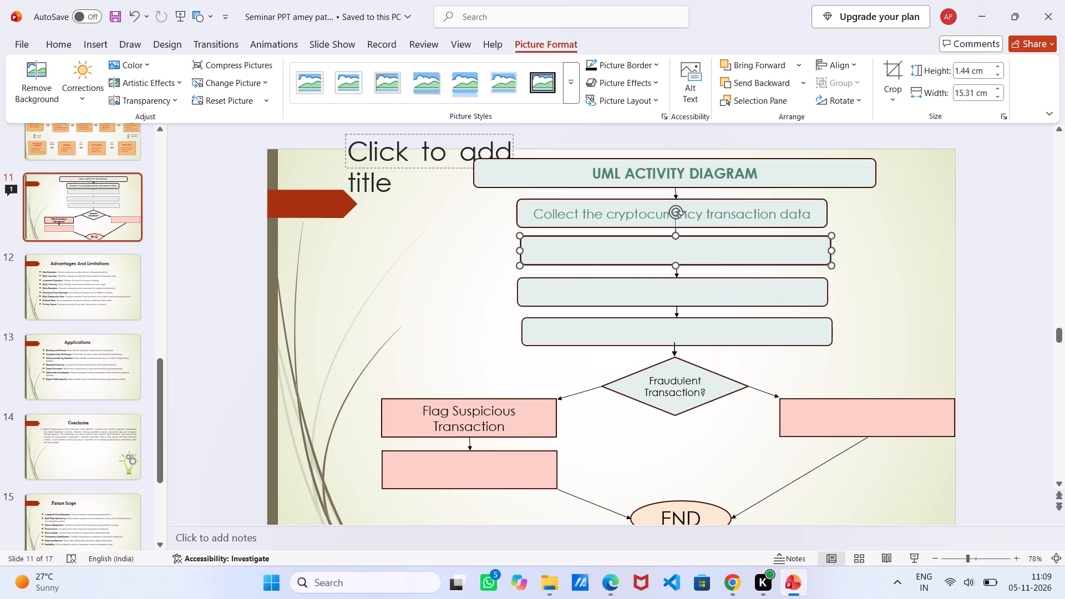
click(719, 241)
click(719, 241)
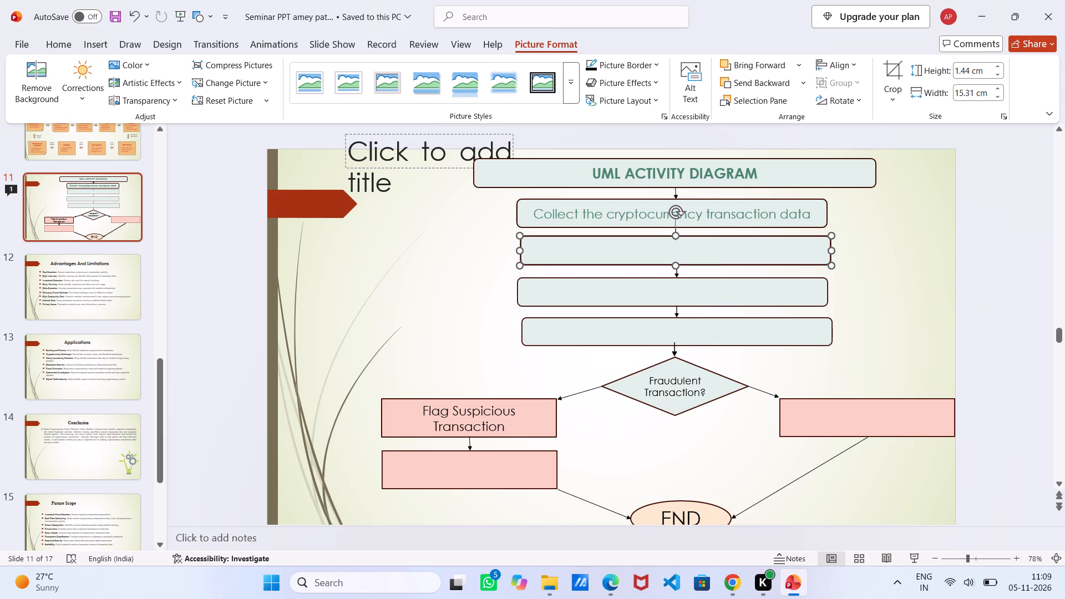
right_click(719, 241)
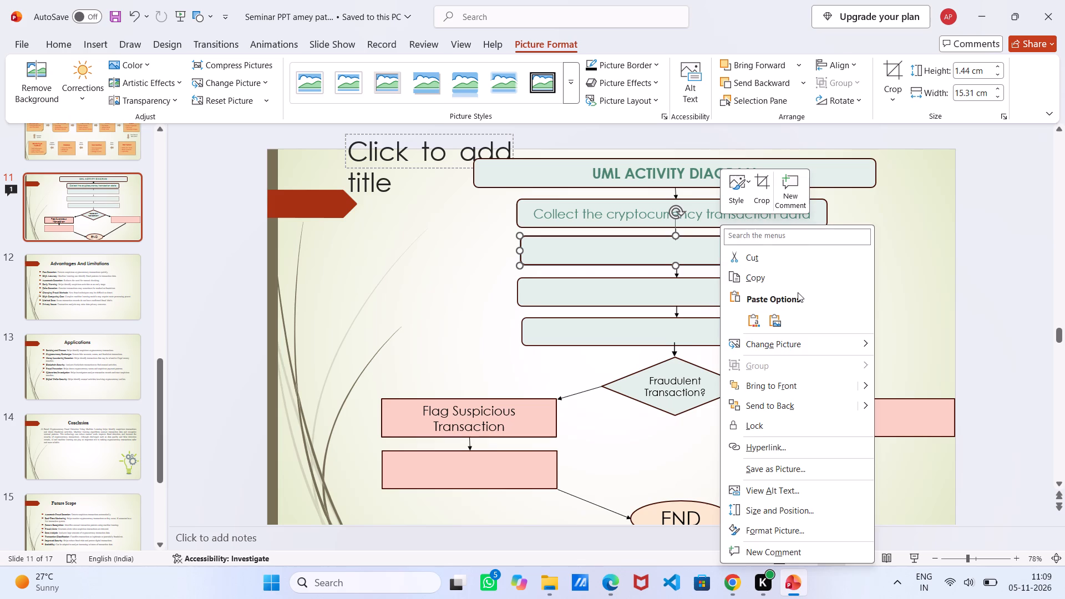
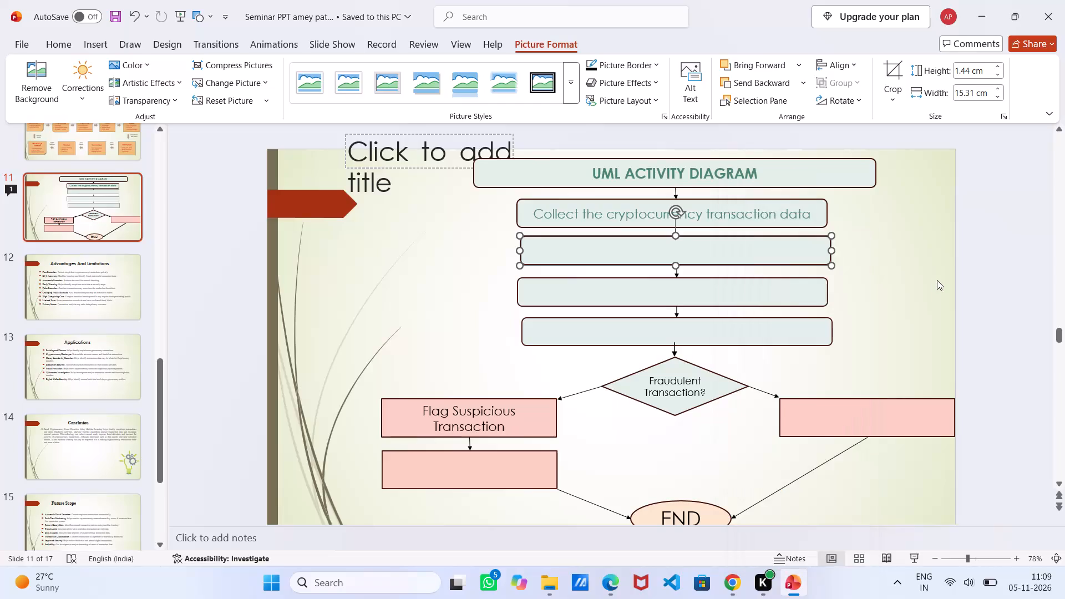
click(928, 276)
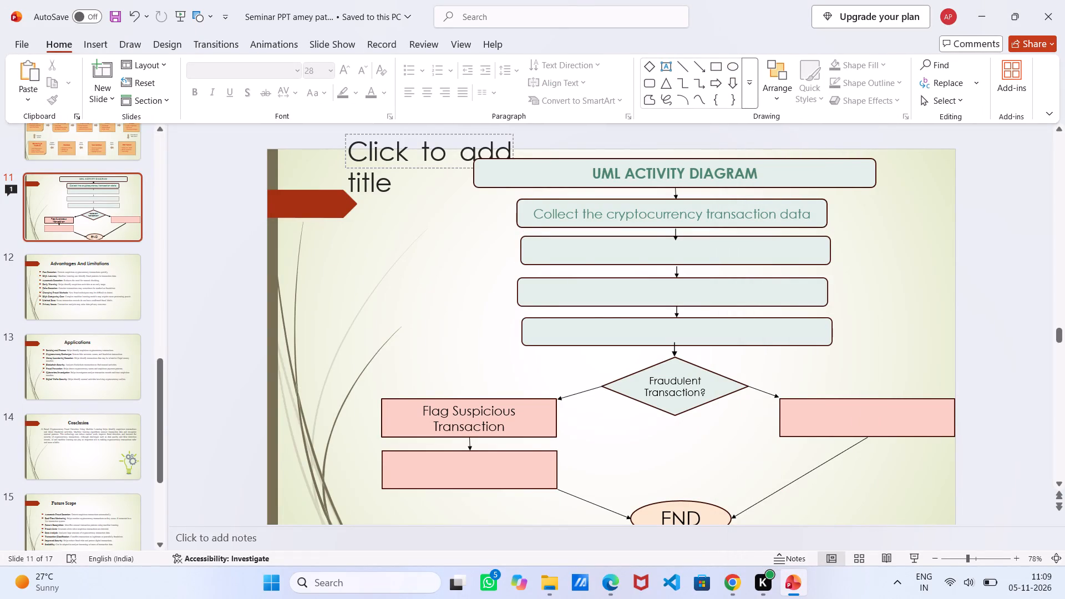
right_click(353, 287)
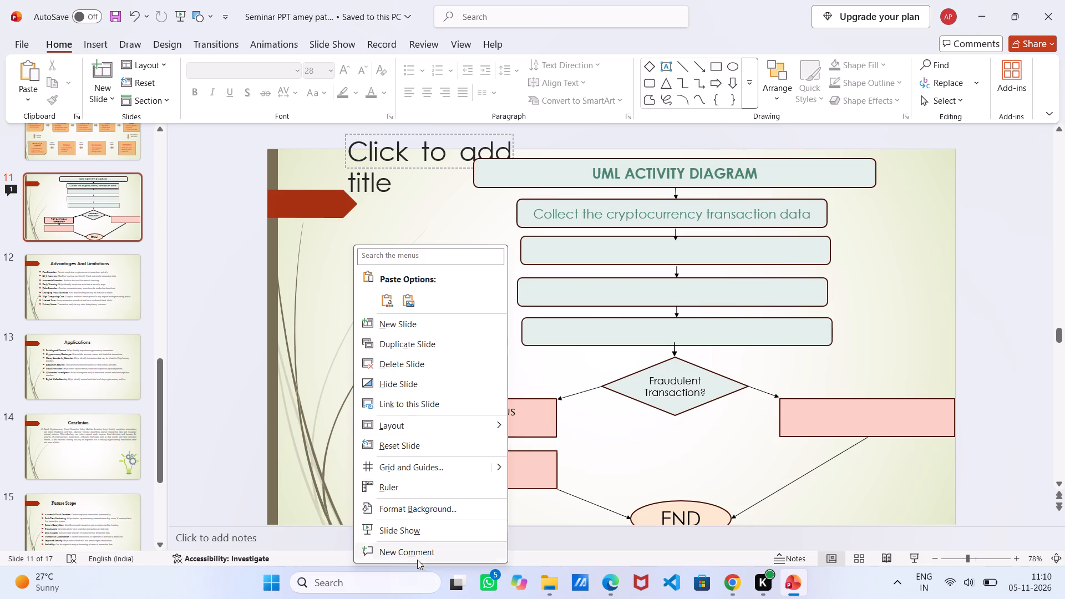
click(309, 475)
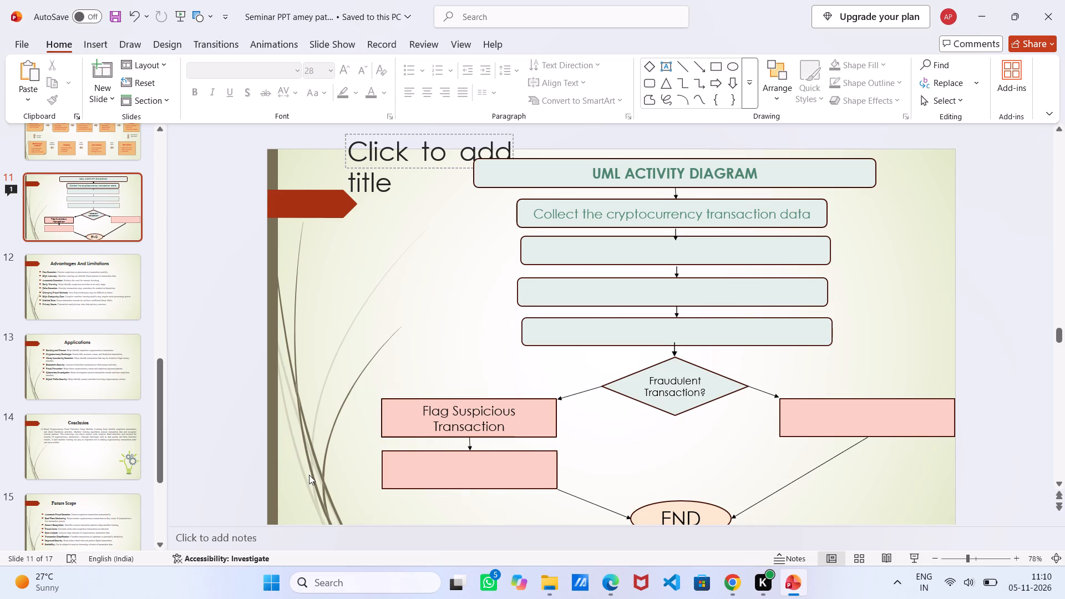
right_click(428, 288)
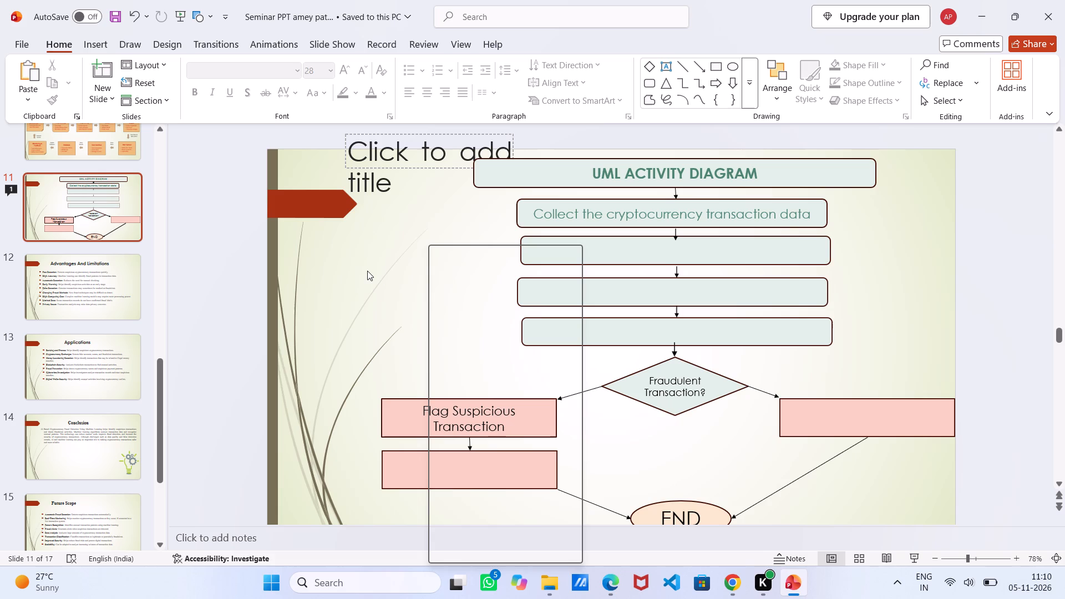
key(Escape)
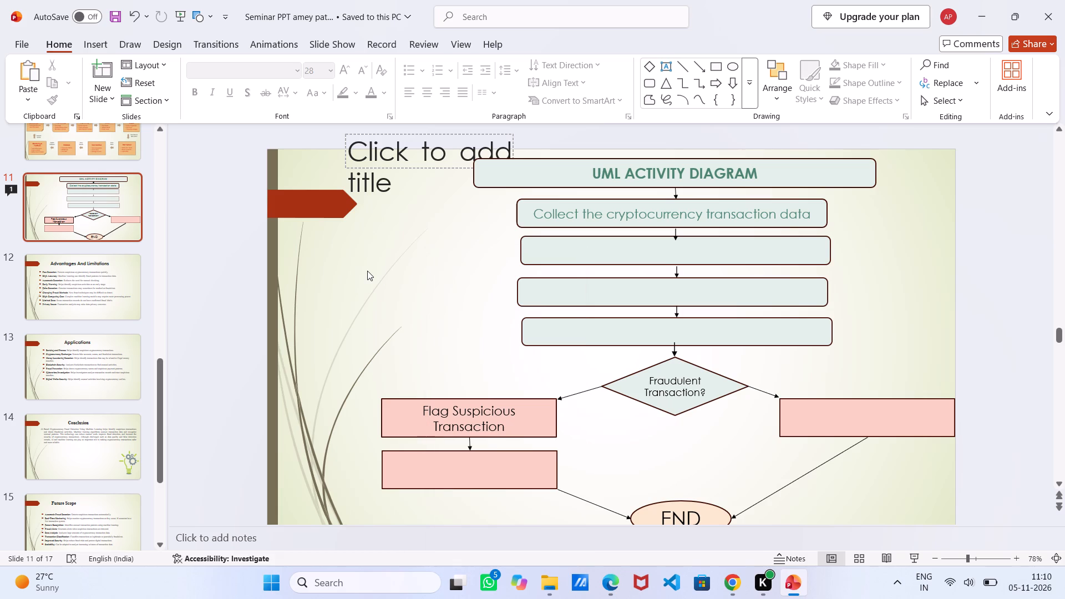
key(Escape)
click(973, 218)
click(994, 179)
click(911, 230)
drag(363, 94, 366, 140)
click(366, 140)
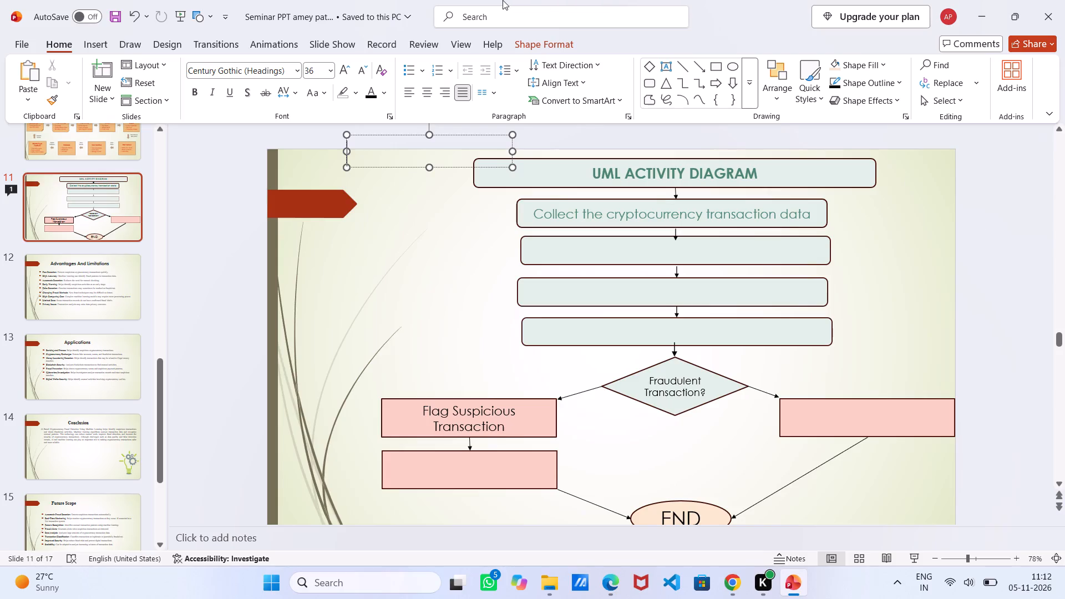
Turn on AutoSave by uploading a copy of the presentation to the personal OneDrive.
click(89, 9)
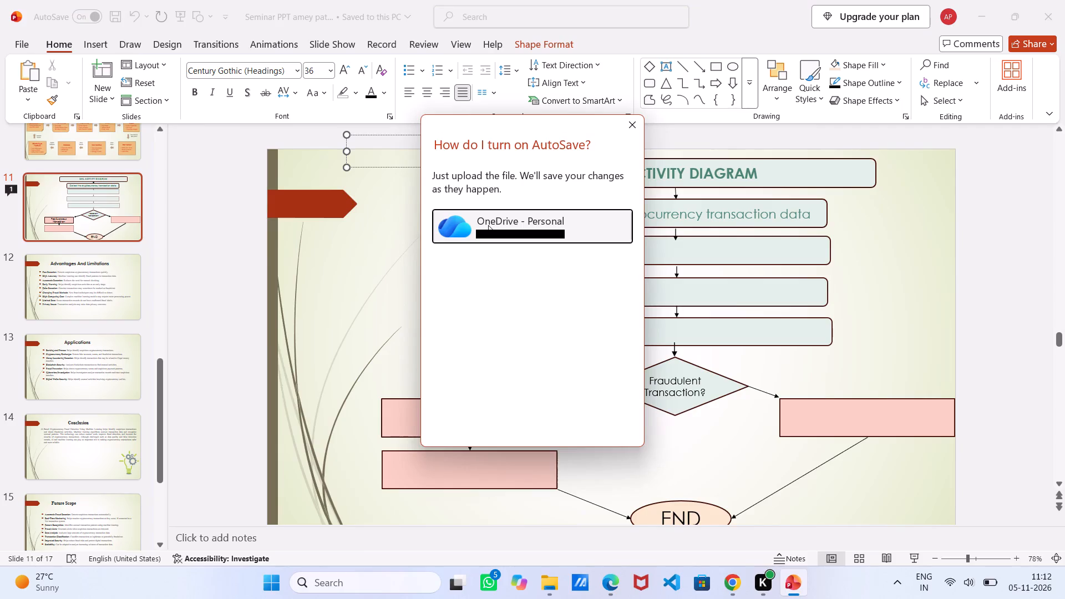
click(488, 225)
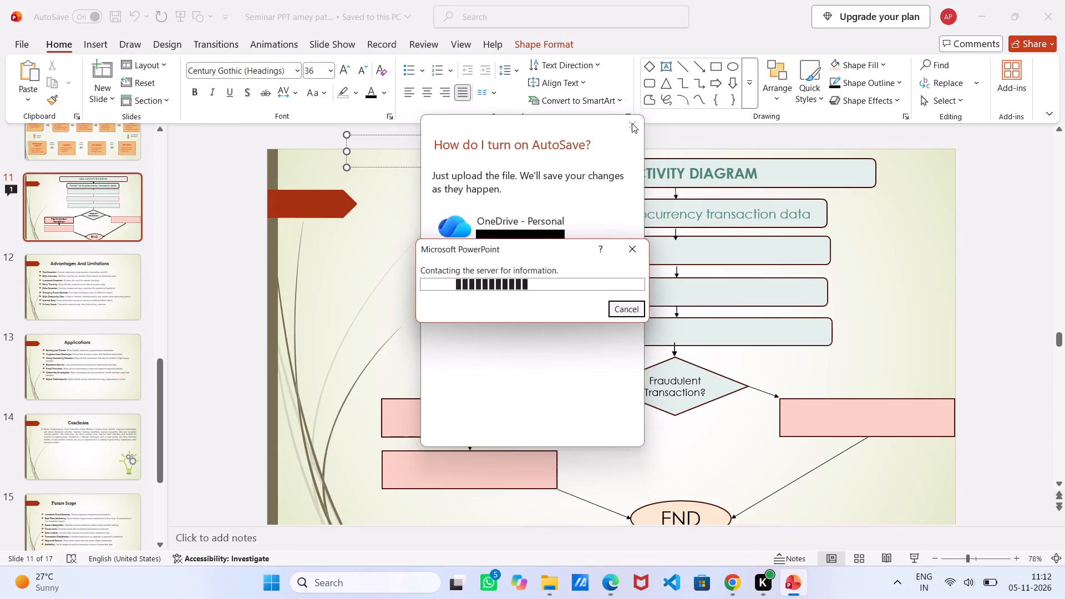
click(632, 123)
click(632, 123)
click(632, 123)
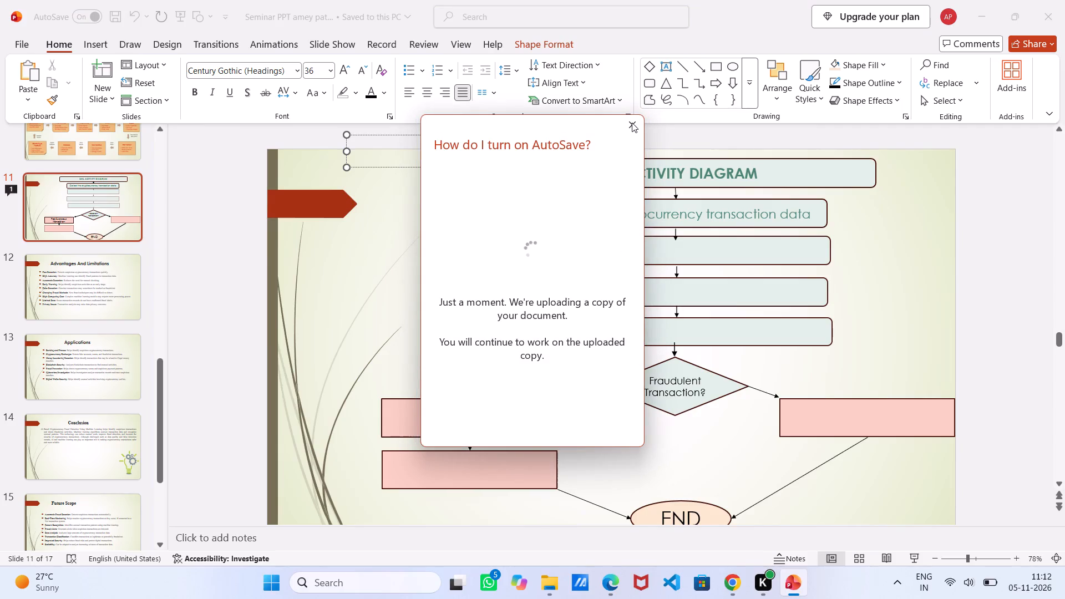
click(632, 120)
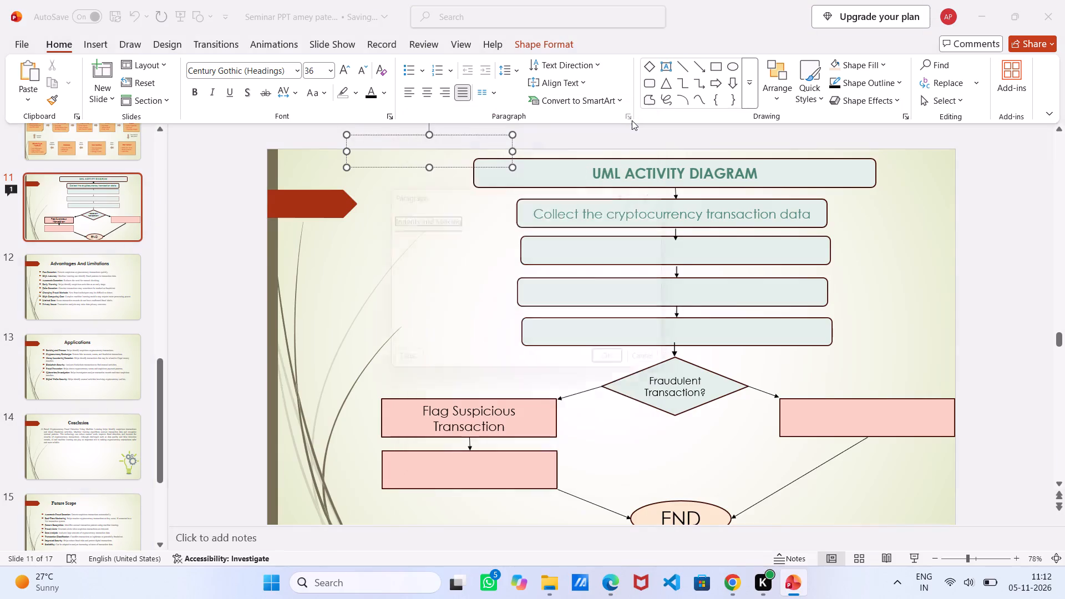
click(666, 189)
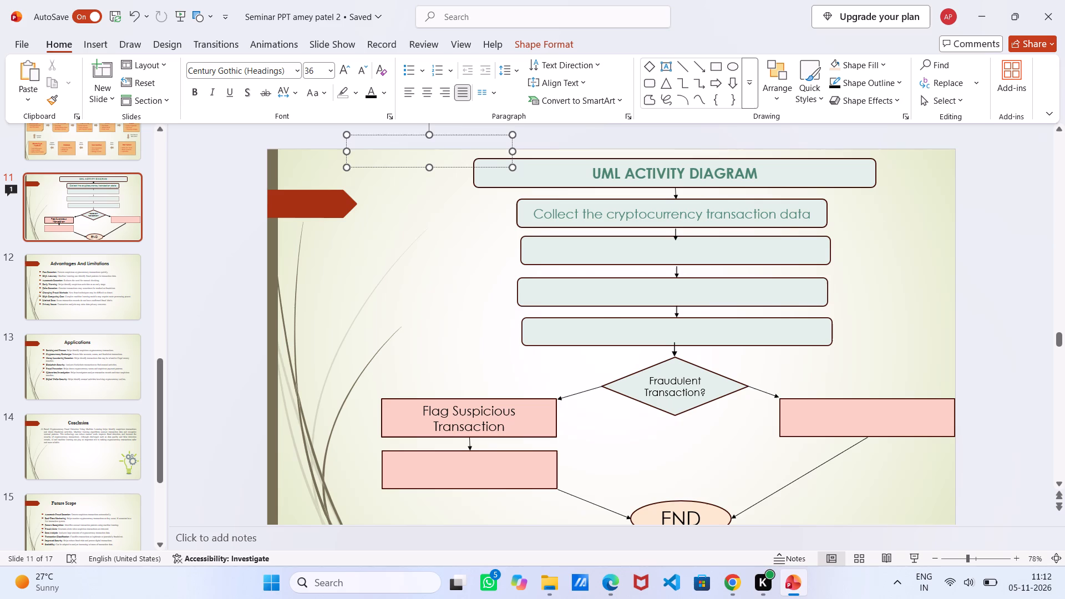
key(Escape)
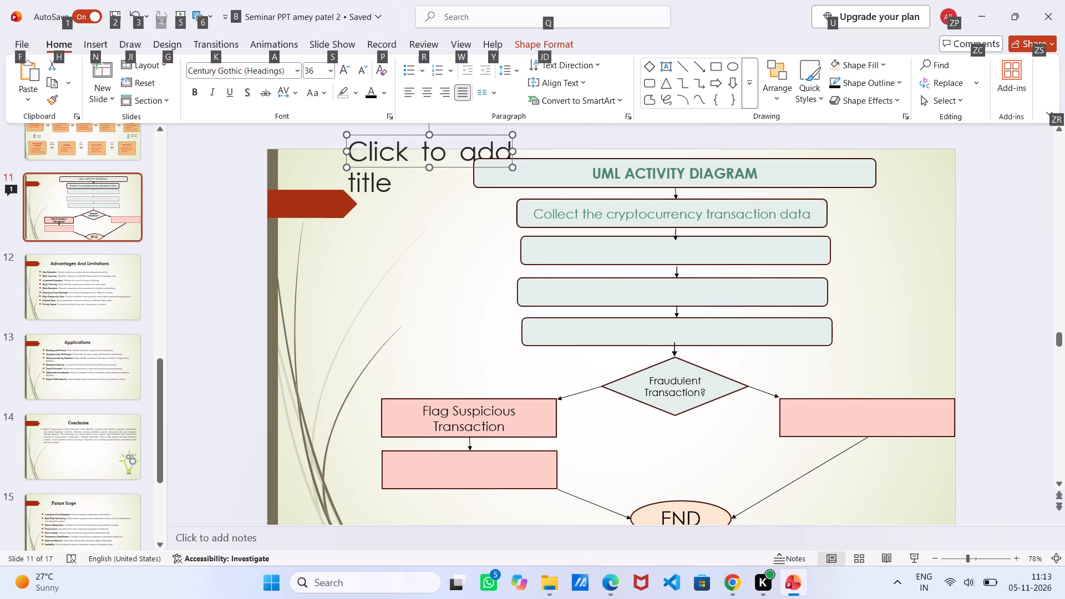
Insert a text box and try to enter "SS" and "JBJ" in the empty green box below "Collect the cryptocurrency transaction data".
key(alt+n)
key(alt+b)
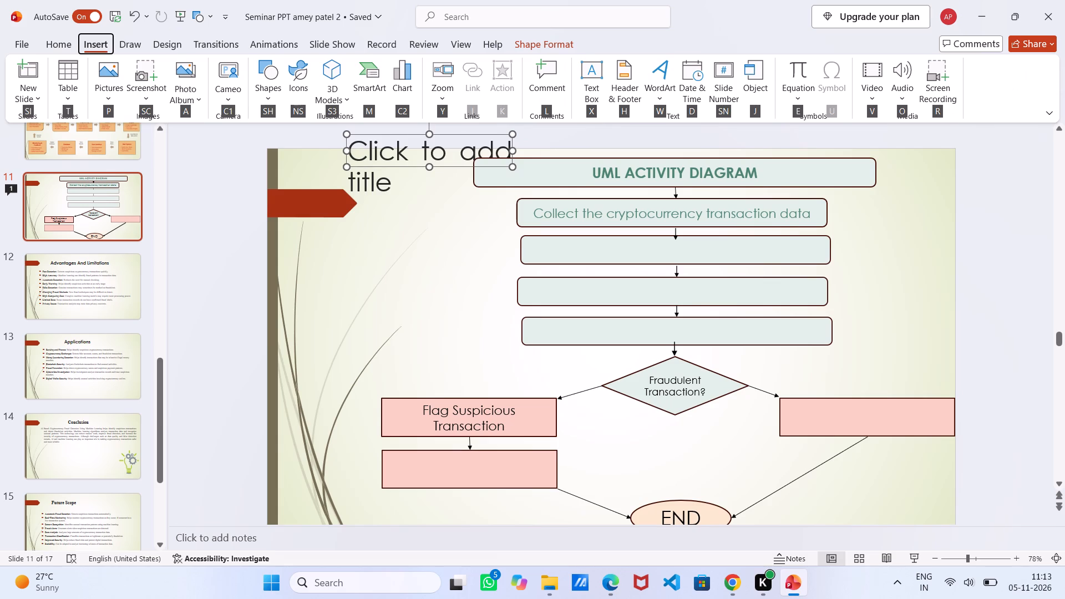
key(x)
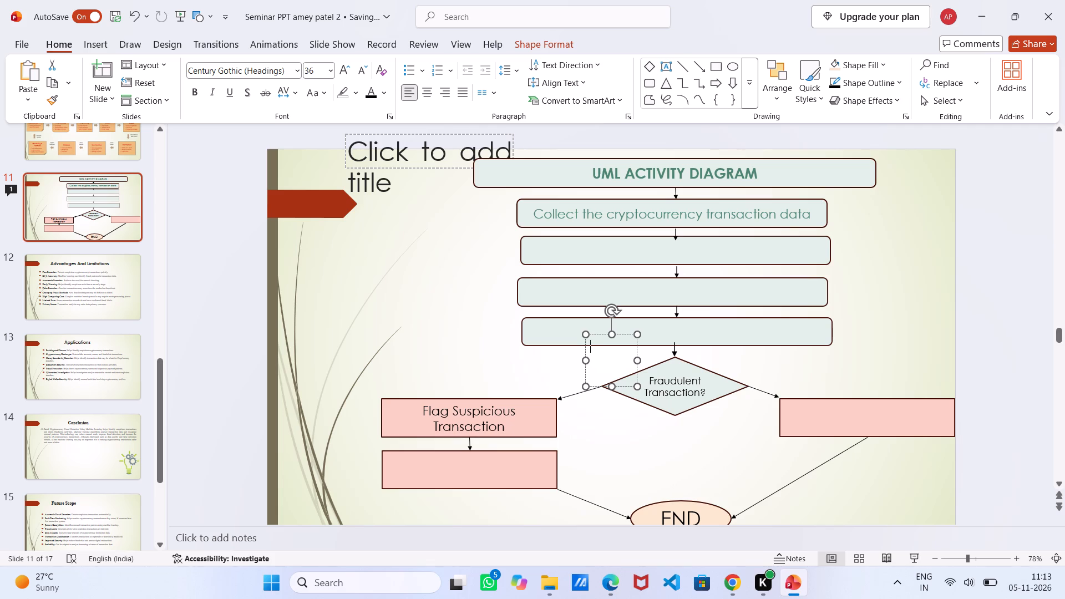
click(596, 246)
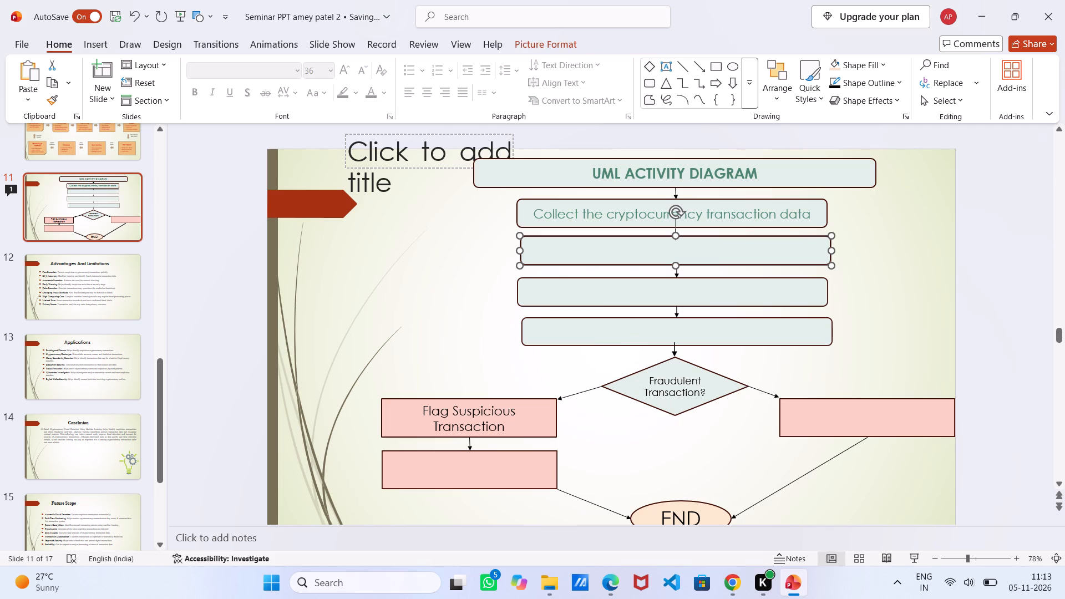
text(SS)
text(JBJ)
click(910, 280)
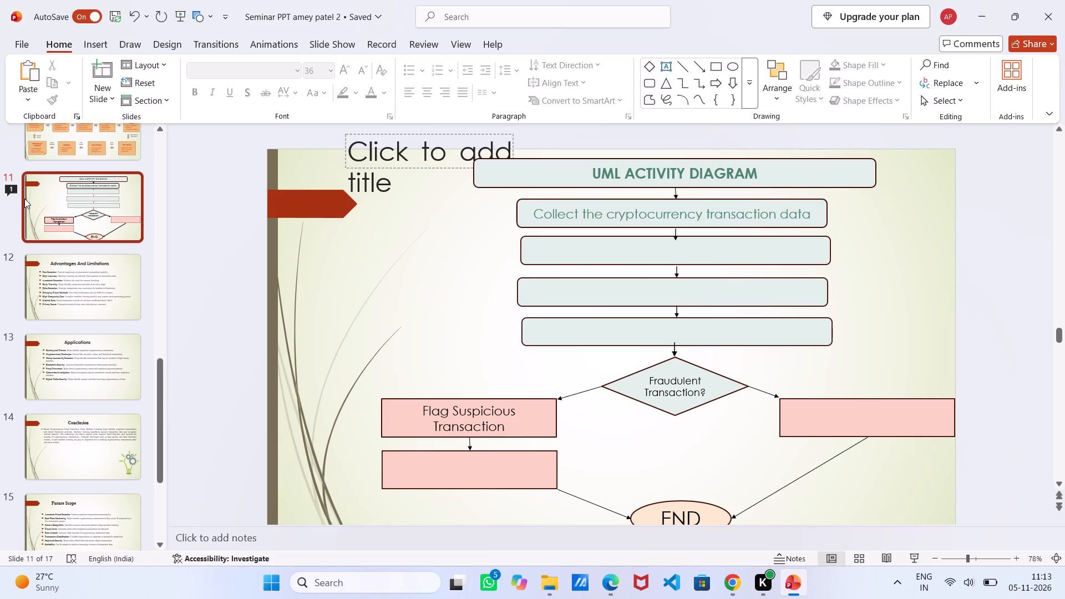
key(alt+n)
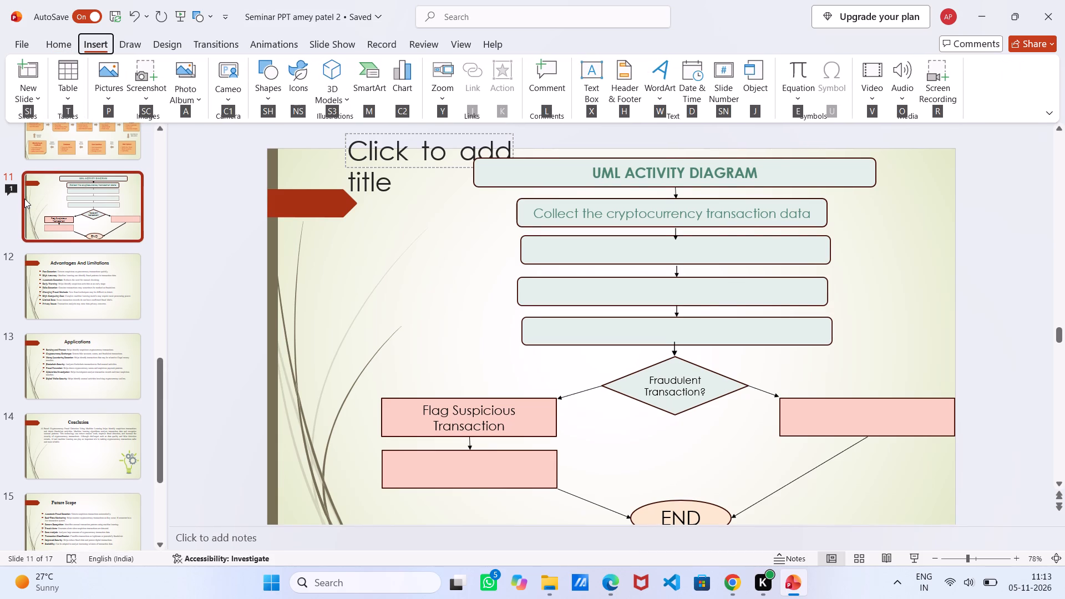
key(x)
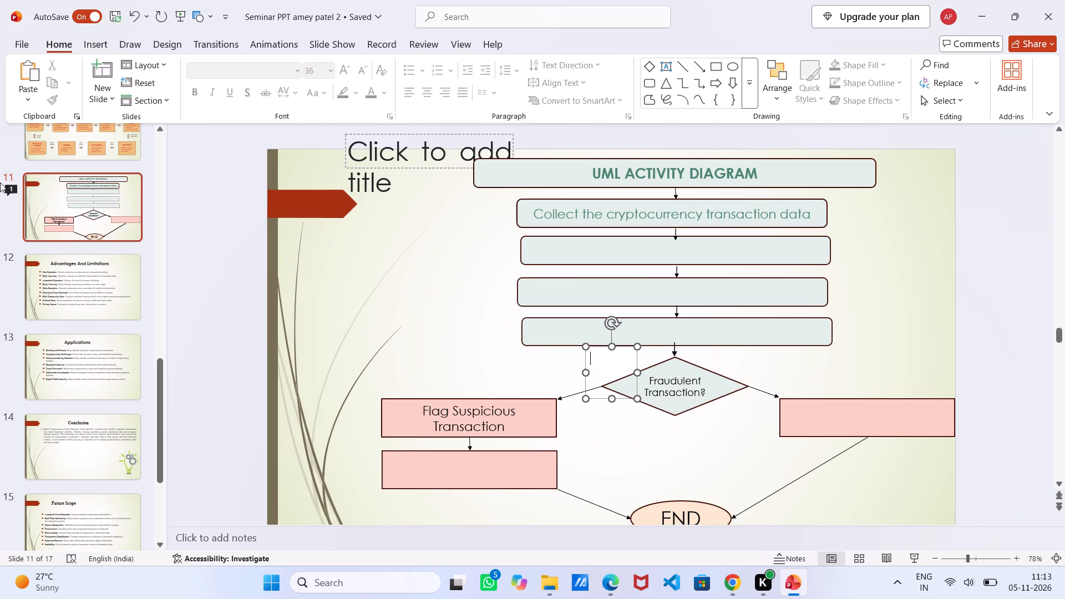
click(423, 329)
Insert a text box and move it onto the empty green box directly below "Collect the cryptocurrency transaction data".
click(623, 255)
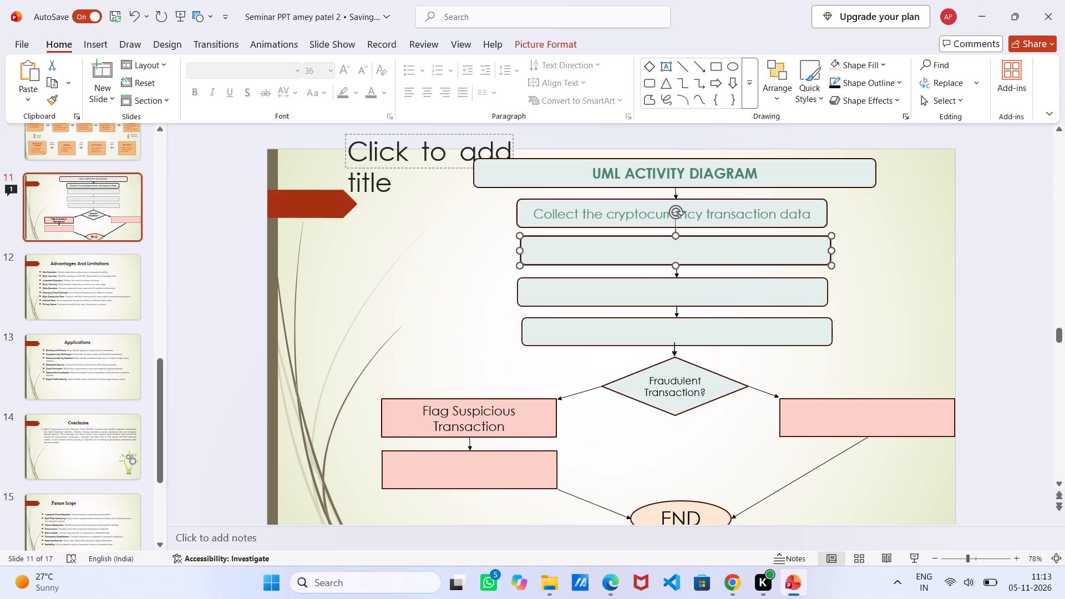
key(alt+n)
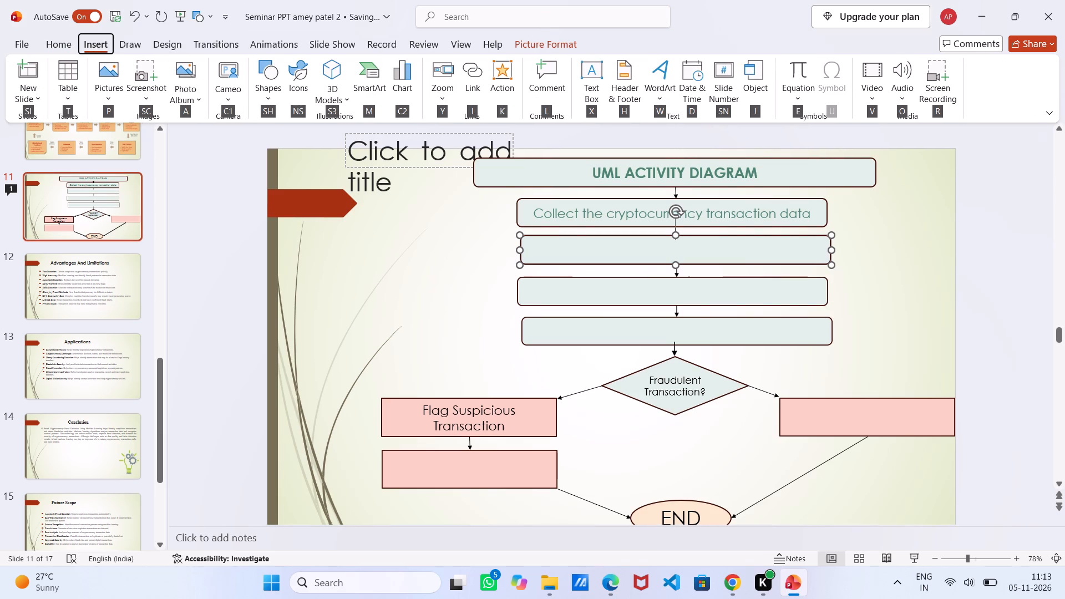
key(x)
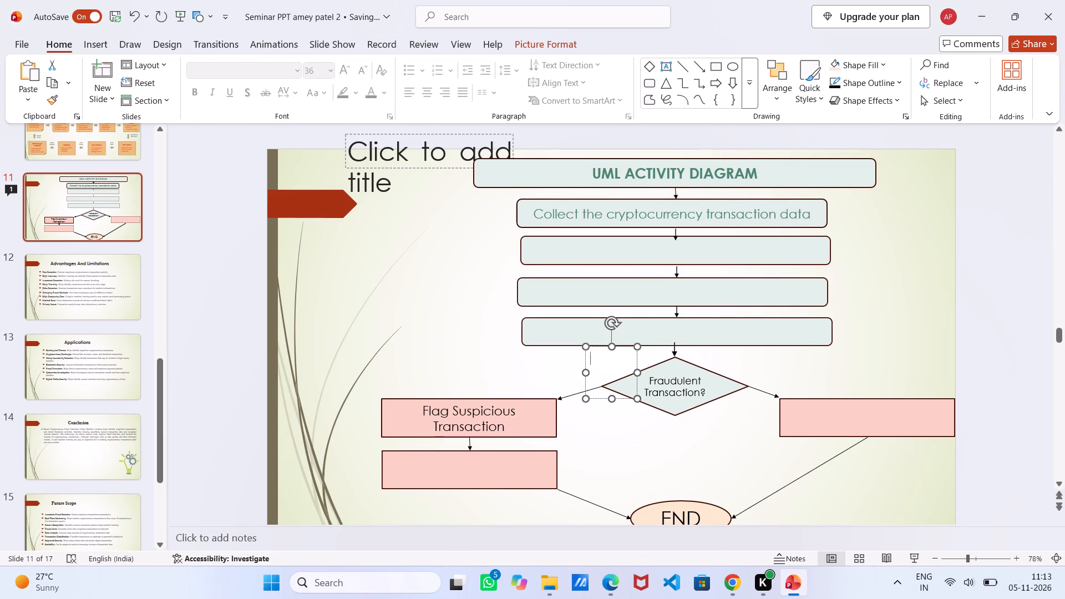
drag(622, 382, 626, 259)
click(626, 259)
click(636, 246)
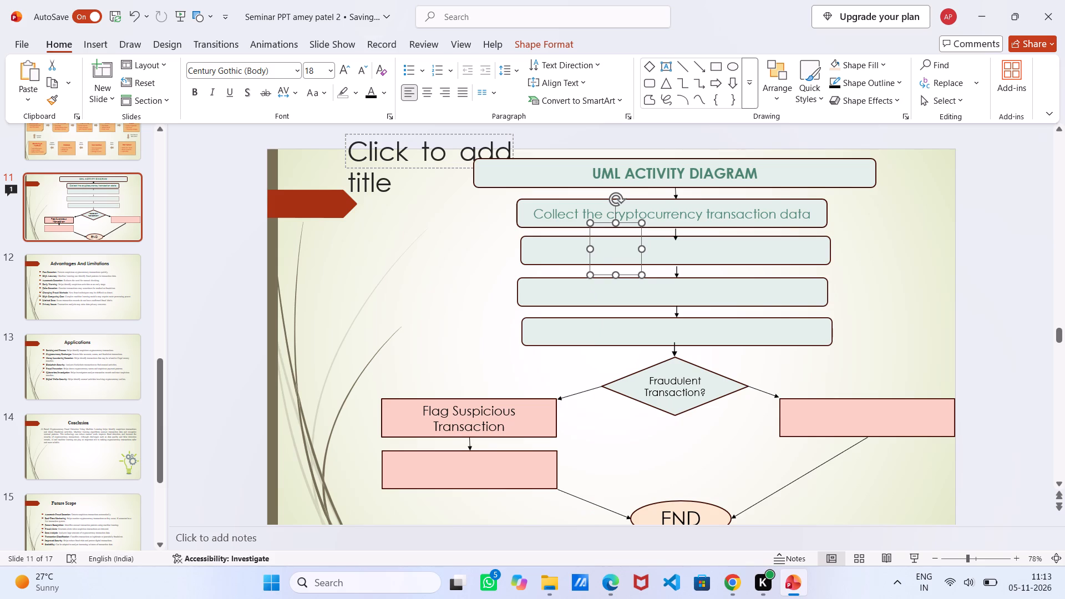
Widen the new text box on both sides to span the full width of the green box beneath it.
drag(643, 248, 693, 244)
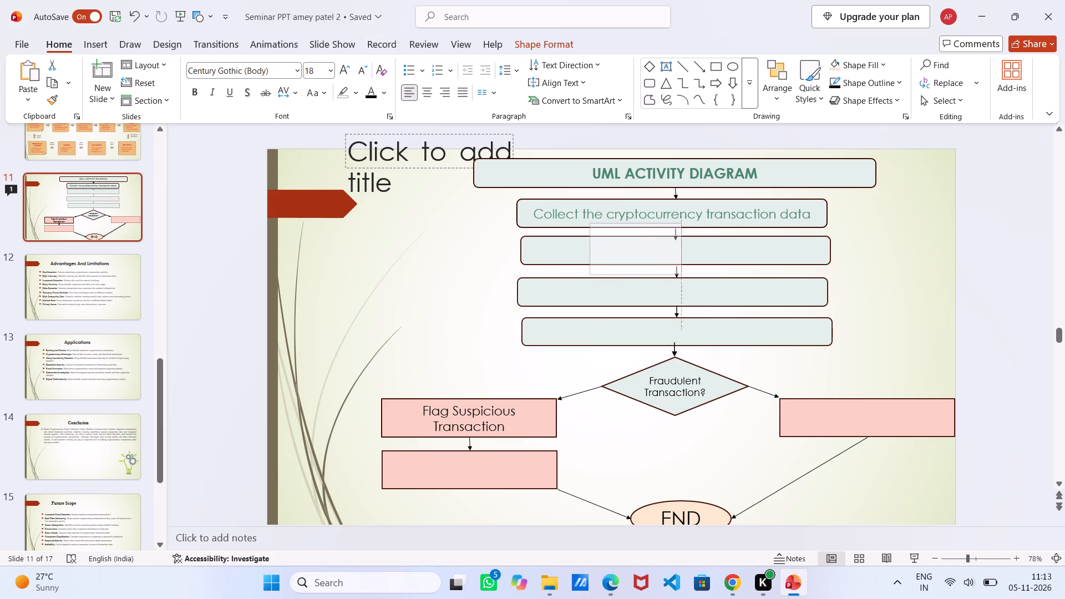
drag(693, 244, 829, 252)
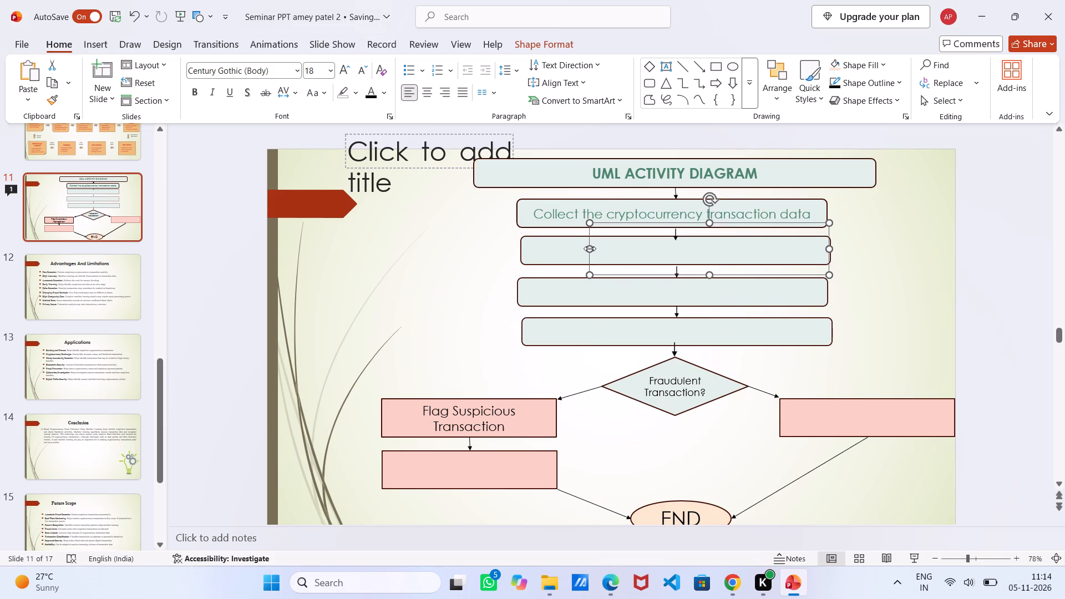
drag(590, 248, 518, 256)
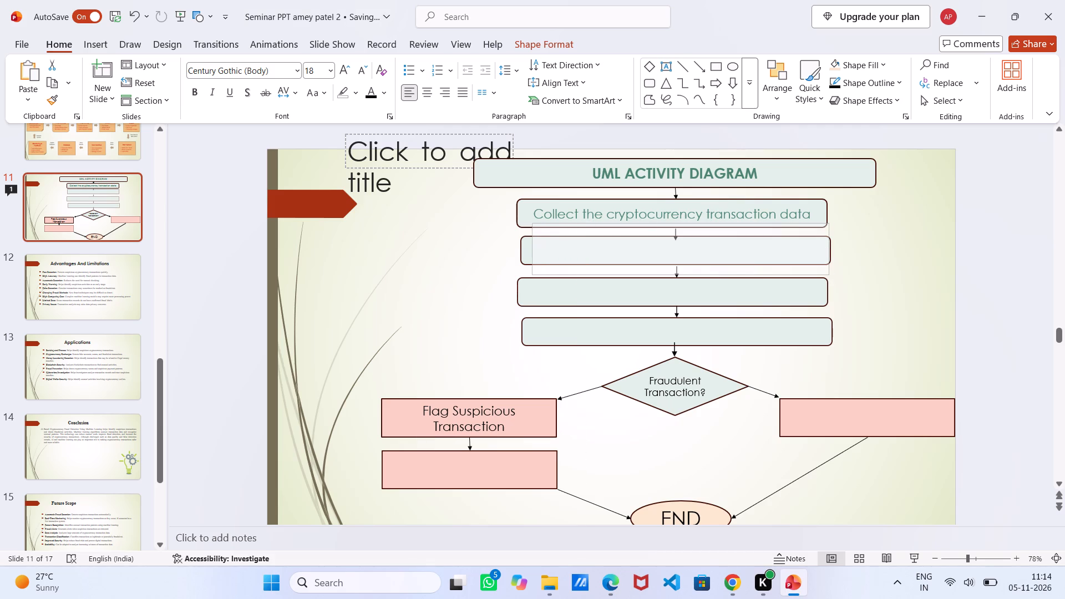
drag(518, 256, 520, 256)
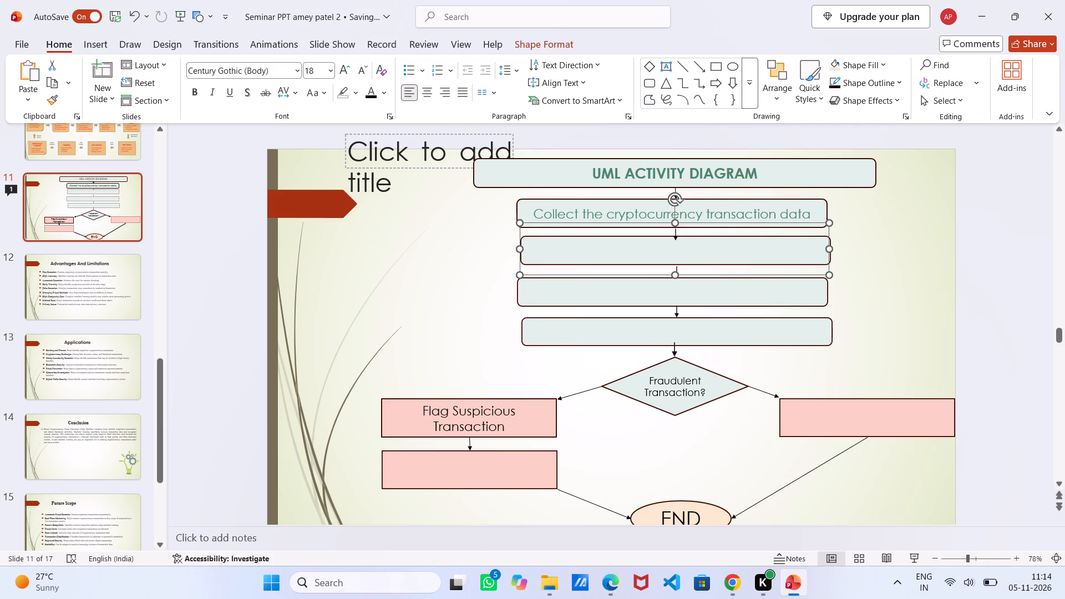
Move the text box up to align its bottom edge with the green box and try to reduce its height to match.
drag(677, 270, 679, 252)
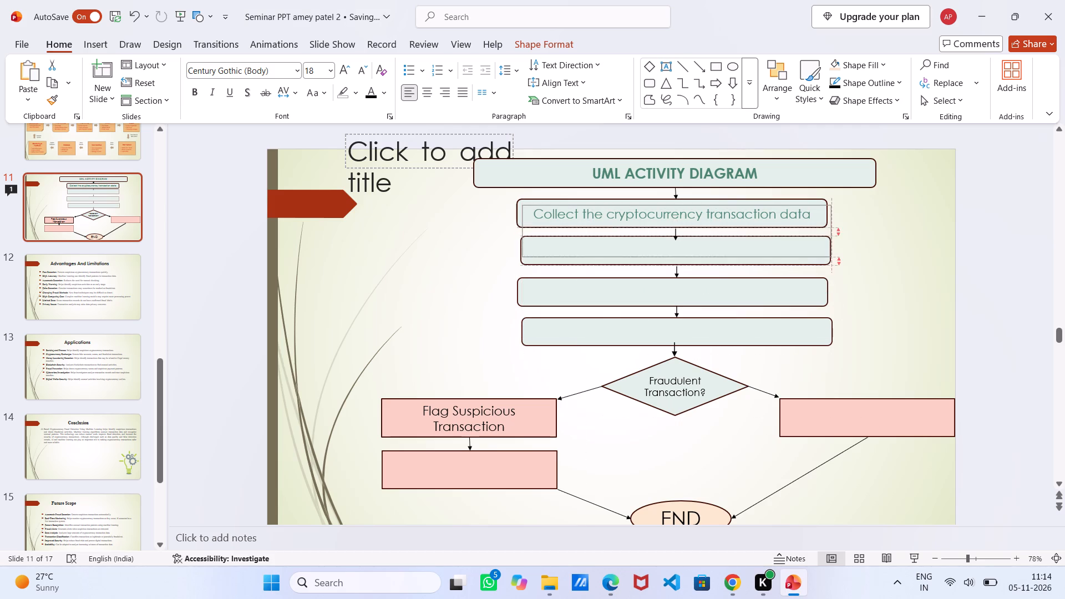
drag(679, 252, 679, 260)
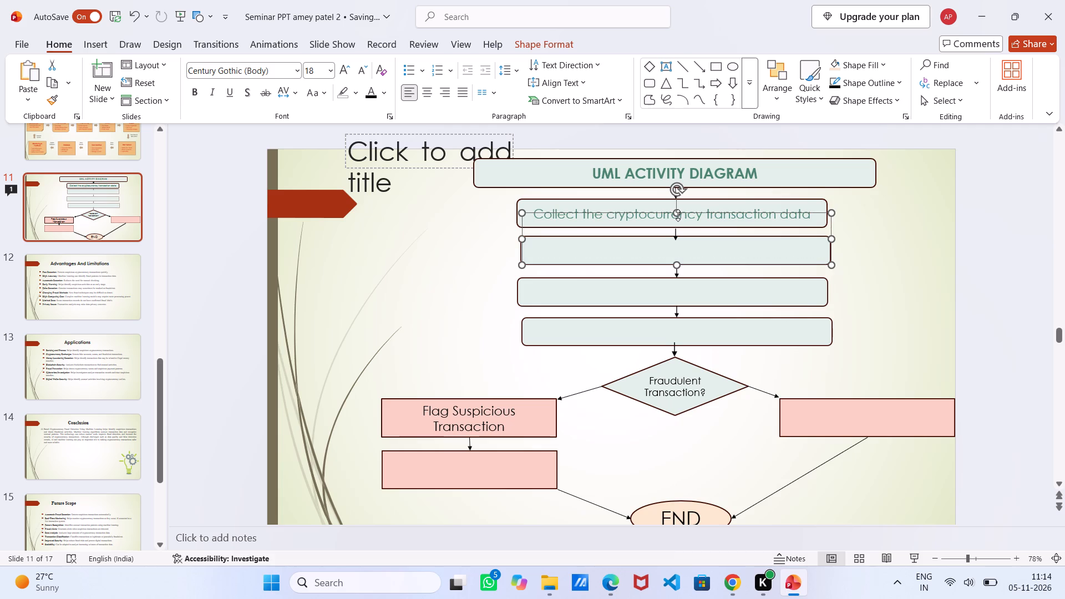
drag(678, 215, 679, 234)
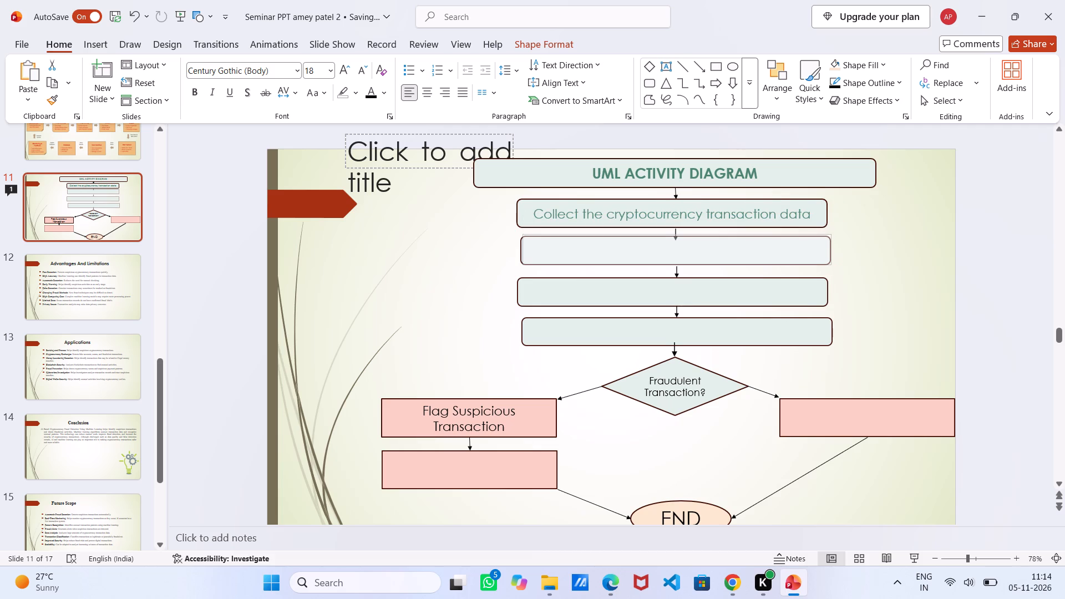
drag(679, 234, 683, 237)
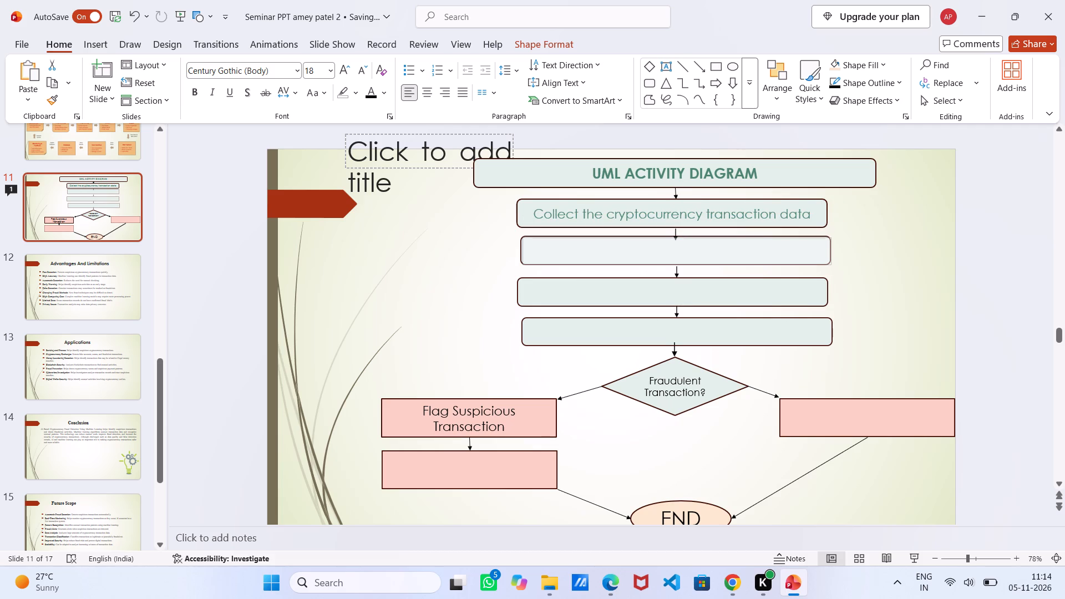
drag(683, 237, 683, 236)
click(659, 246)
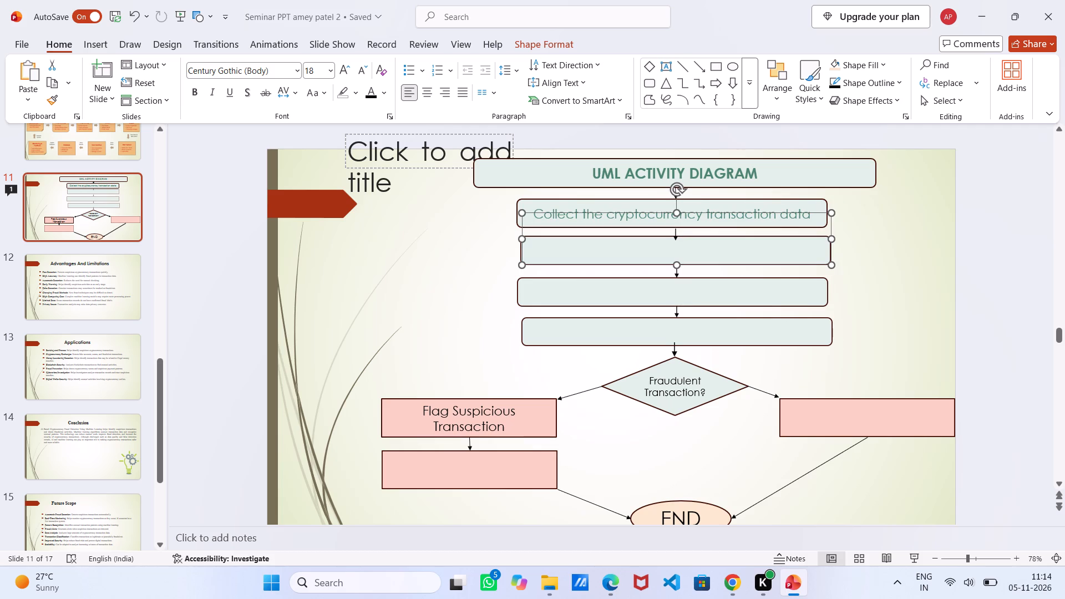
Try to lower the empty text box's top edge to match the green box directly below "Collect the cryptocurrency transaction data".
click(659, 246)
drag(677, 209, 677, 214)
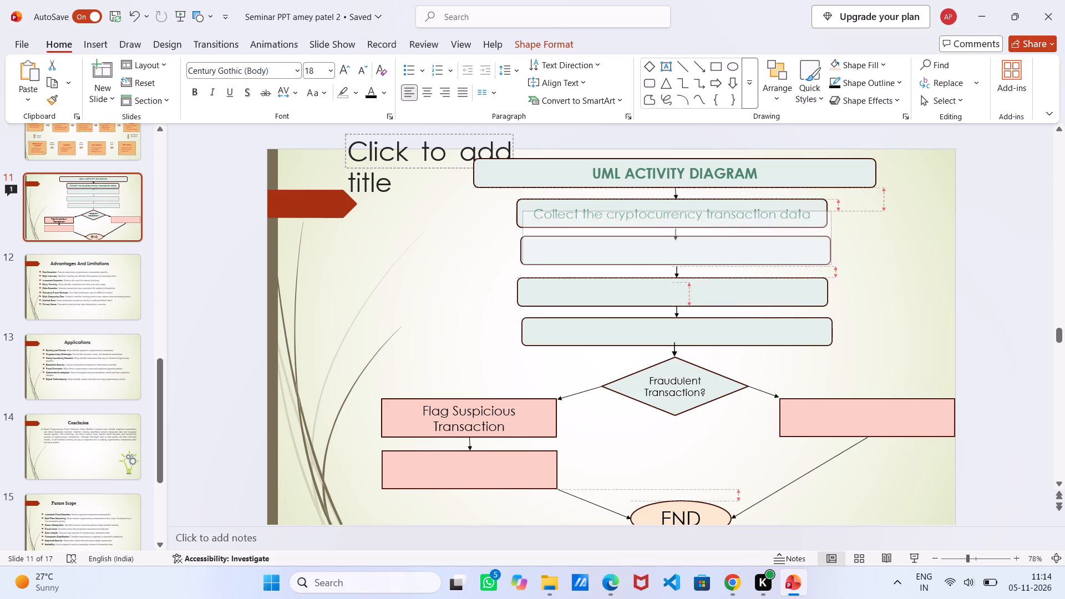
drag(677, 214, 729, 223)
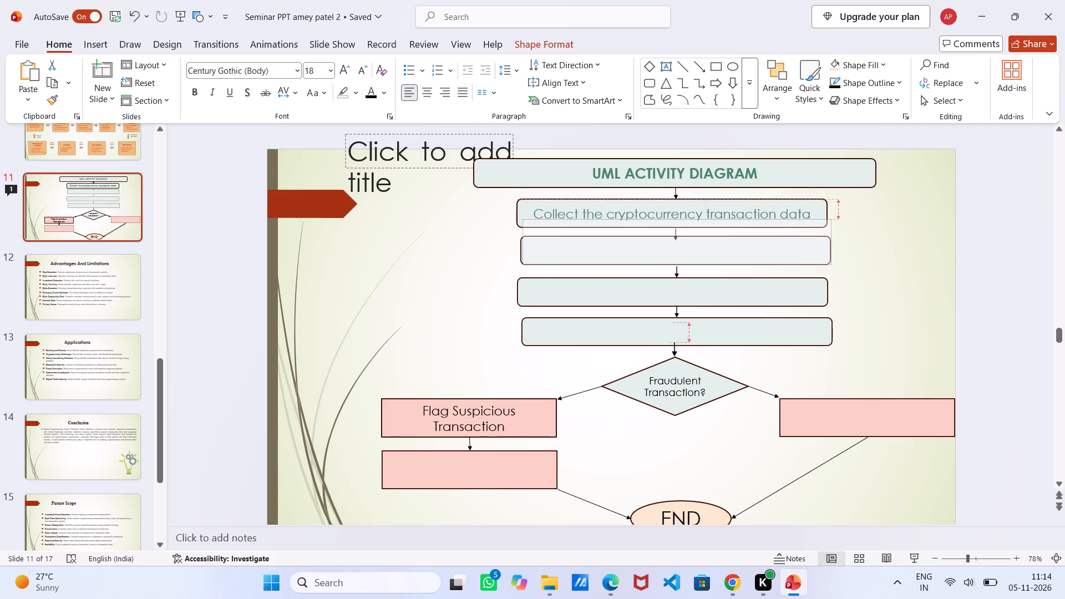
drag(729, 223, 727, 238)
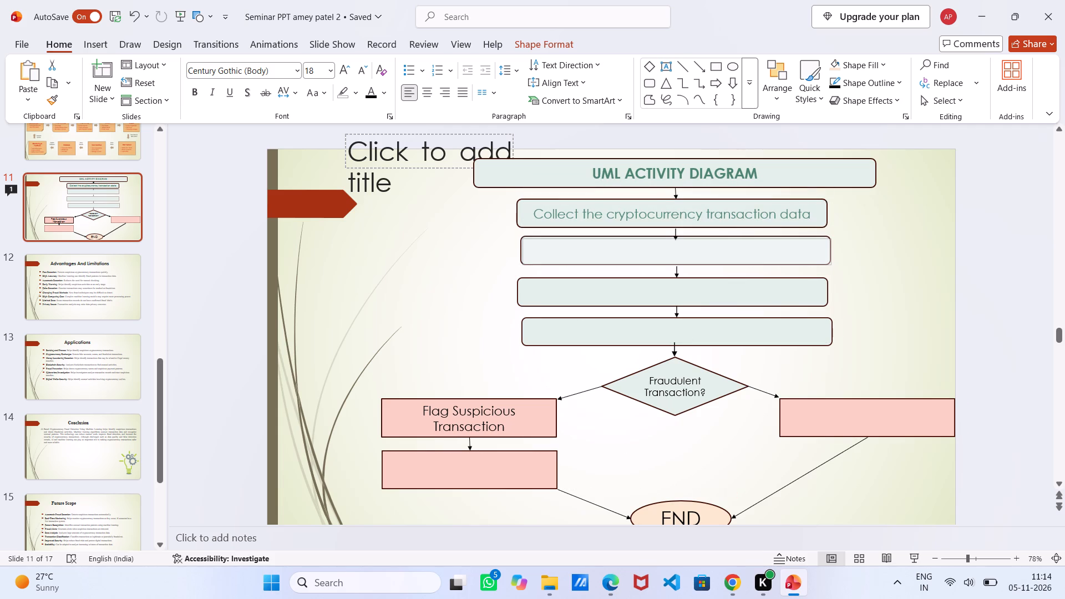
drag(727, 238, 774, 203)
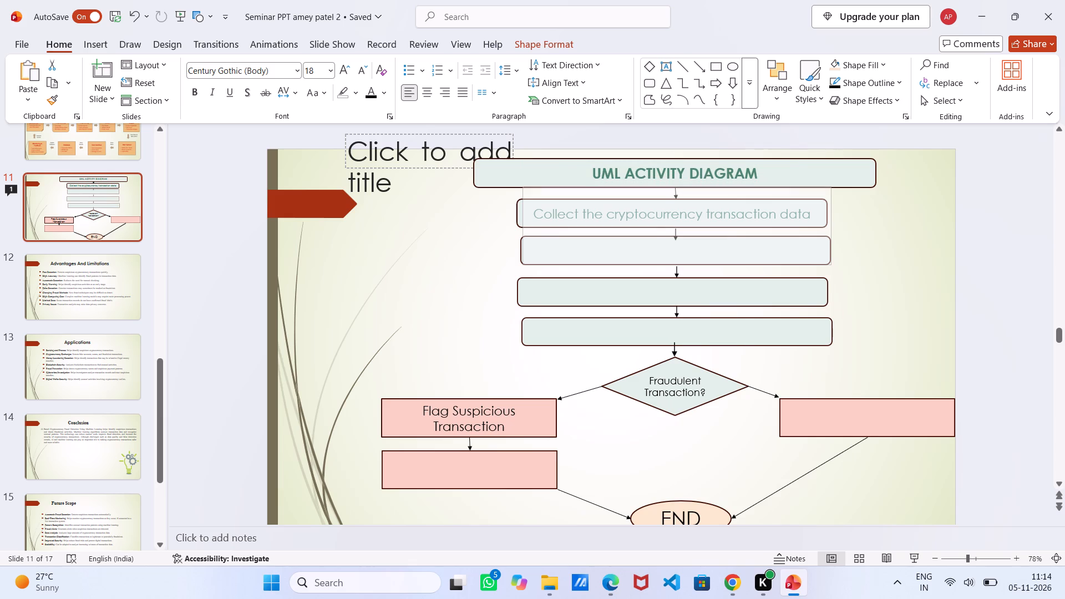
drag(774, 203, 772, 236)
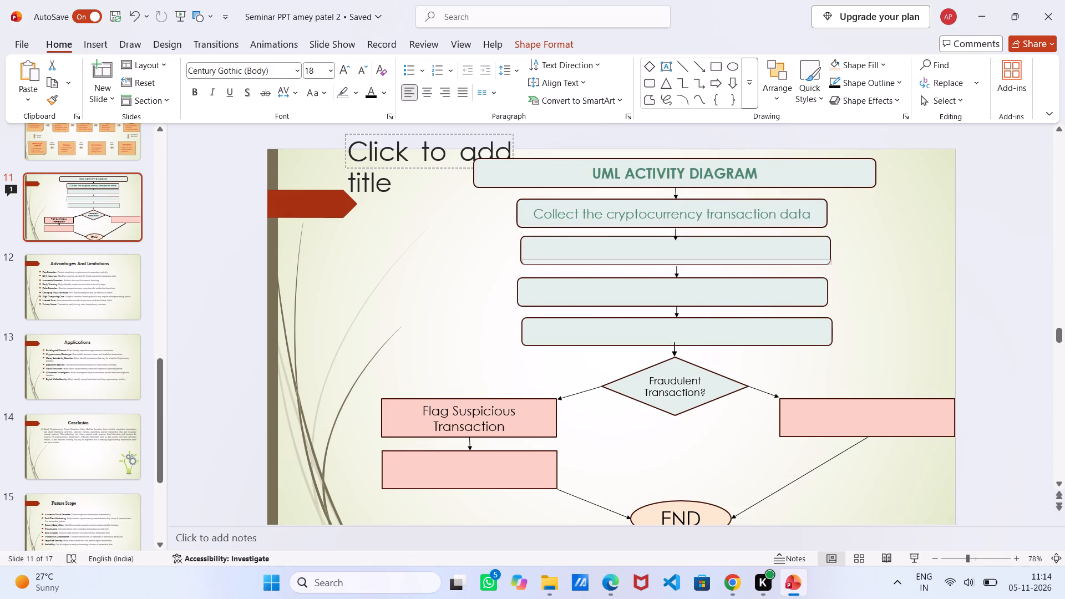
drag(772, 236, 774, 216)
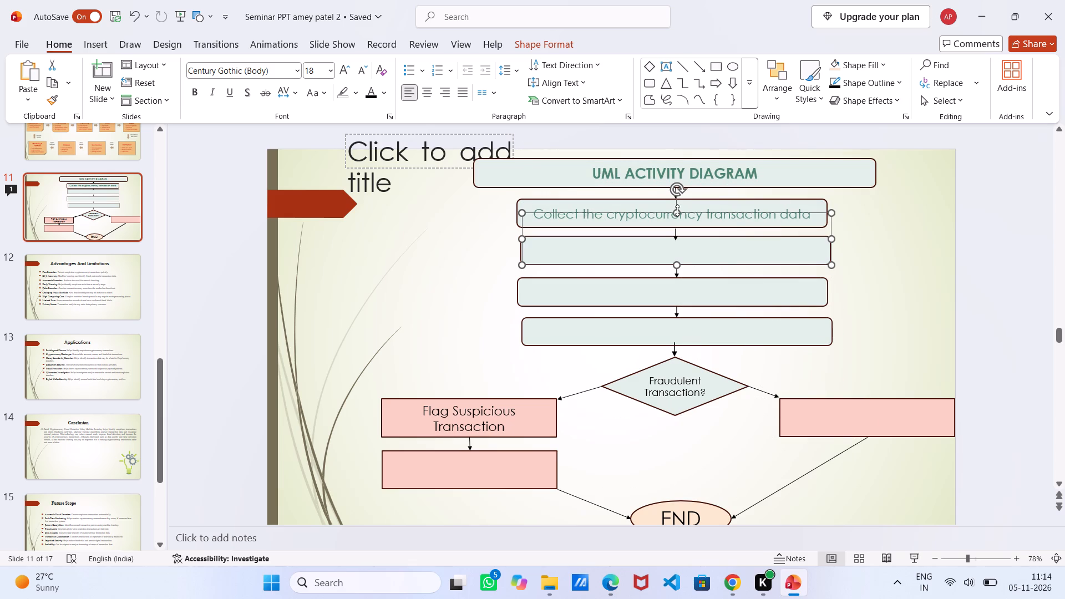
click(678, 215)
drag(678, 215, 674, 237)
Enter "F" in the text box and move it down onto the green box directly below "Collect the cryptocurrency transaction data".
click(704, 248)
key(f)
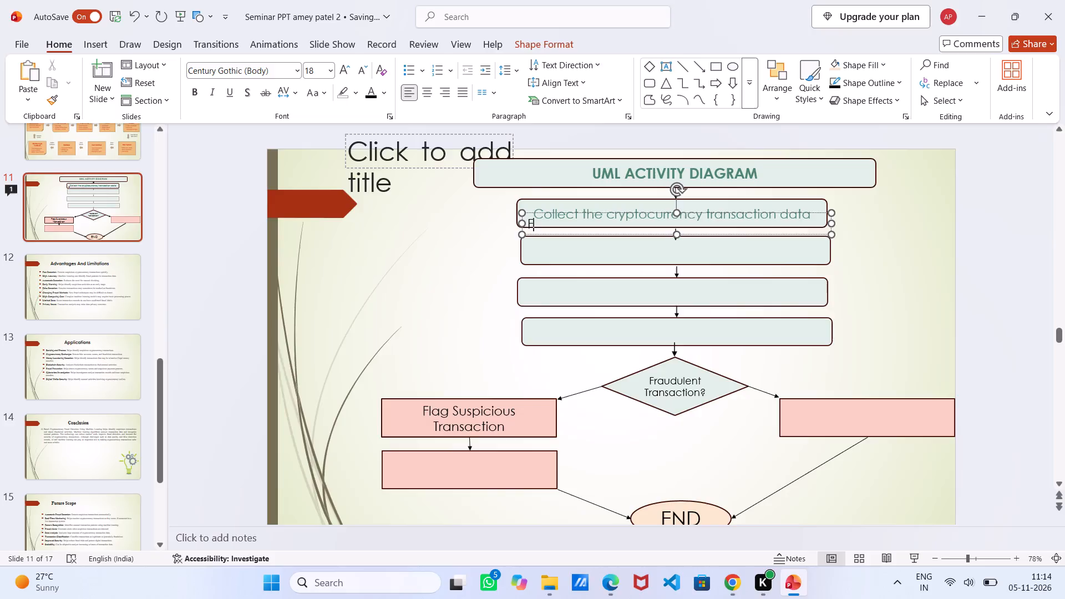
drag(688, 217, 699, 235)
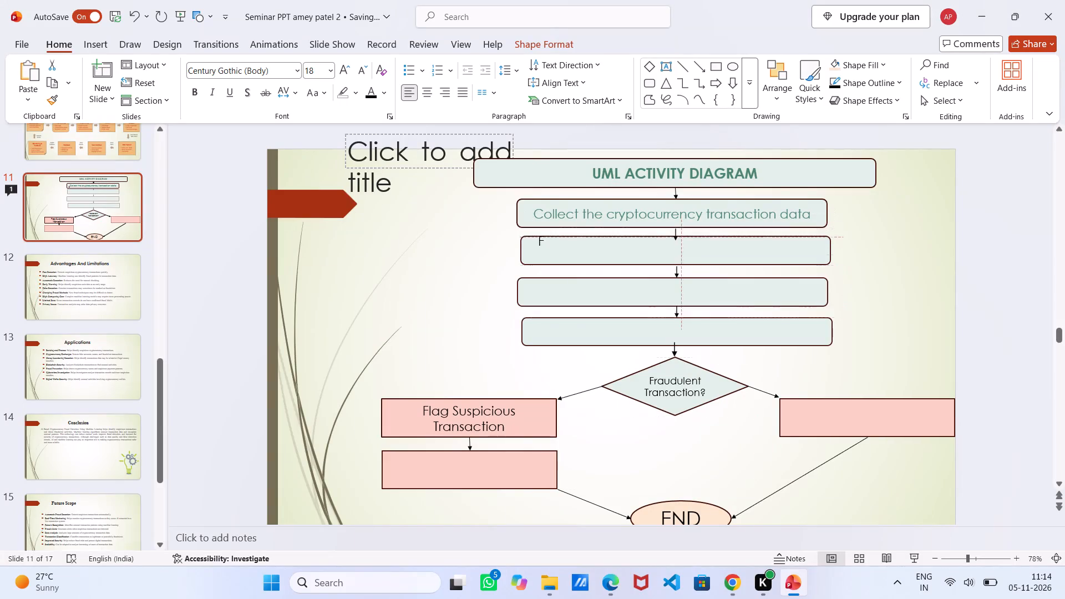
drag(699, 235, 692, 250)
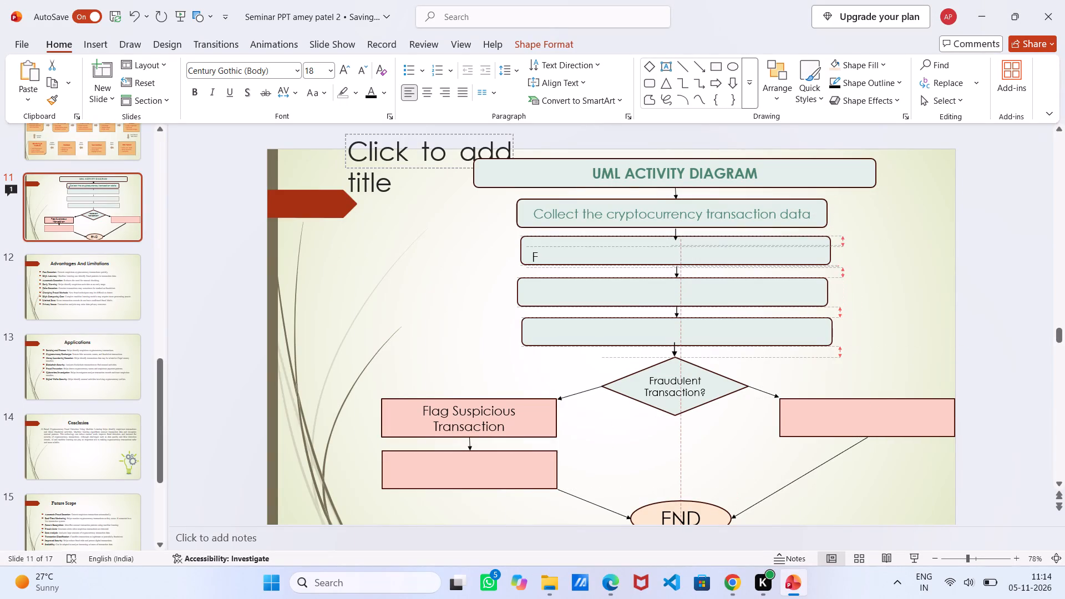
drag(692, 250, 693, 237)
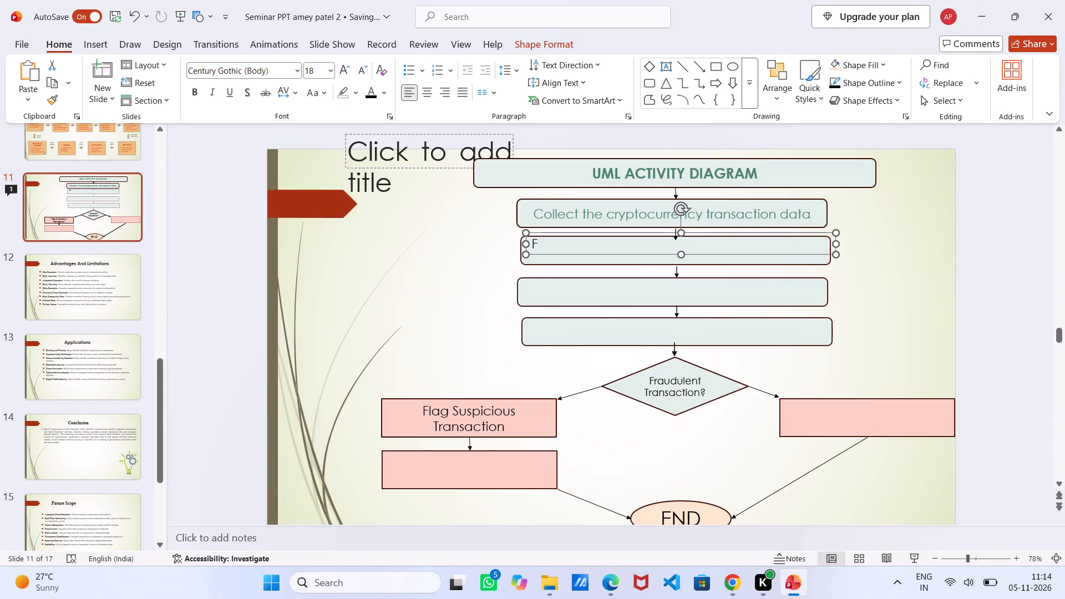
drag(681, 255, 679, 265)
drag(654, 246, 635, 257)
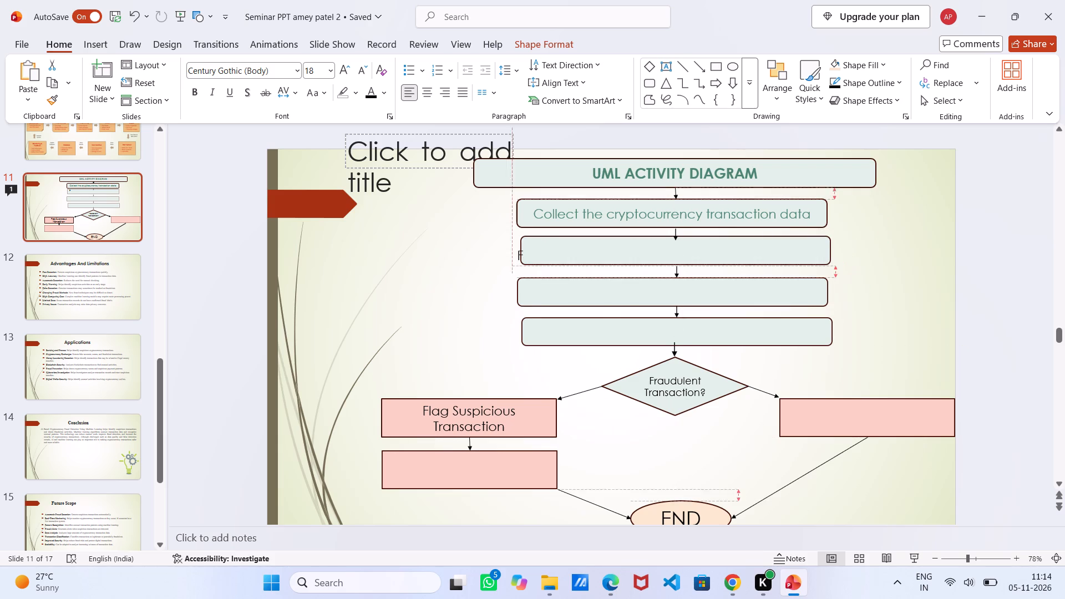
drag(635, 257, 641, 255)
click(642, 255)
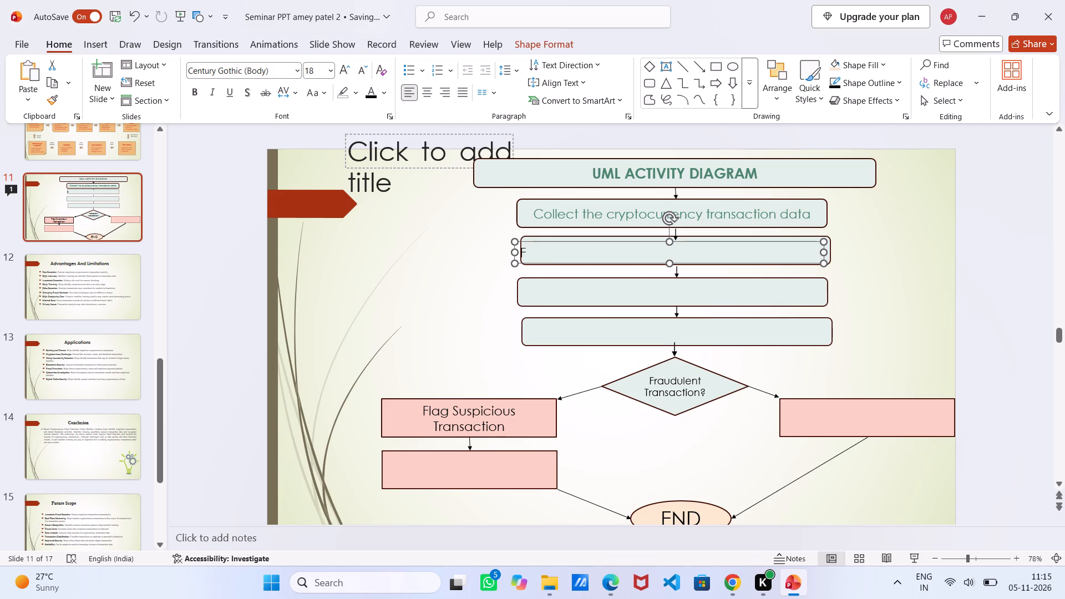
Replace the letter in the overlaid text box with a space.
key(BackSpace)
key(space)
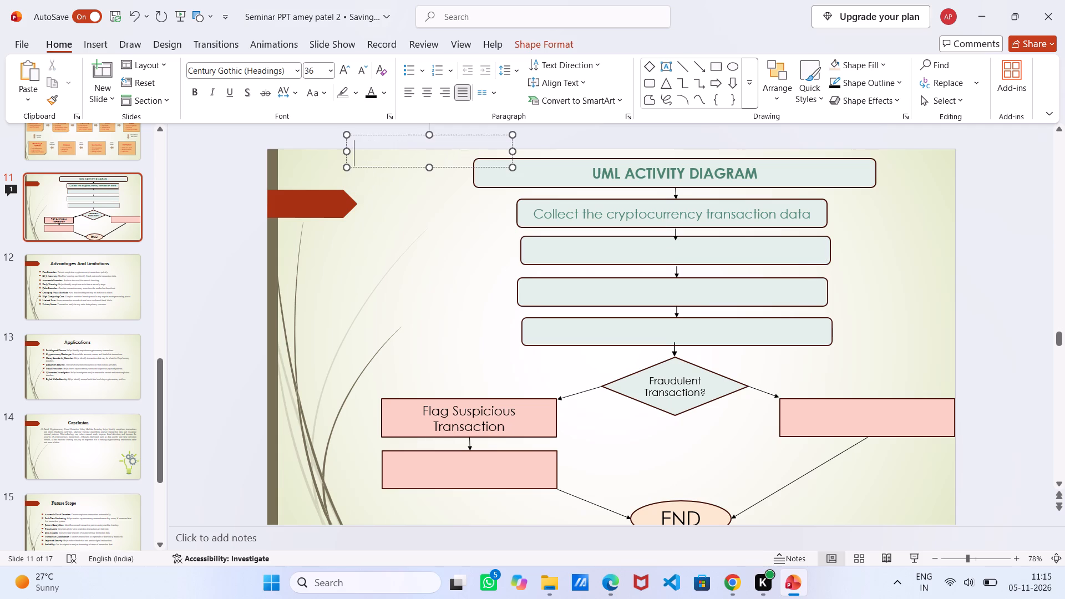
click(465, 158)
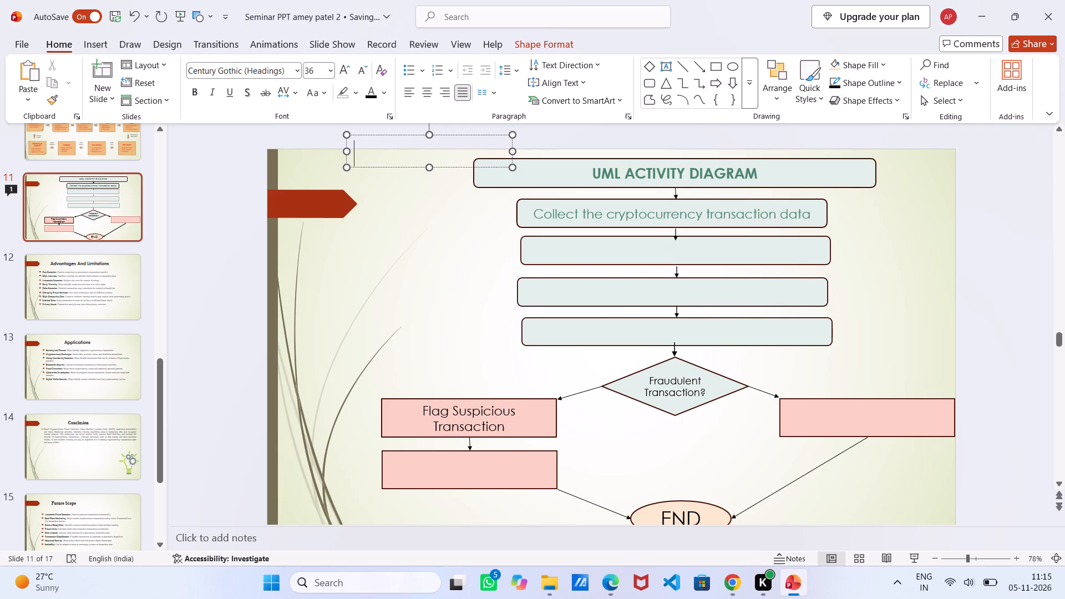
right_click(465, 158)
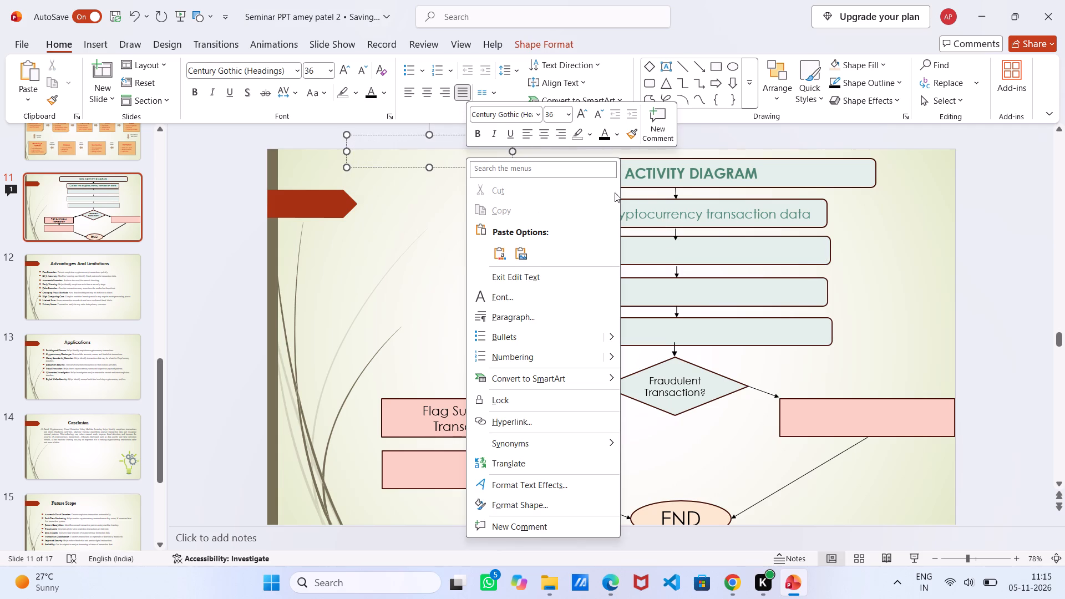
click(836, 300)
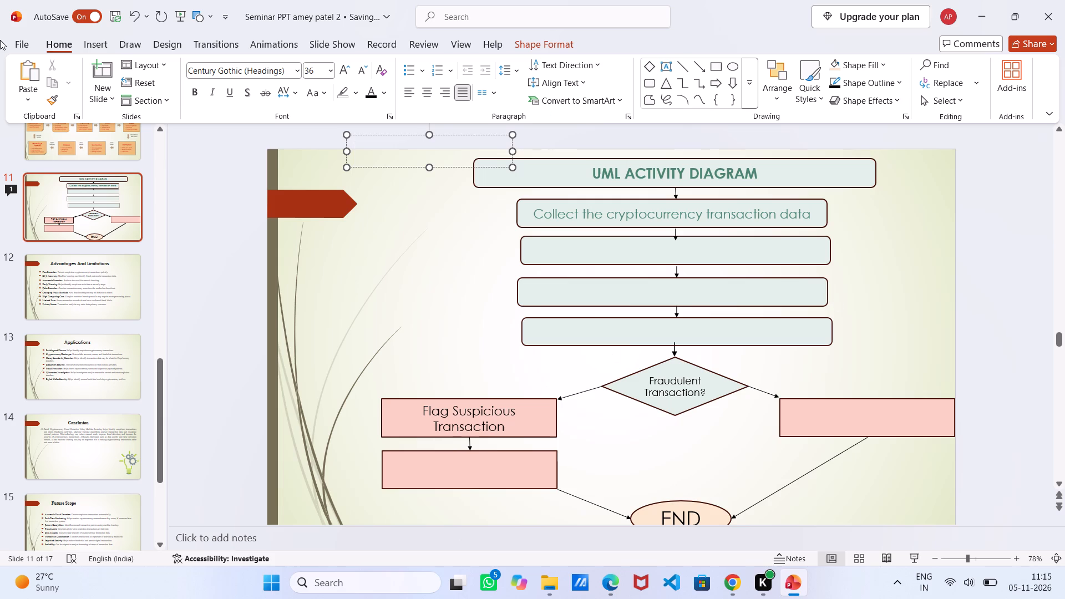
Investigate the presentation's accessibility from the PDF/XPS export options, and close the Accessibility Assistant.
click(16, 45)
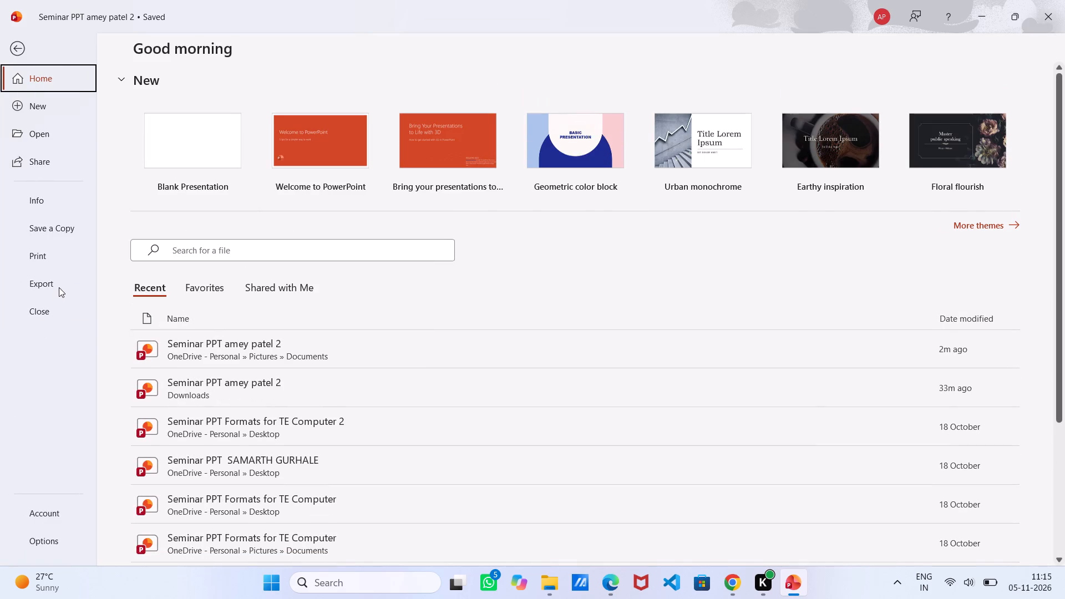
click(54, 280)
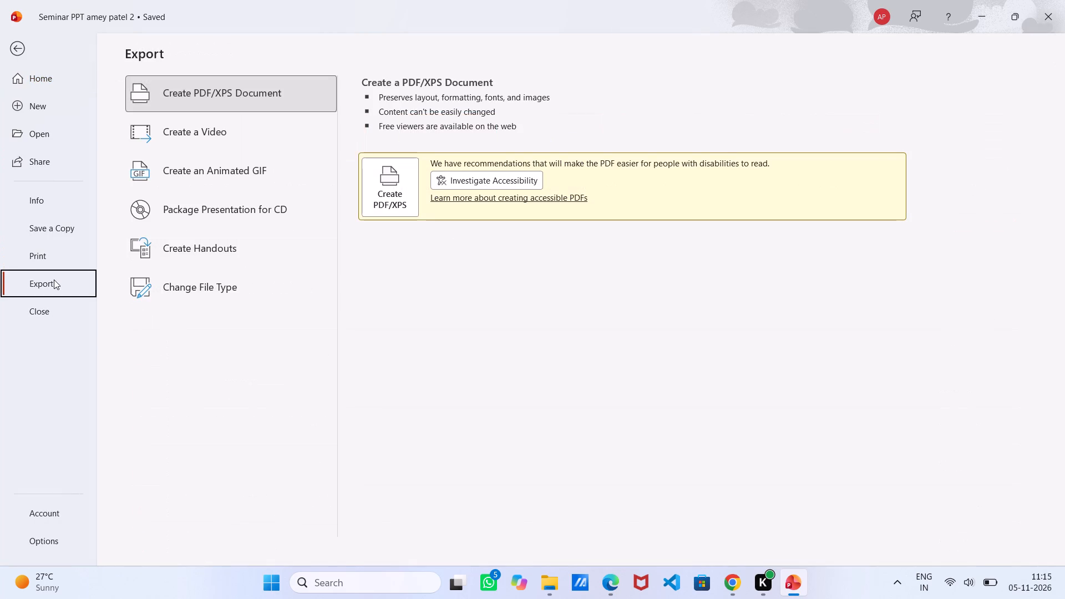
click(499, 180)
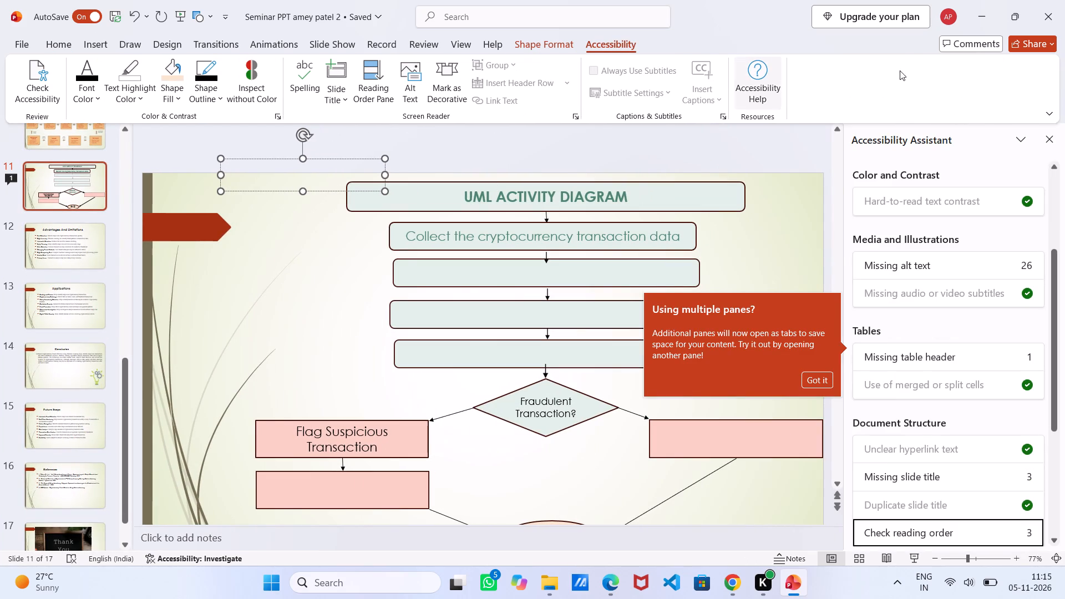
click(1047, 134)
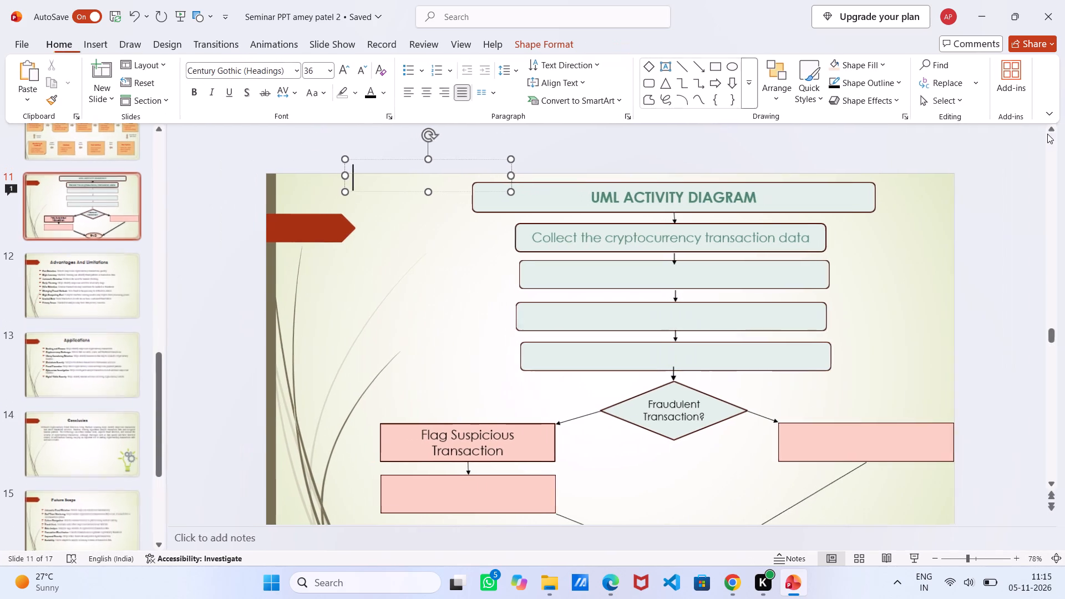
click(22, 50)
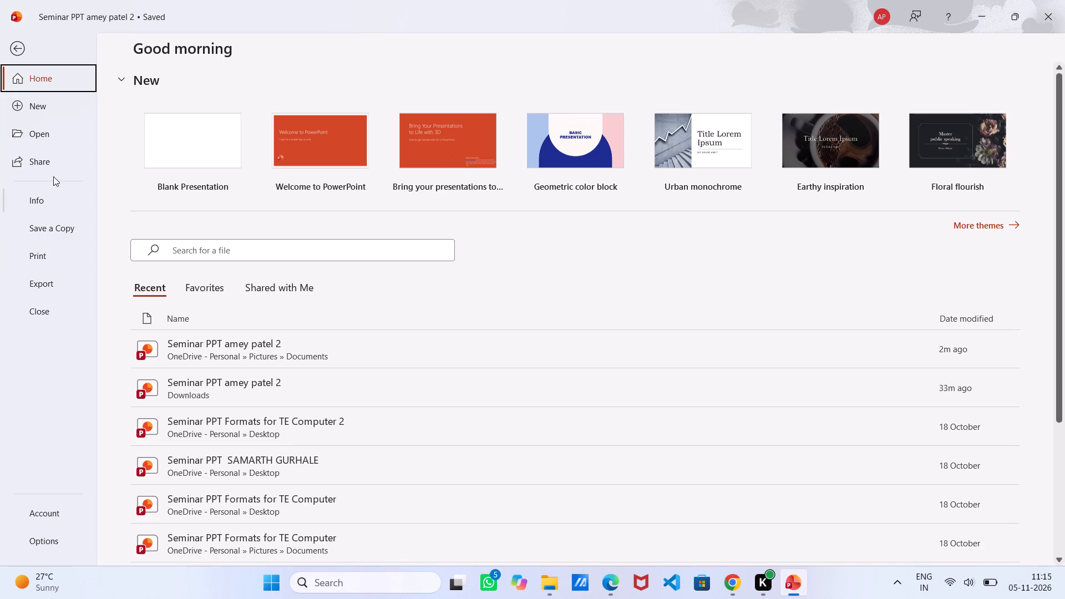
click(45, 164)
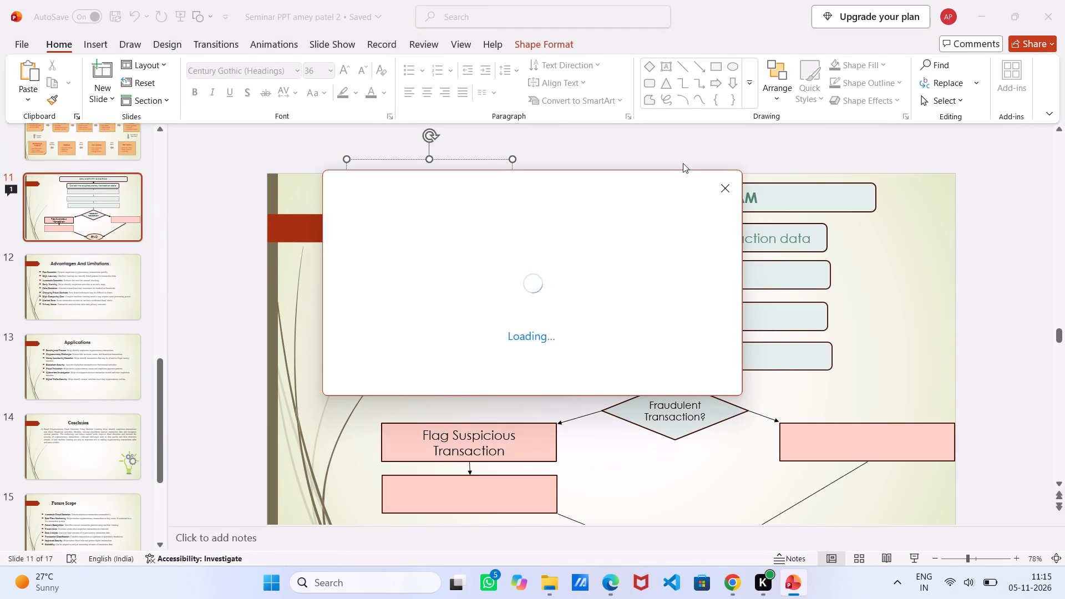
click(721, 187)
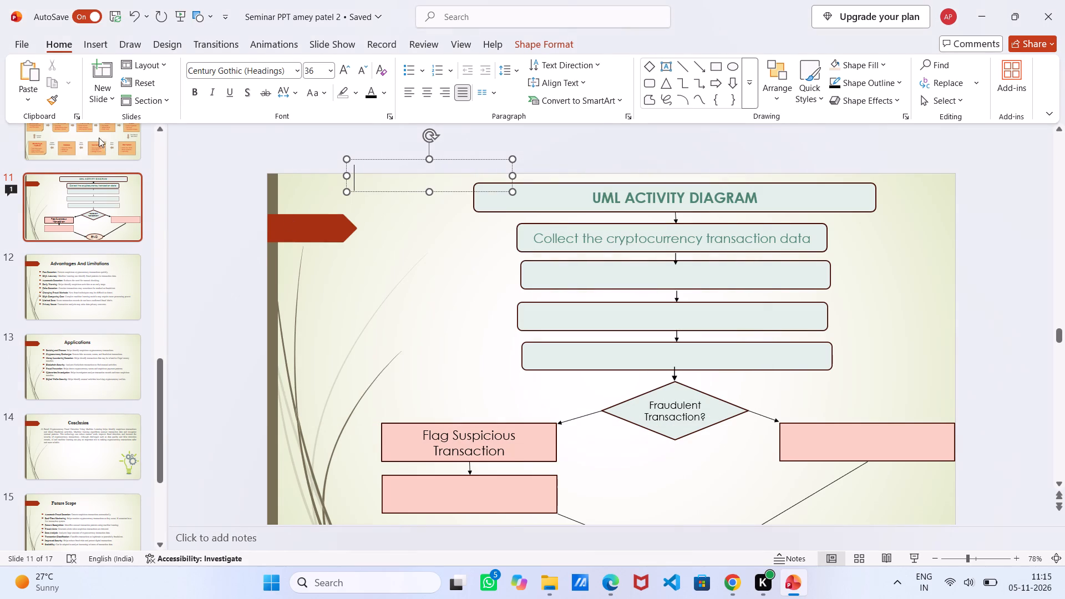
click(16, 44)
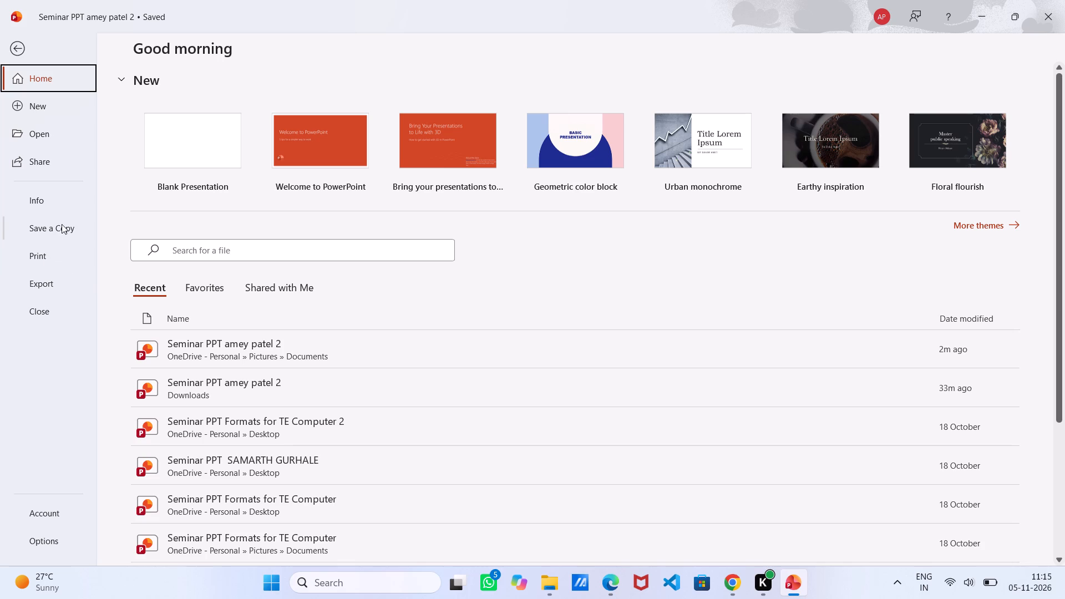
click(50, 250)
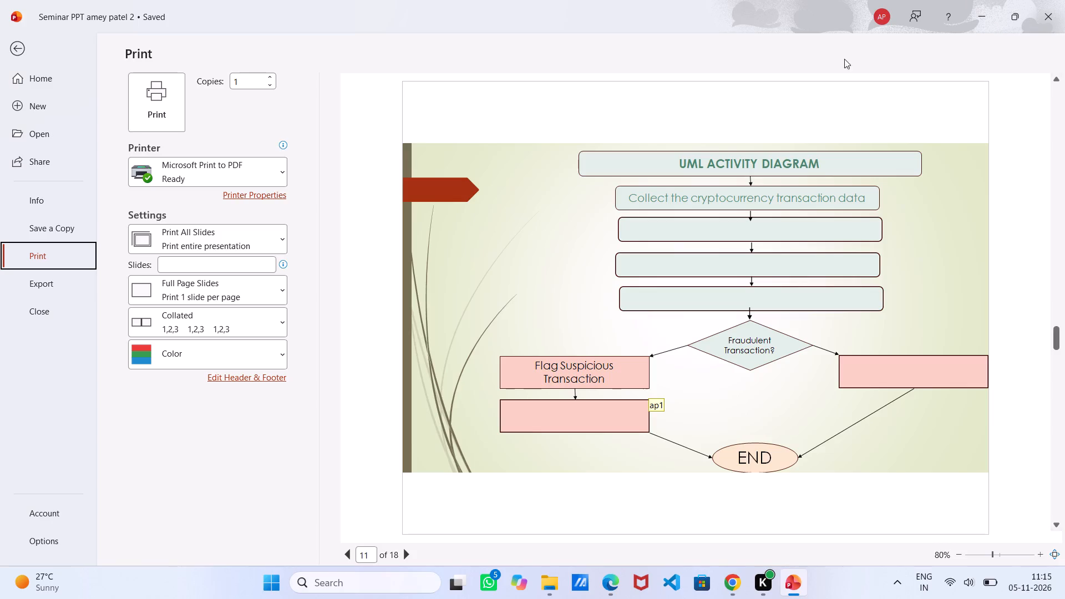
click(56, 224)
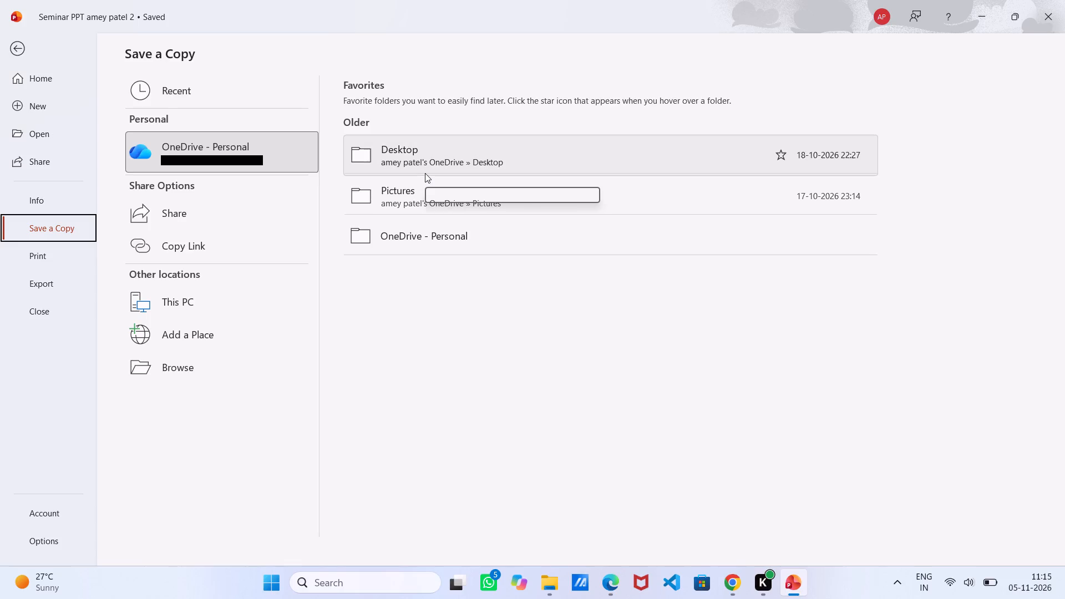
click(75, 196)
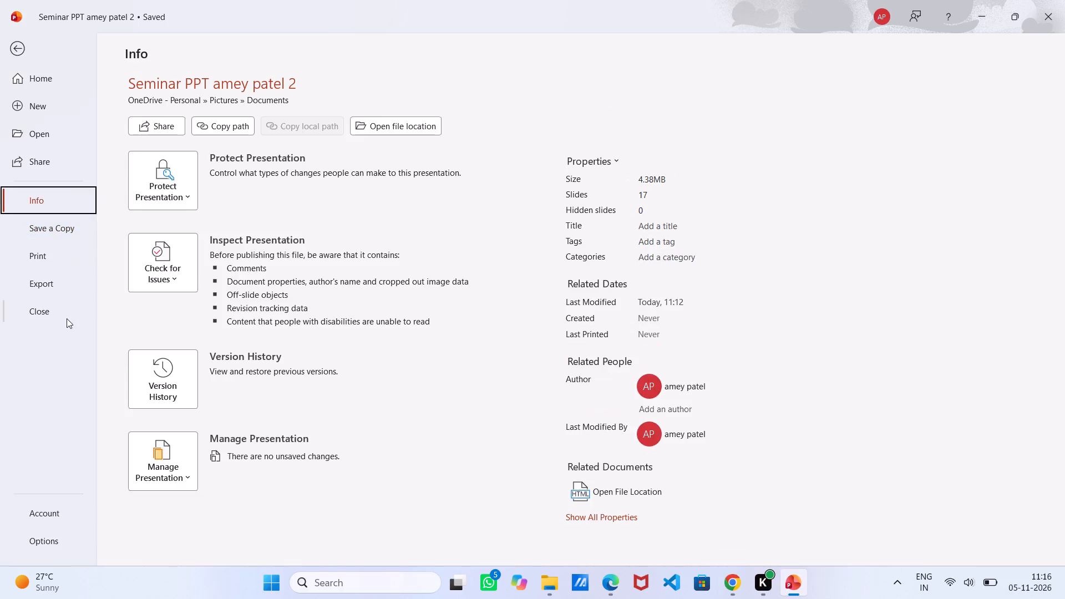
Close the seminar presentation without returning to the unposted comment drafts.
click(67, 318)
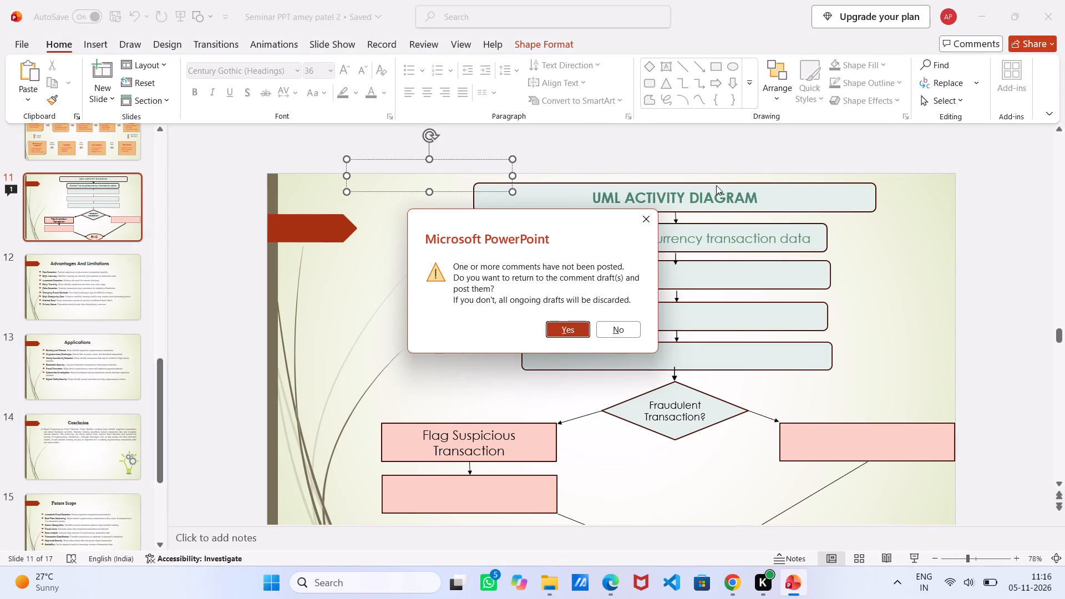
click(646, 216)
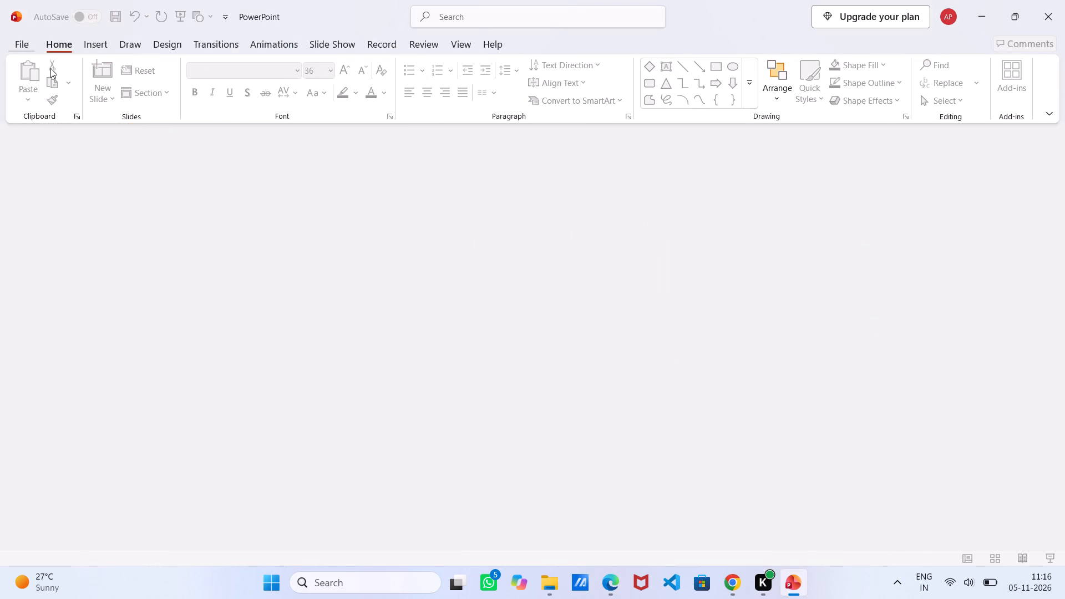
Open the start page that lists recent presentations.
click(23, 40)
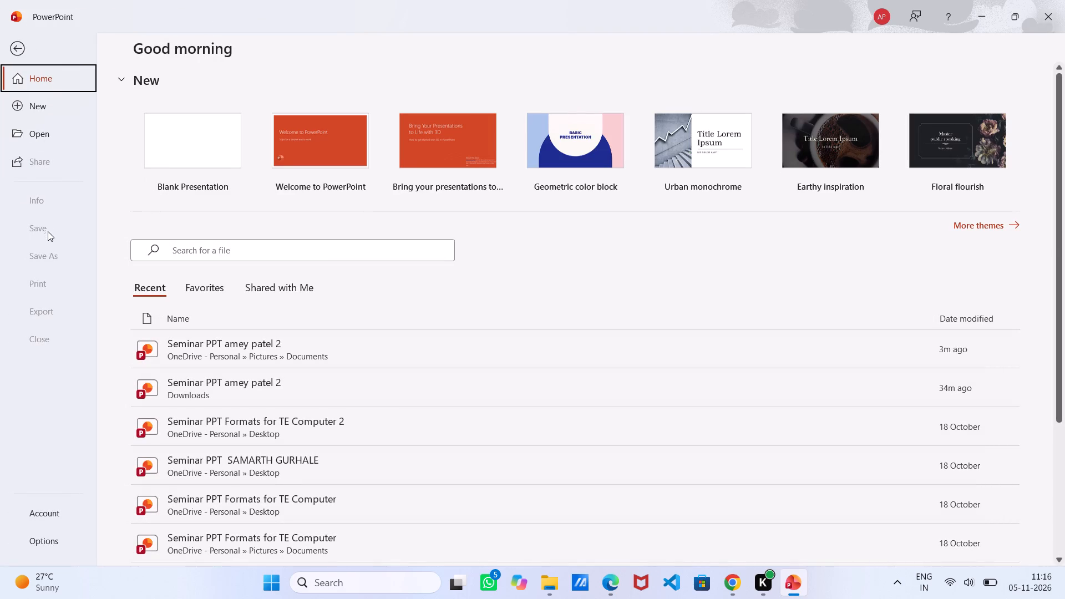
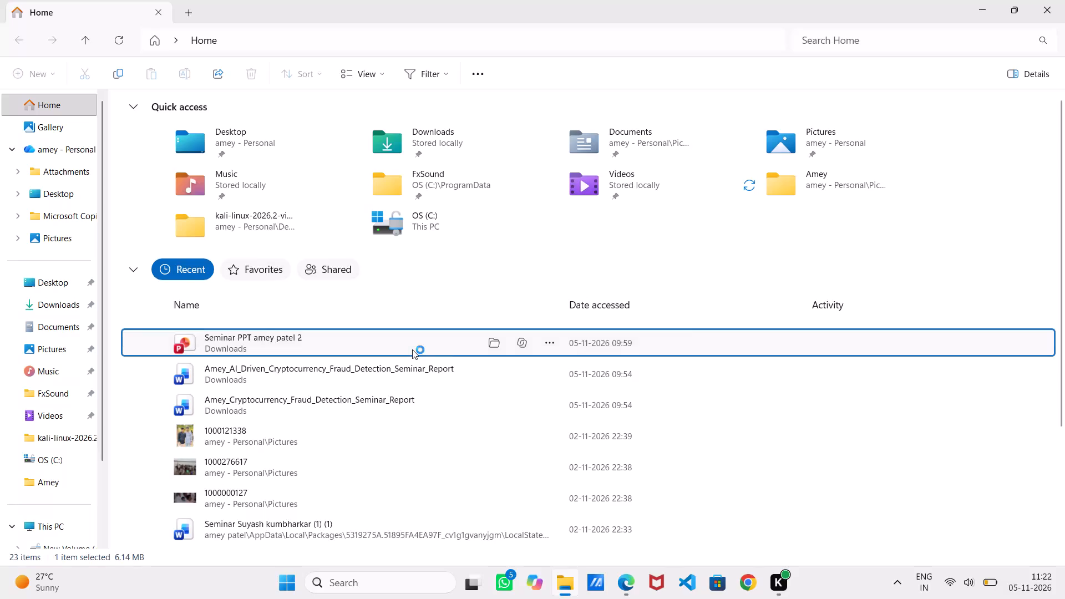
Remove the letter "a" from the seminar coordinator's surname on the title slide so that it ends in "kne".
scroll(412, 349, down, 2)
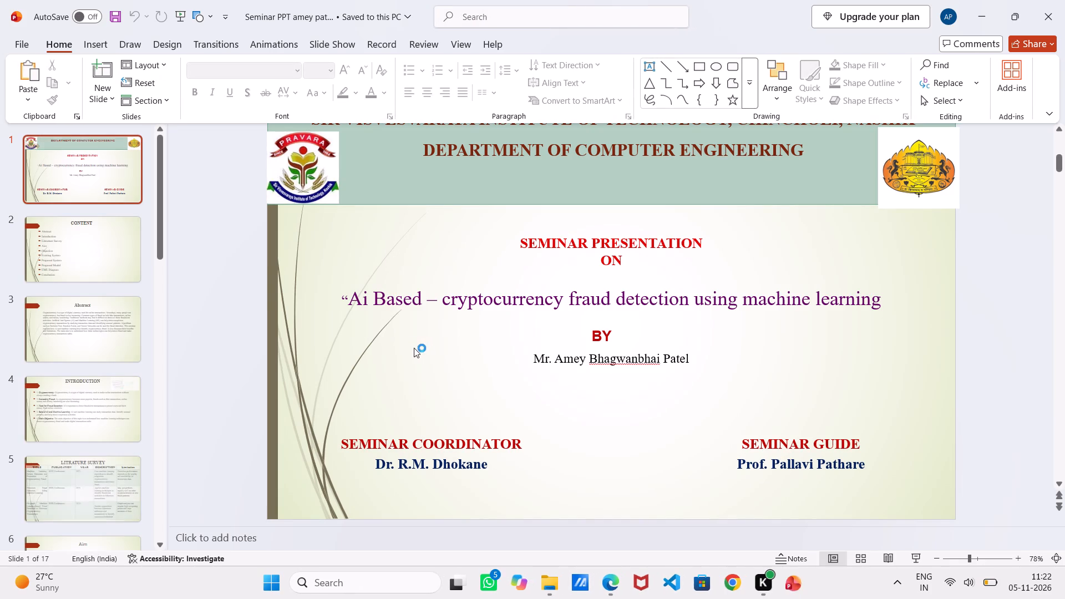
click(480, 472)
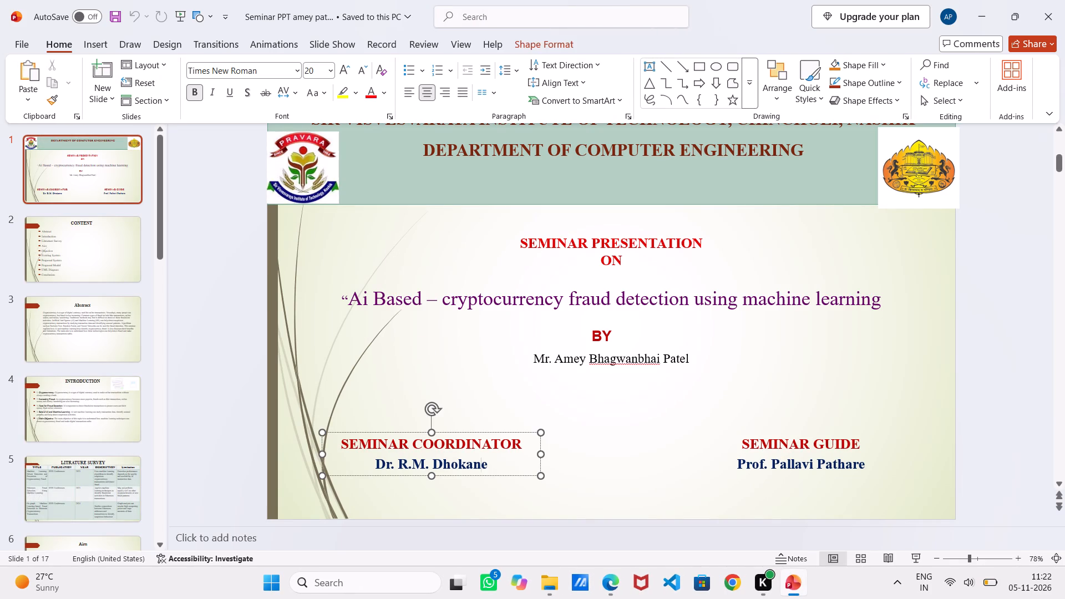
key(BackSpace)
key(BackSpace)
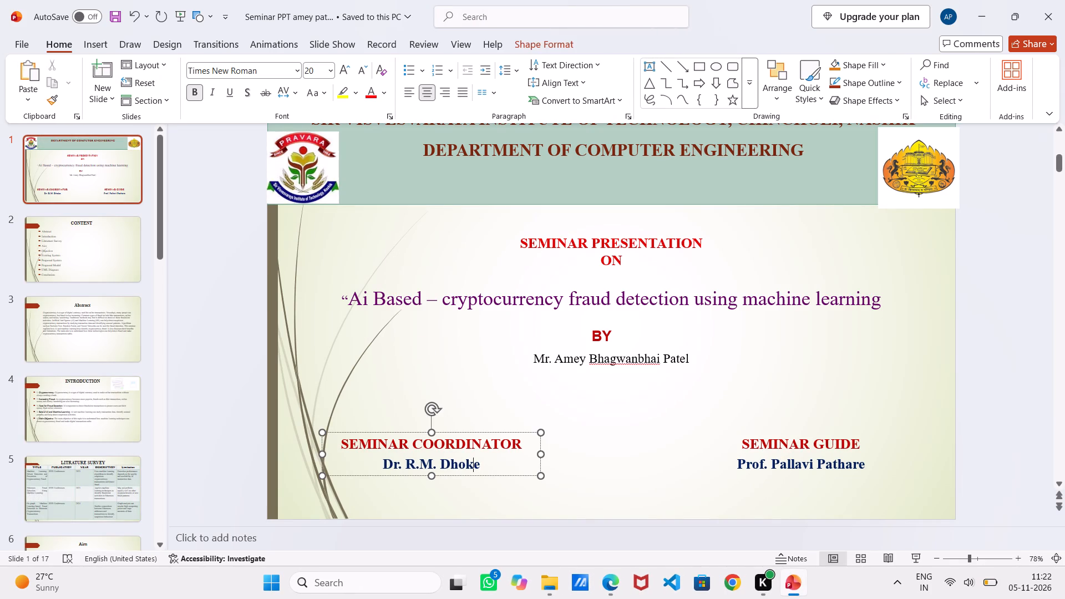
text(NE)
key(BackSpace)
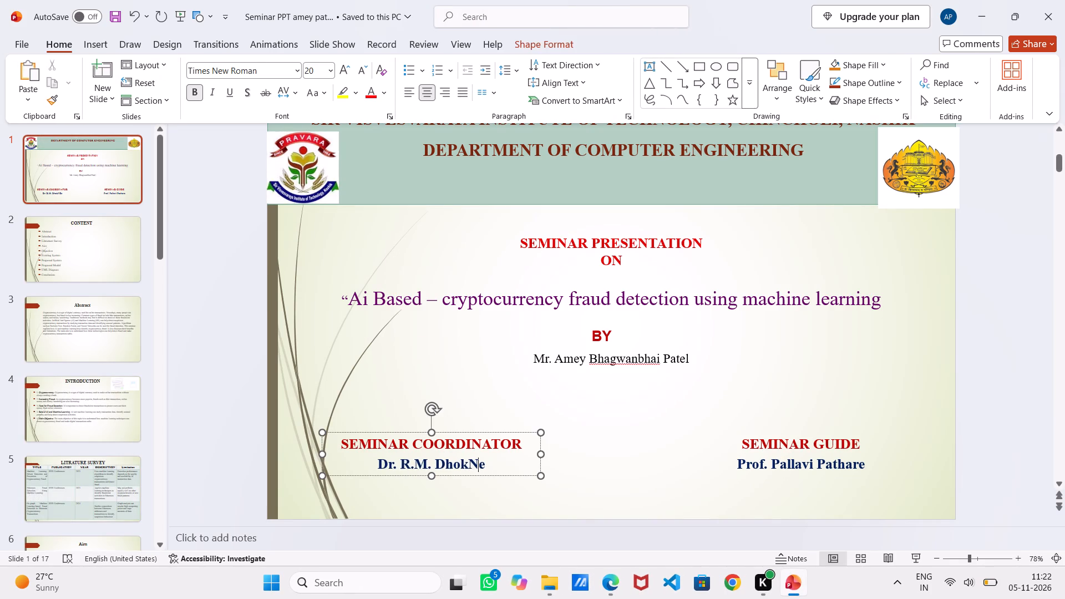
key(BackSpace)
text(ne)
key(BackSpace)
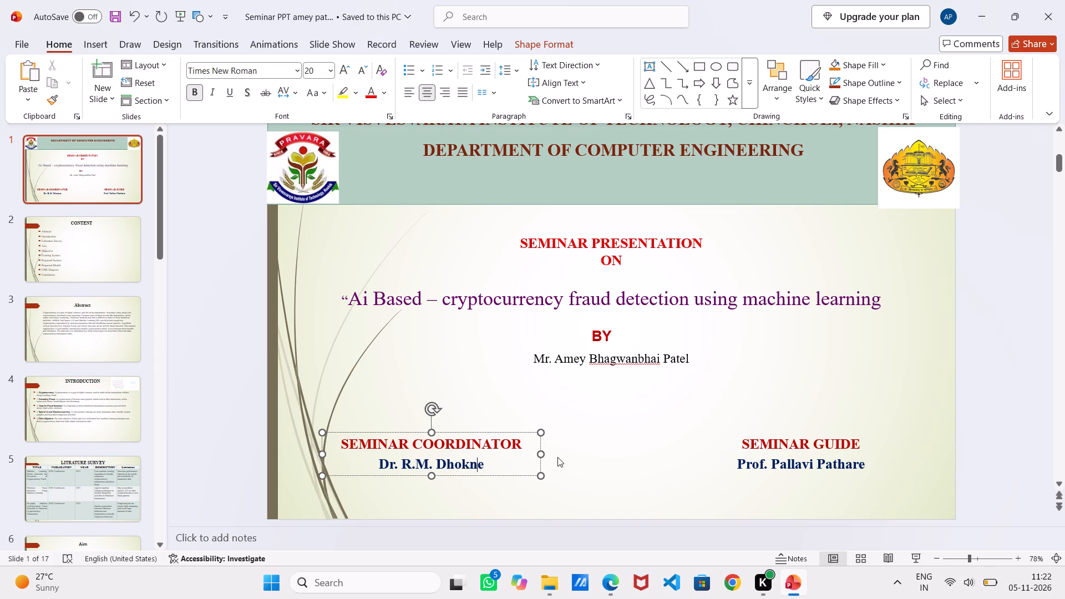
click(523, 464)
Look through the presentation's slides and go to the UML diagram on slide 11.
scroll(693, 413, down, 2)
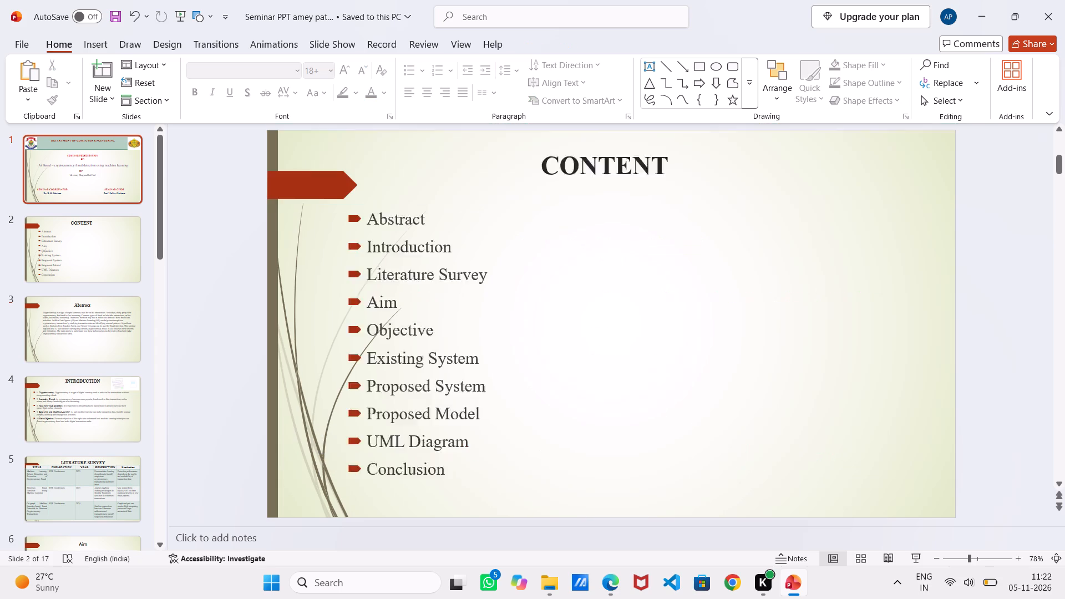
scroll(693, 413, down, 6)
scroll(693, 413, up, 1)
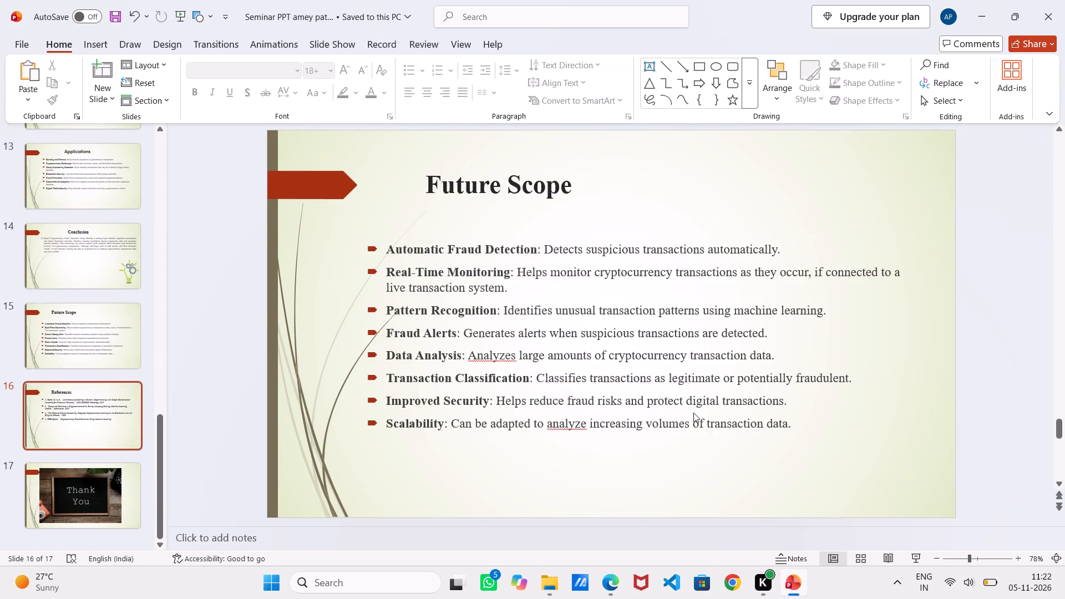
scroll(693, 413, up, 1)
scroll(693, 413, down, 2)
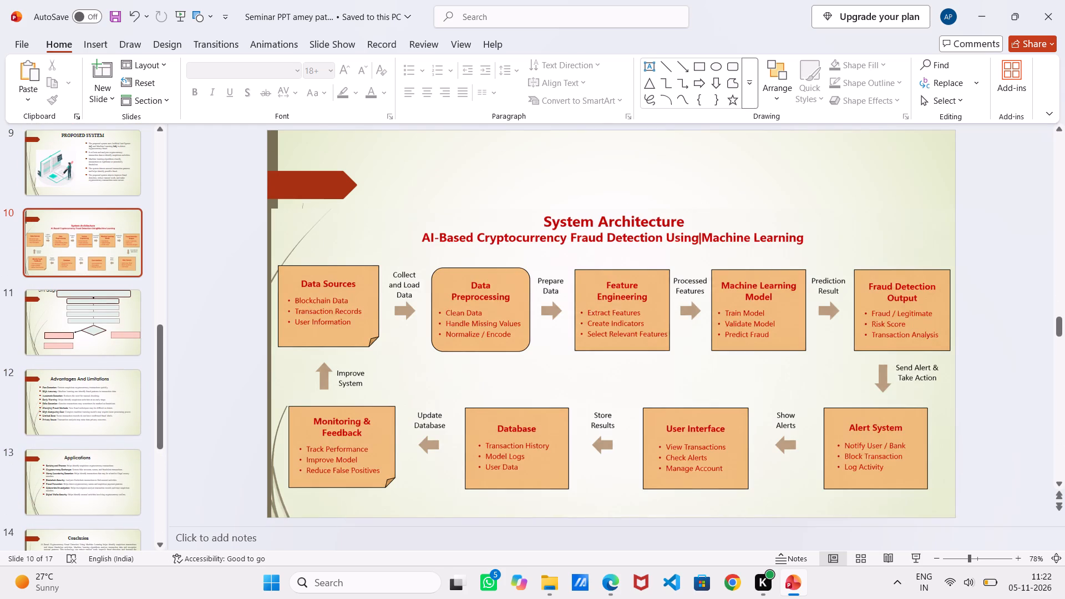
scroll(693, 413, down, 2)
scroll(693, 413, up, 1)
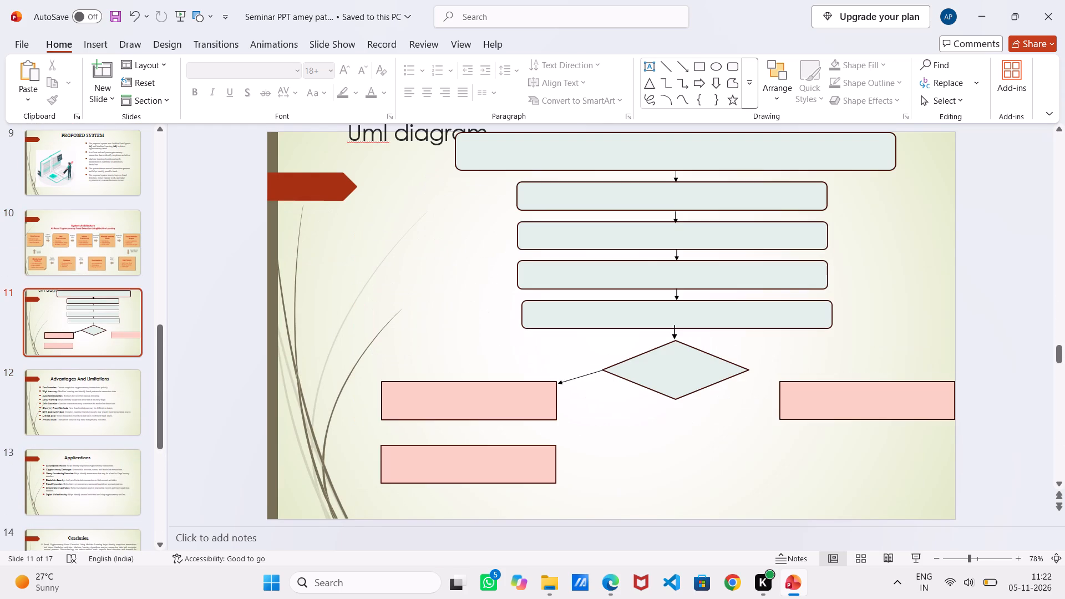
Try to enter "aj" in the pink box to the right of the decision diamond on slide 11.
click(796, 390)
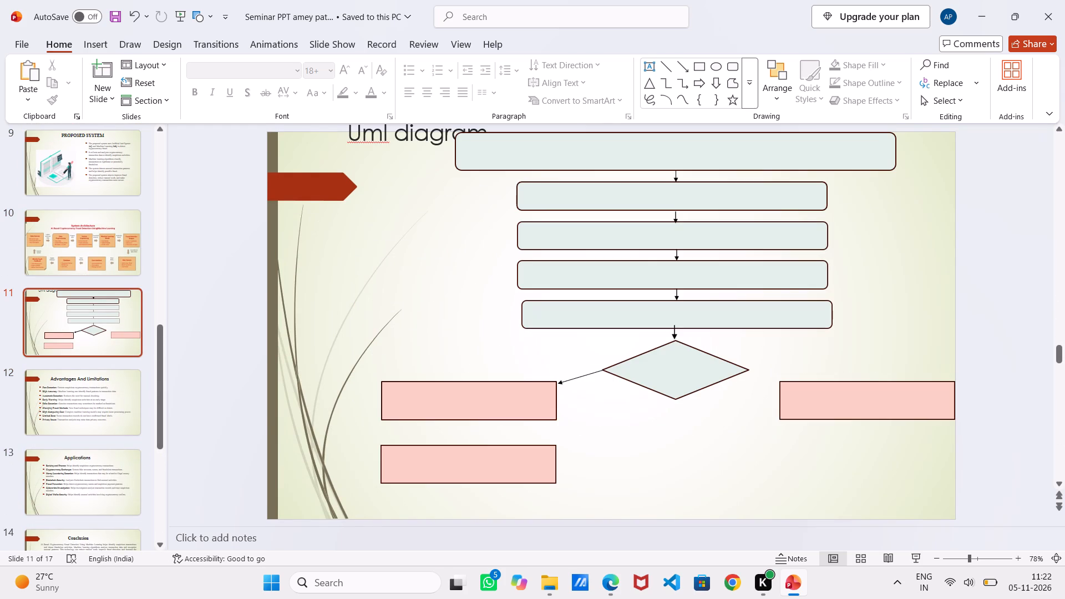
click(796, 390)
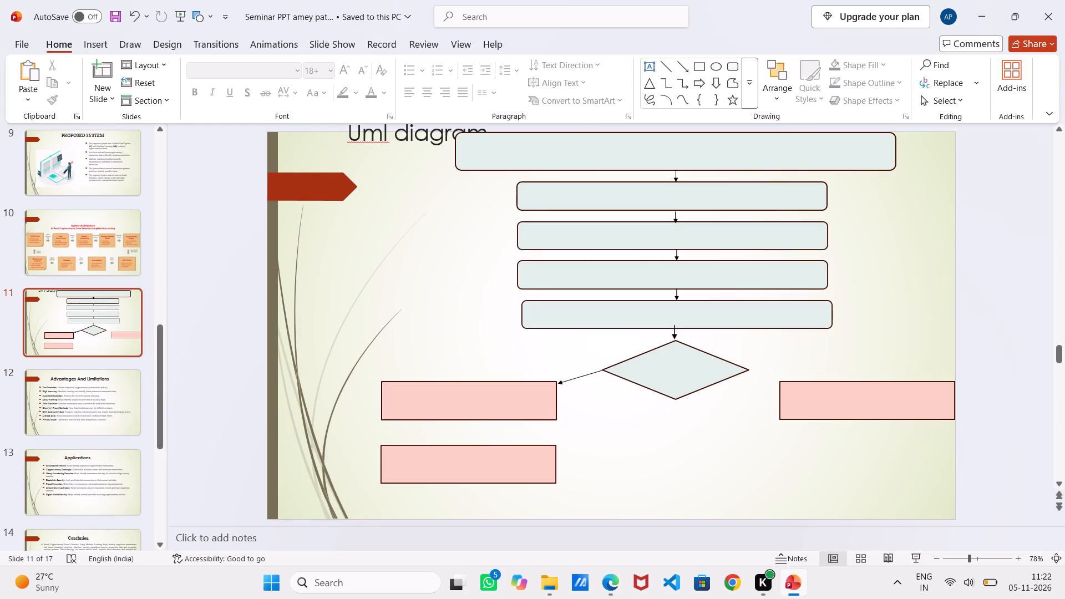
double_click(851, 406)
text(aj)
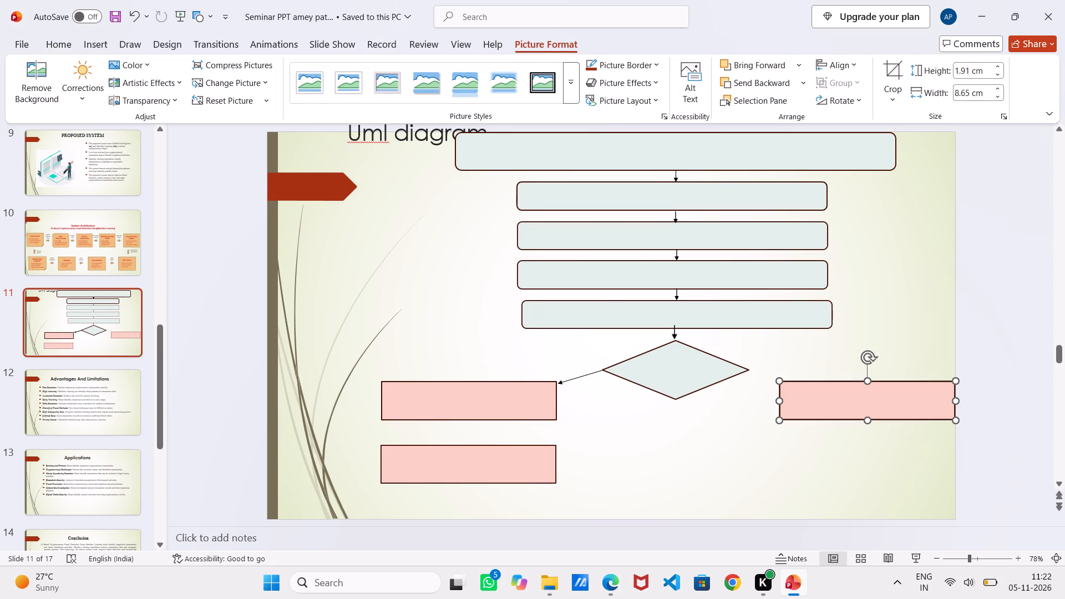
Examine which boxes of the UML diagram accept text, from the top box through the decision diamond to the pink boxes.
double_click(667, 146)
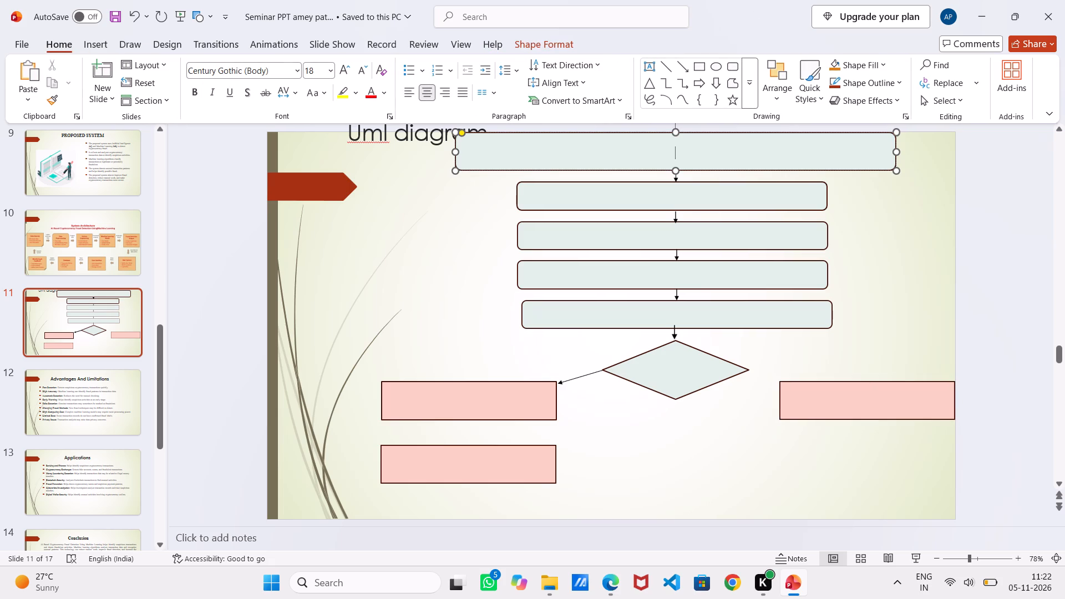
double_click(694, 186)
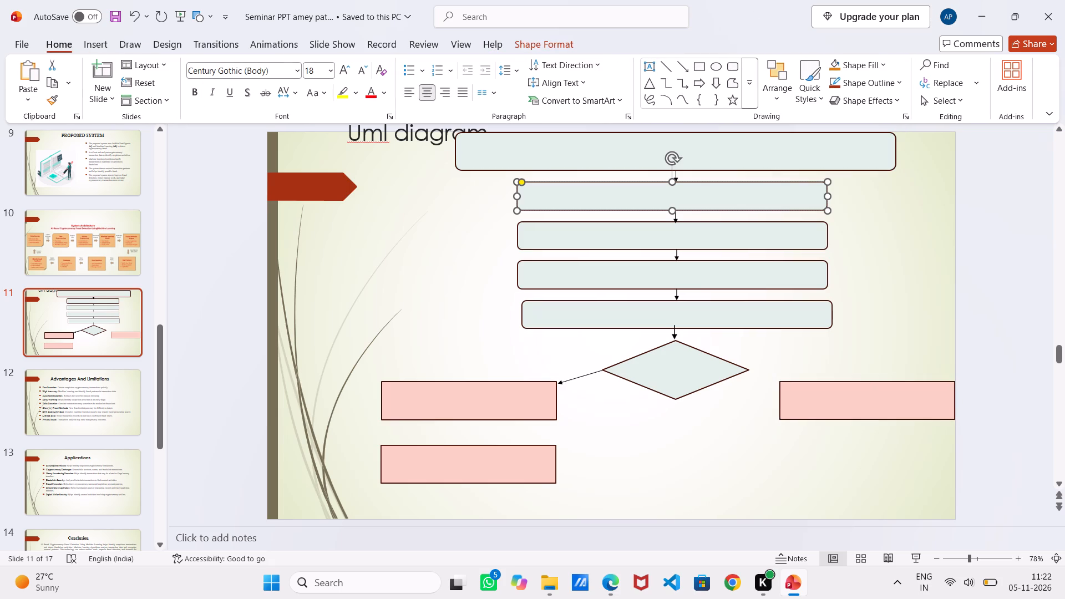
double_click(677, 236)
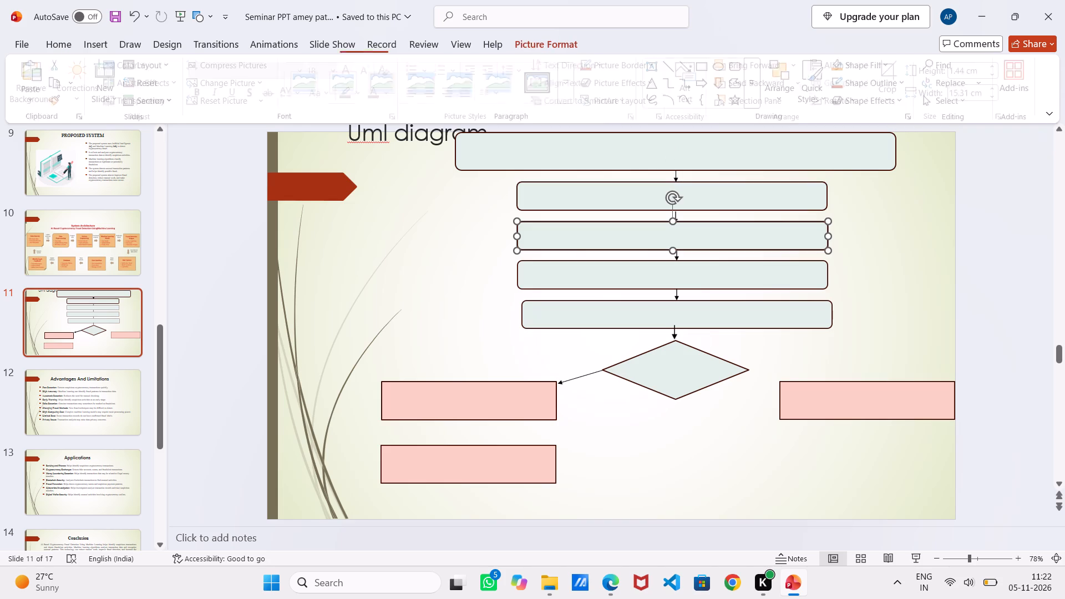
double_click(717, 236)
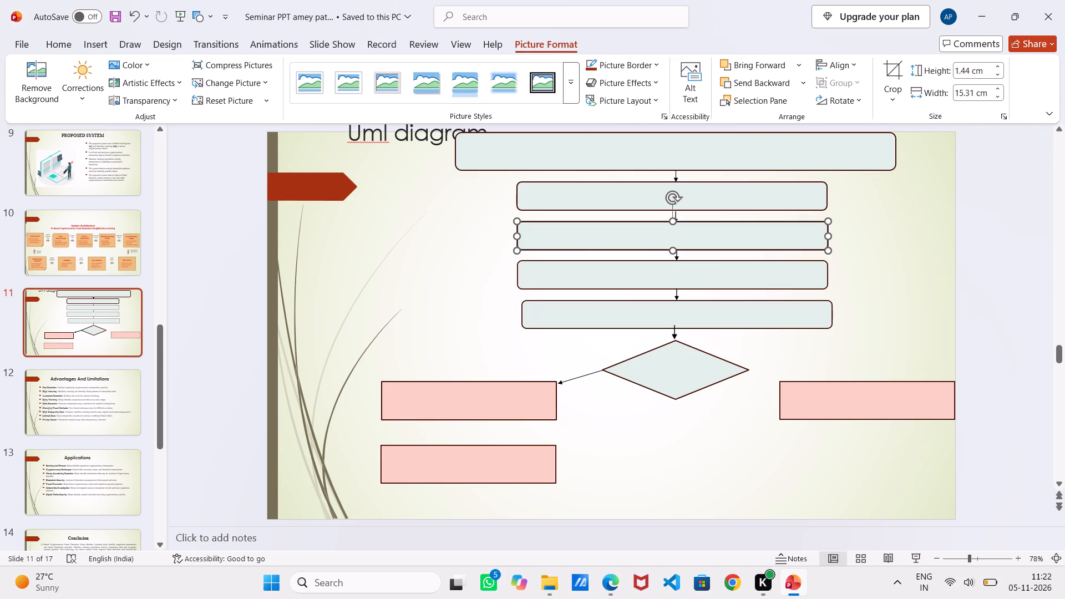
double_click(745, 266)
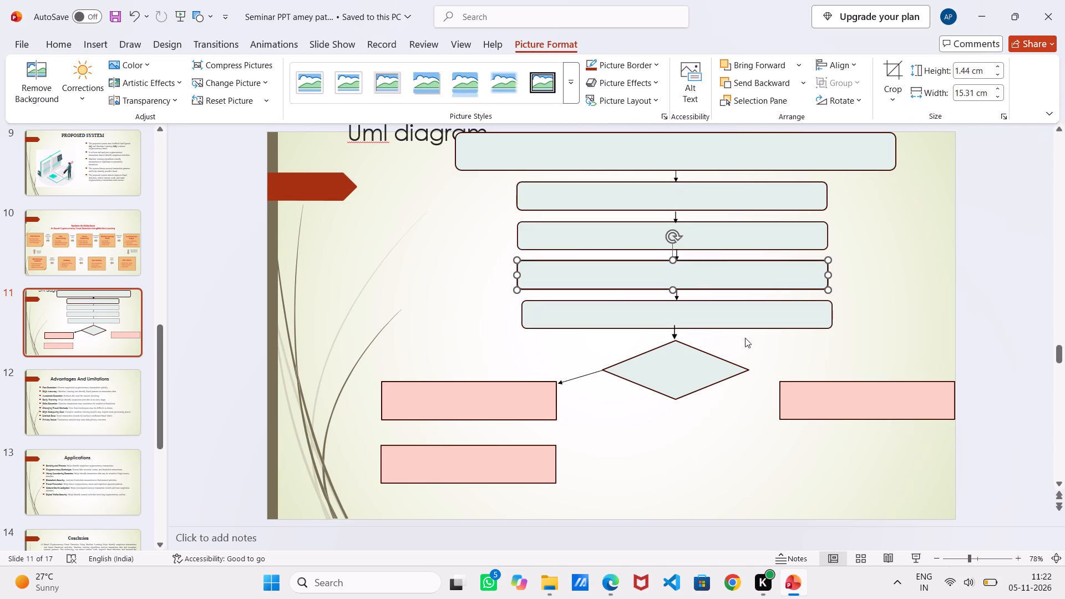
double_click(745, 326)
double_click(685, 366)
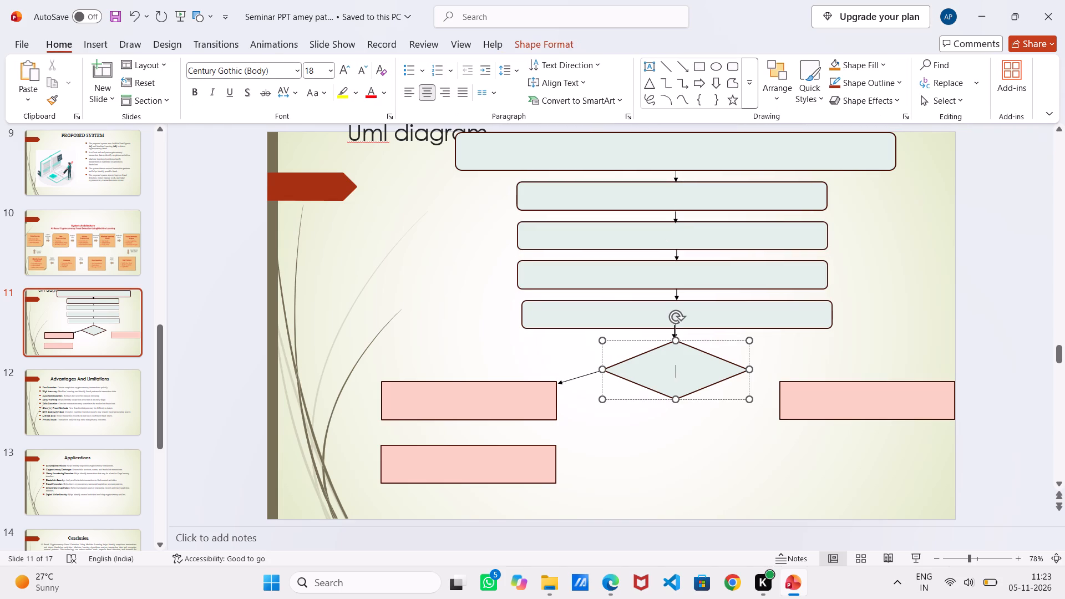
double_click(454, 390)
double_click(503, 477)
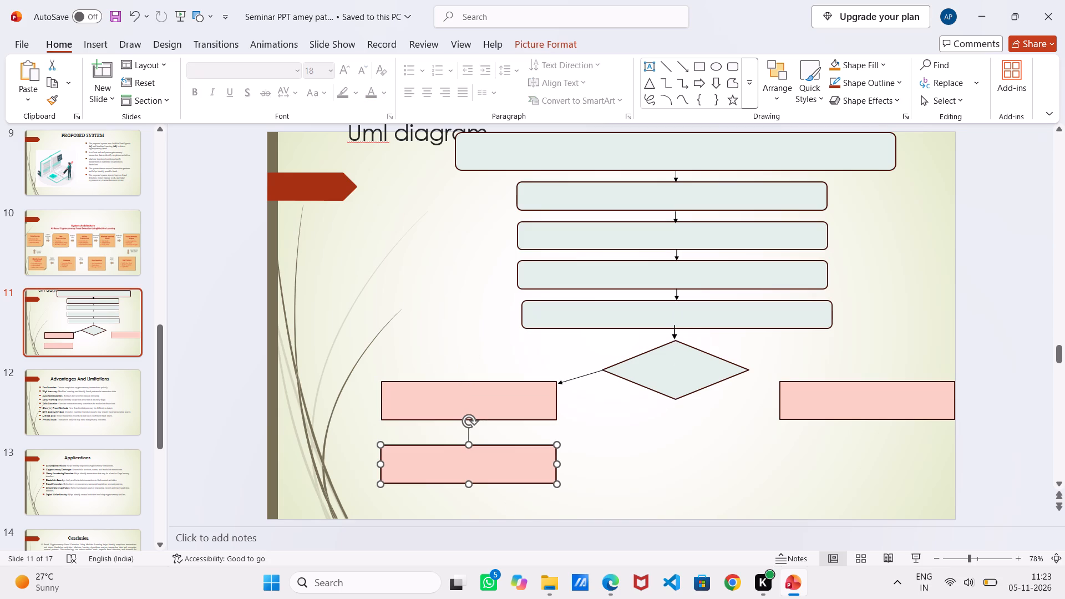
double_click(850, 391)
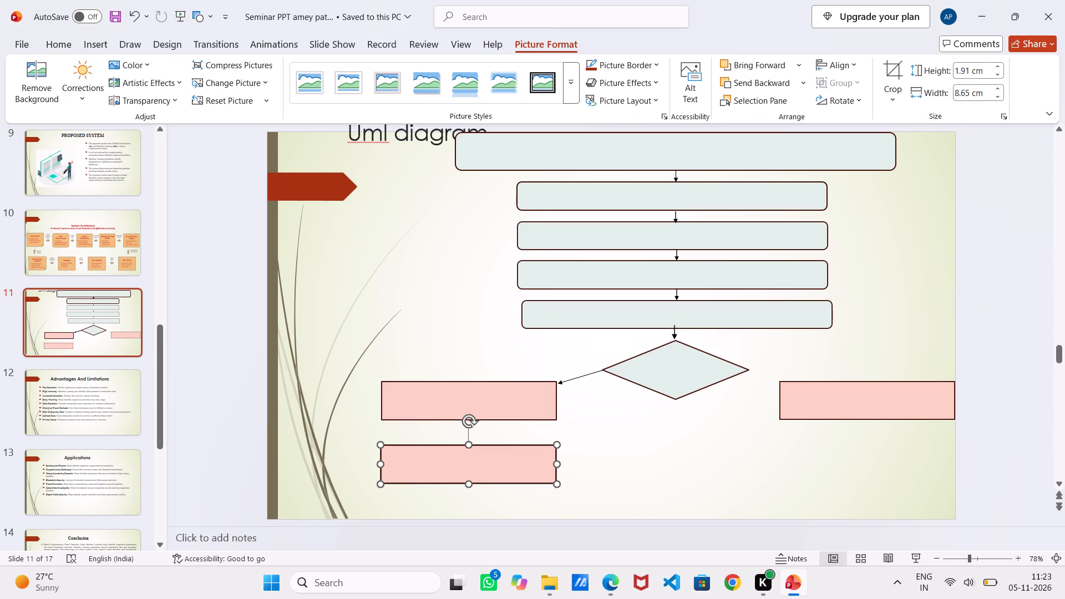
double_click(885, 398)
click(932, 225)
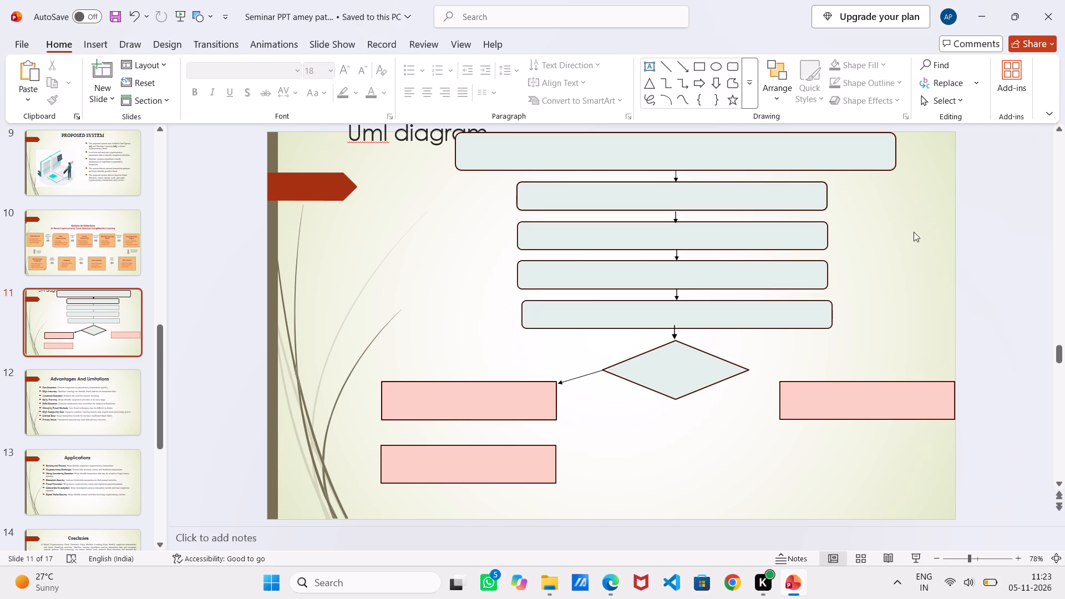